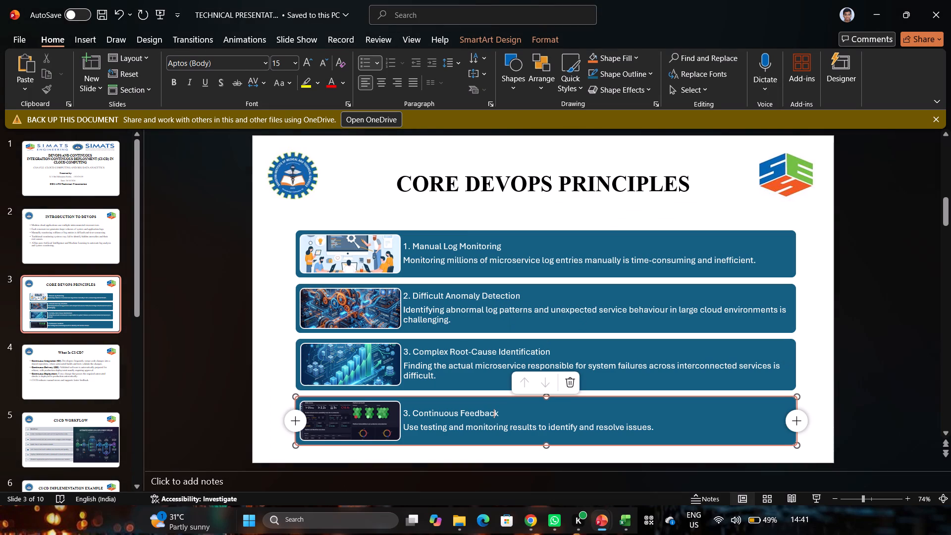
{"action": "key", "text": "ctrl+a"}
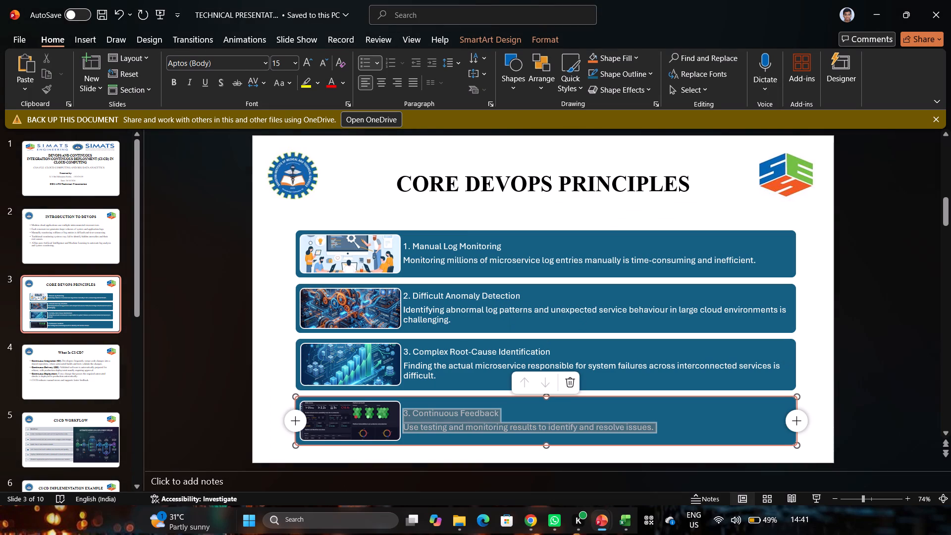
{"action": "key", "text": "ctrl+v"}
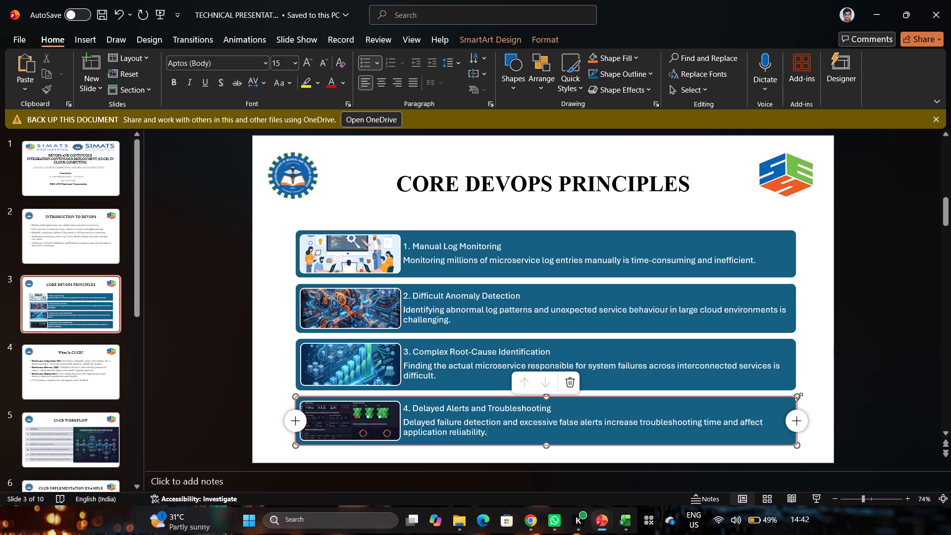
Widen all four cards on slide 3 by extending their right edges to one common line beneath the SES logo's outer edge.
{"action": "left_click_drag", "start_coordinate": [799, 397], "coordinate": [814, 401]}
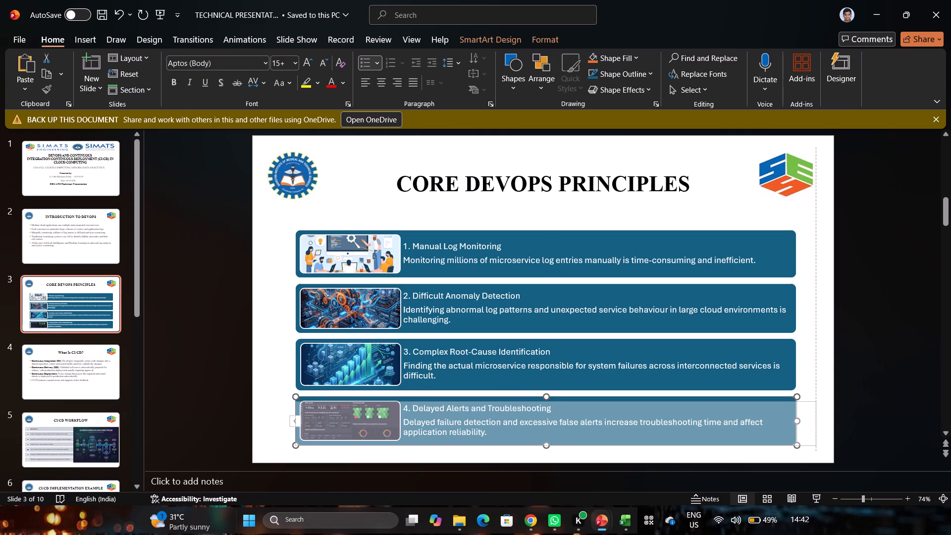
{"action": "left_click_drag", "start_coordinate": [814, 401], "coordinate": [815, 401]}
{"action": "left_click", "coordinate": [772, 347]}
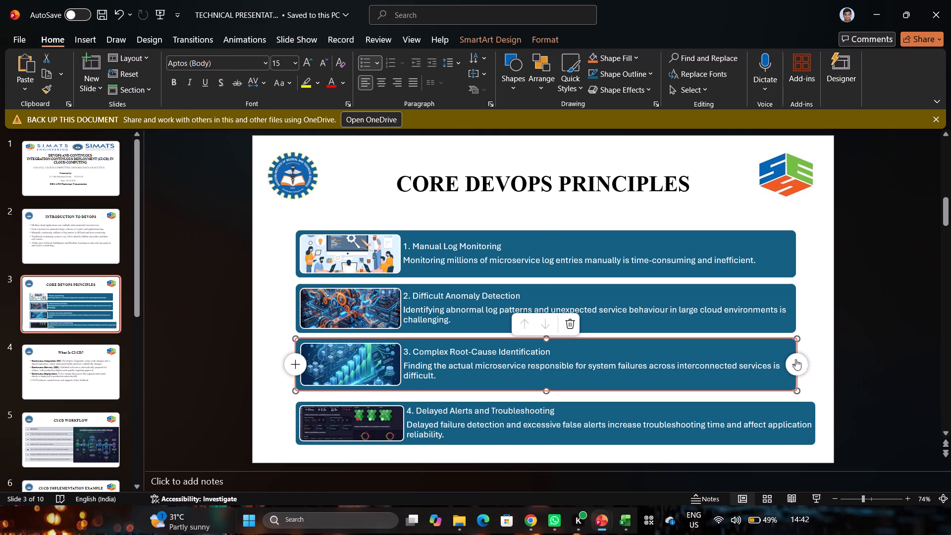
{"action": "left_click_drag", "start_coordinate": [799, 339], "coordinate": [812, 339]}
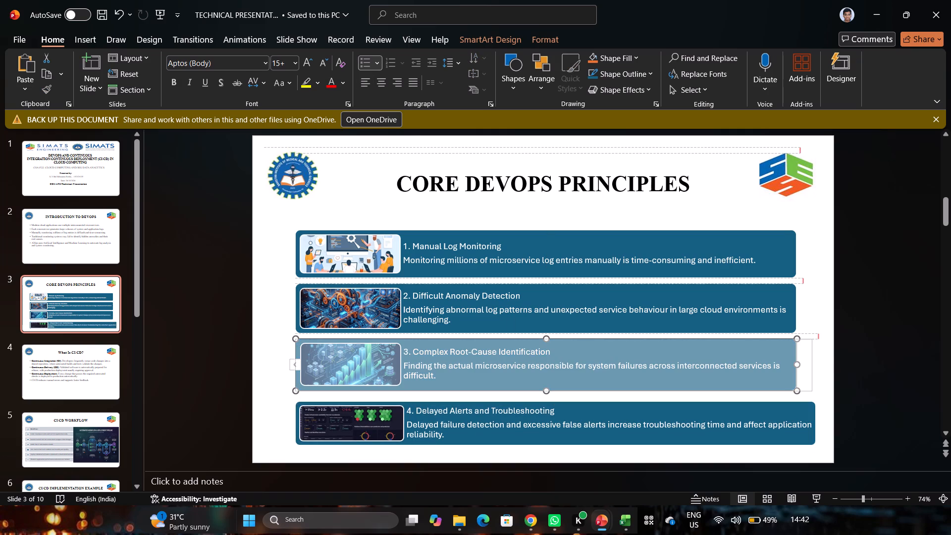
{"action": "left_click_drag", "start_coordinate": [812, 339], "coordinate": [816, 339]}
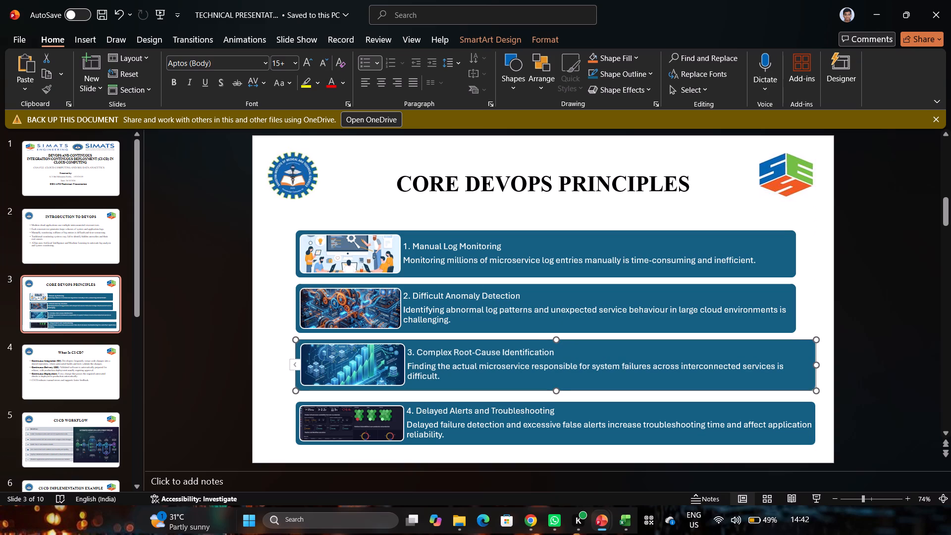
{"action": "left_click", "coordinate": [795, 291]}
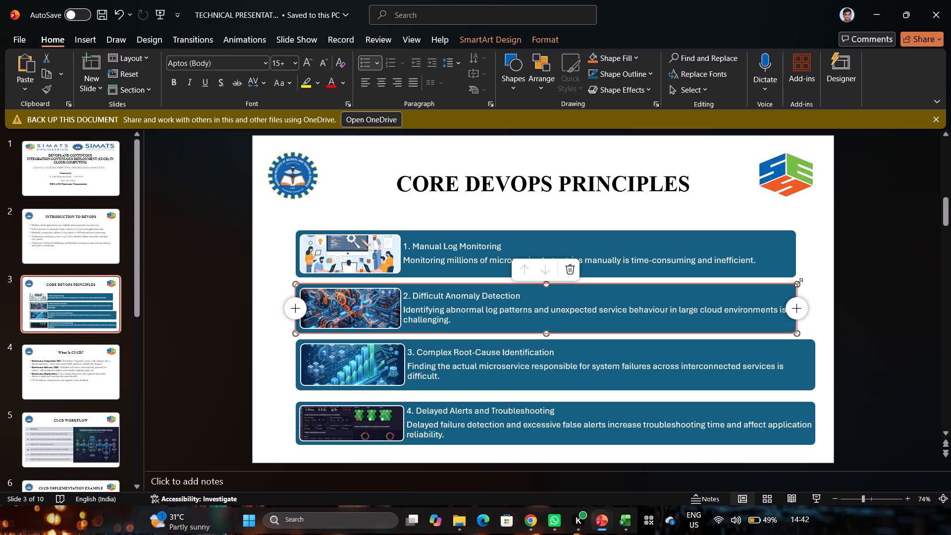
{"action": "left_click_drag", "start_coordinate": [797, 283], "coordinate": [816, 281]}
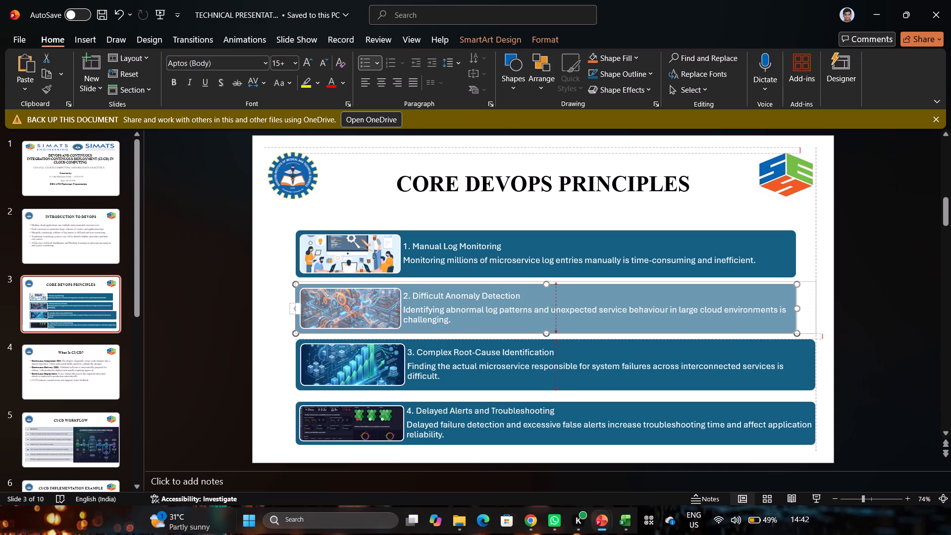
{"action": "left_click_drag", "start_coordinate": [816, 281], "coordinate": [816, 280]}
{"action": "left_click", "coordinate": [795, 237]}
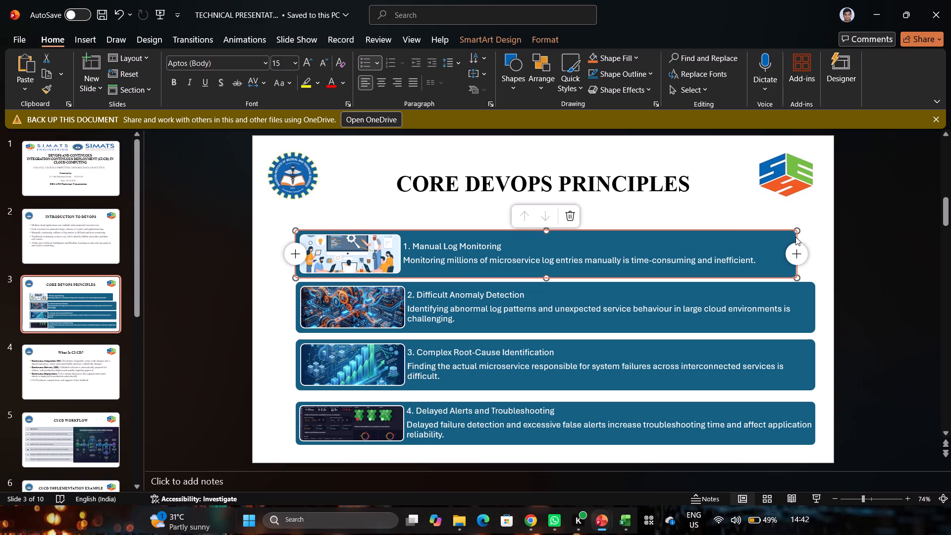
{"action": "left_click_drag", "start_coordinate": [796, 228], "coordinate": [813, 230]}
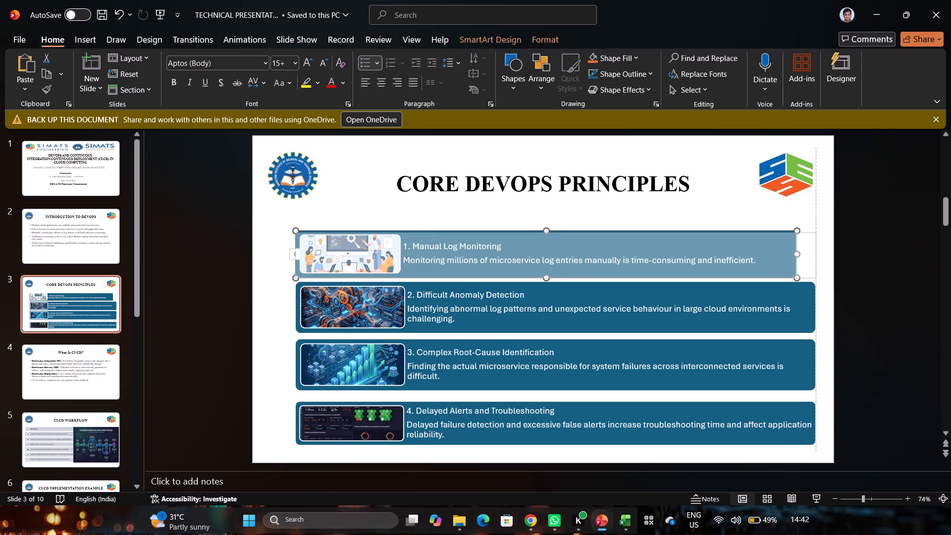
{"action": "left_click_drag", "start_coordinate": [813, 230], "coordinate": [811, 229]}
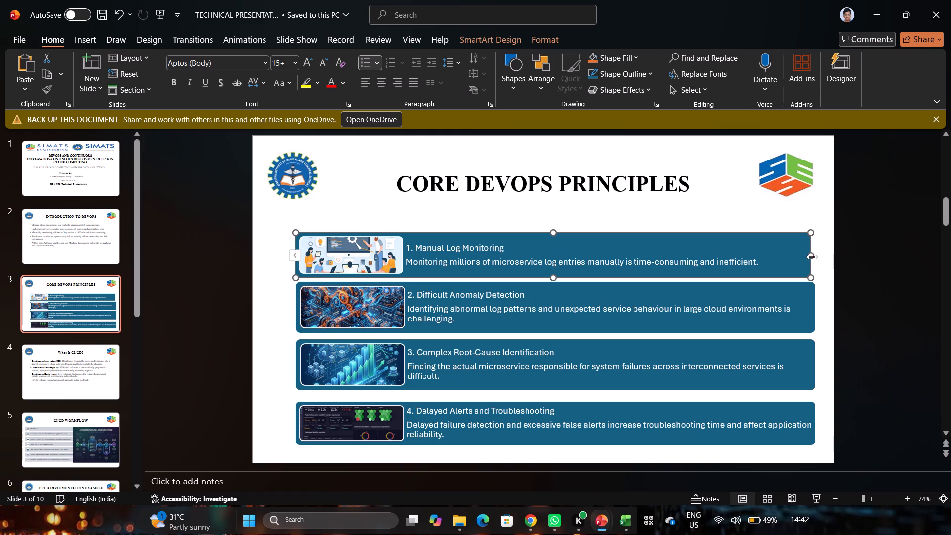
{"action": "left_click_drag", "start_coordinate": [812, 257], "coordinate": [819, 257]}
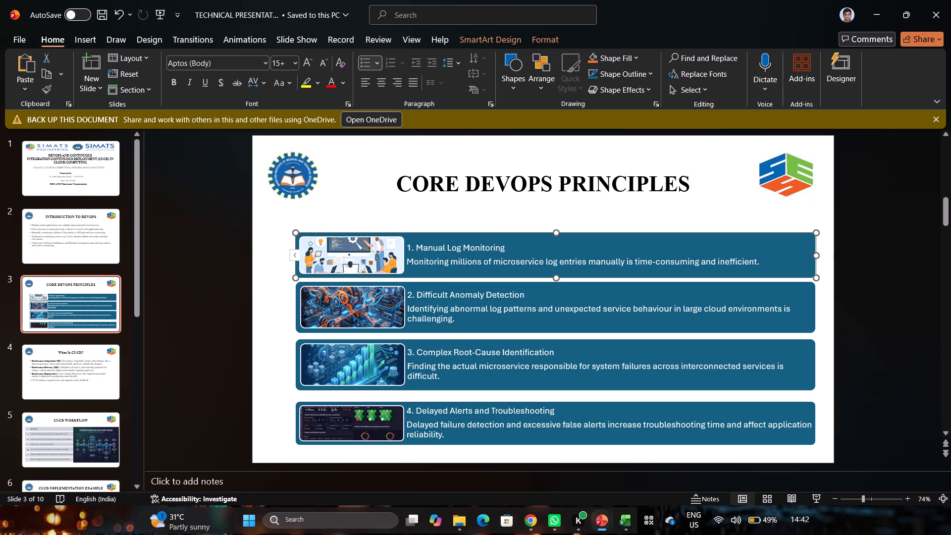
Extend the left edges of the second, third and fourth cards on slide 3 outward to one common line.
{"action": "left_click", "coordinate": [305, 304]}
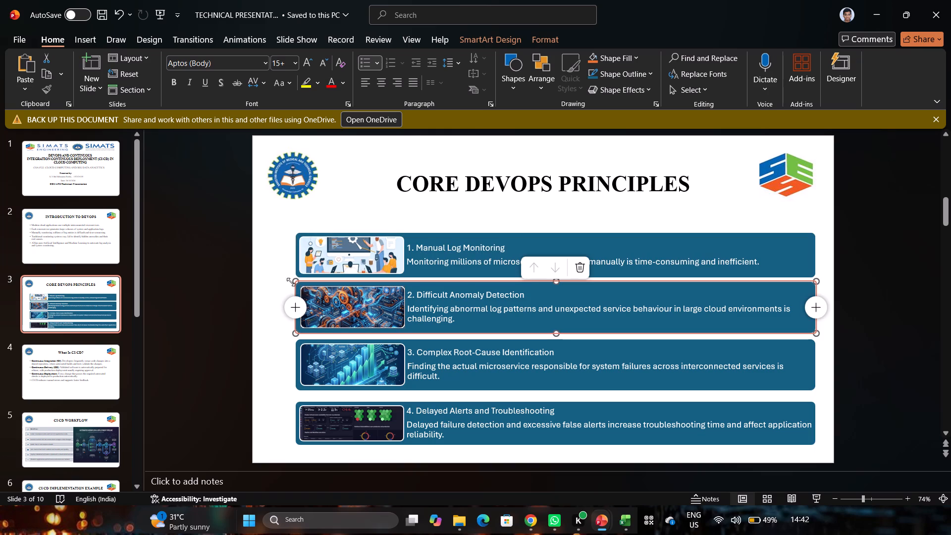
{"action": "left_click_drag", "start_coordinate": [293, 279], "coordinate": [290, 279]}
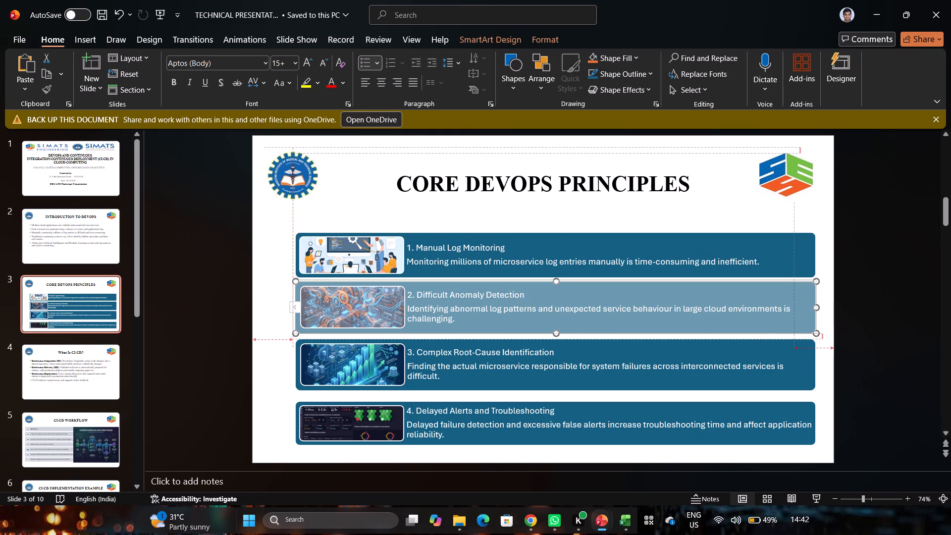
{"action": "left_click_drag", "start_coordinate": [290, 279], "coordinate": [287, 281]}
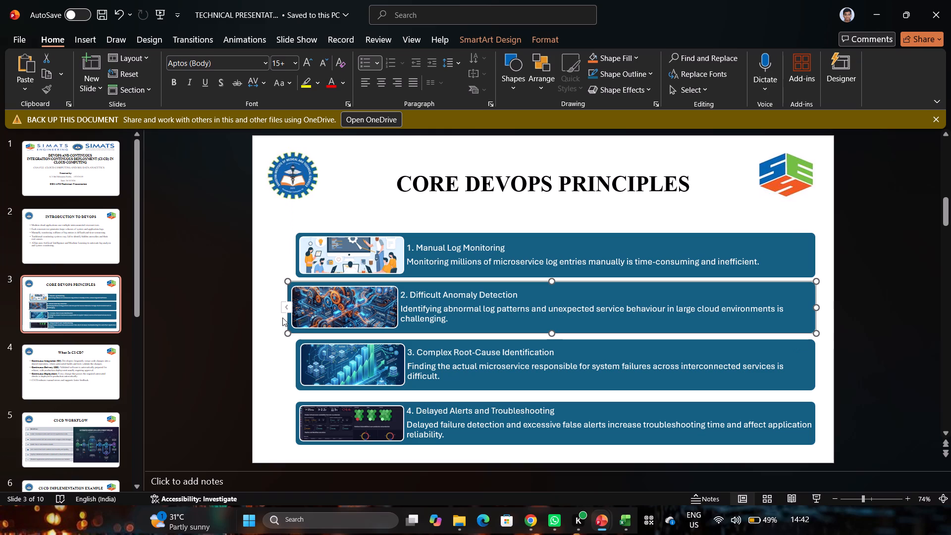
{"action": "left_click", "coordinate": [303, 358]}
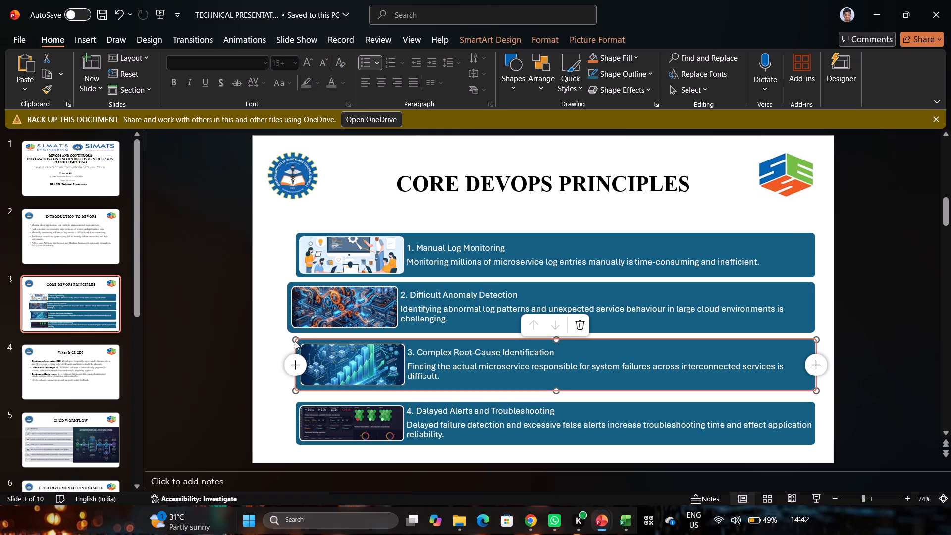
{"action": "left_click_drag", "start_coordinate": [293, 338], "coordinate": [291, 337]}
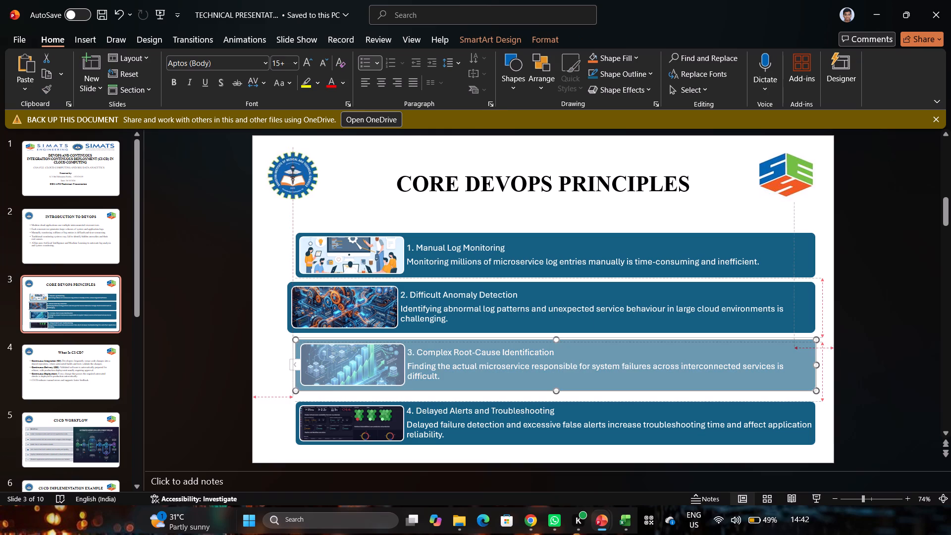
{"action": "left_click_drag", "start_coordinate": [291, 337], "coordinate": [289, 336]}
{"action": "left_click", "coordinate": [311, 409]}
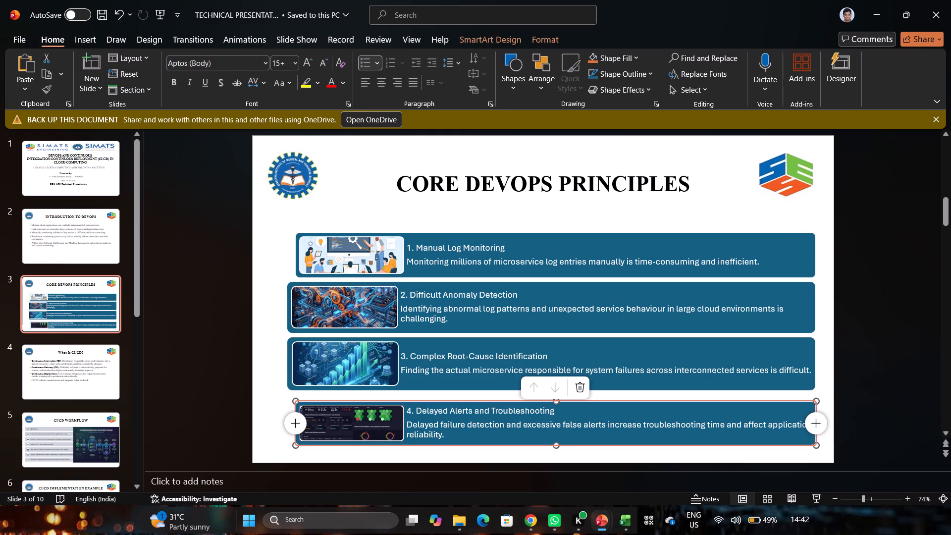
{"action": "left_click_drag", "start_coordinate": [296, 400], "coordinate": [296, 400]}
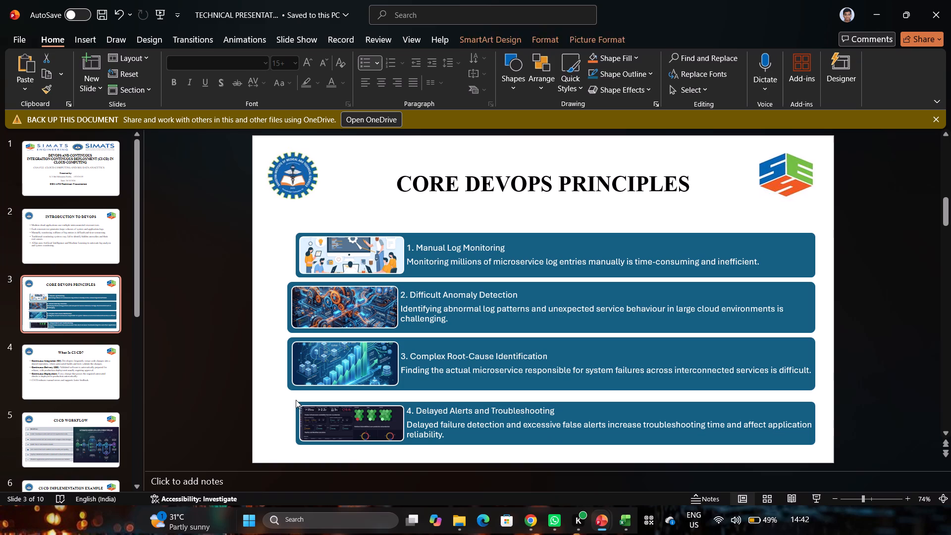
{"action": "left_click_drag", "start_coordinate": [296, 400], "coordinate": [291, 399]}
{"action": "left_click", "coordinate": [300, 406]}
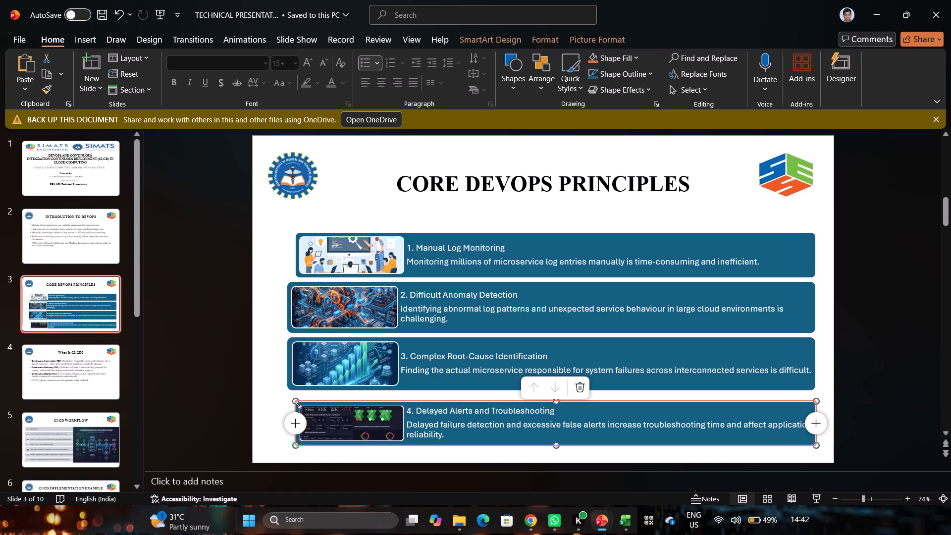
{"action": "left_click_drag", "start_coordinate": [294, 401], "coordinate": [285, 399]}
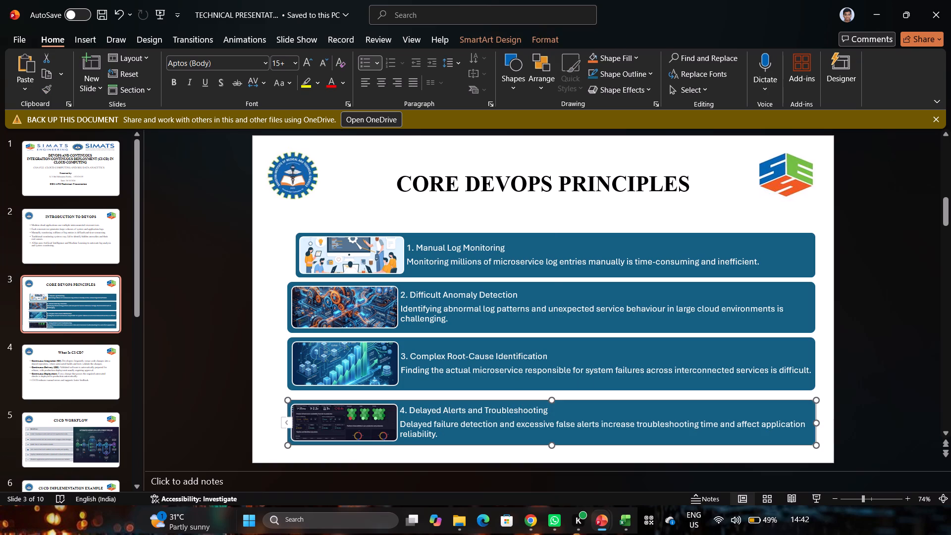
Extend the first card's left edge on slide 3 outward to line up with the three cards below.
{"action": "left_click", "coordinate": [301, 256]}
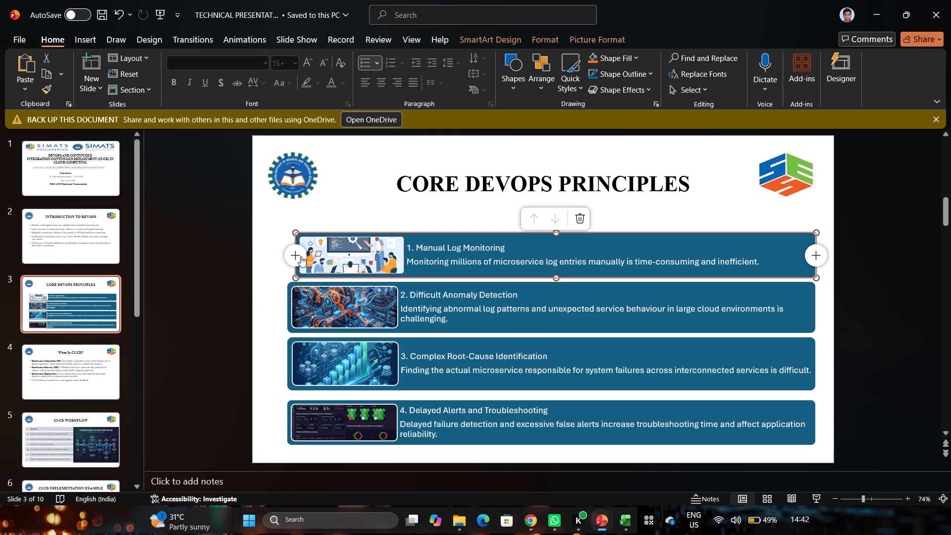
{"action": "left_click", "coordinate": [296, 232]}
{"action": "left_click", "coordinate": [296, 232]}
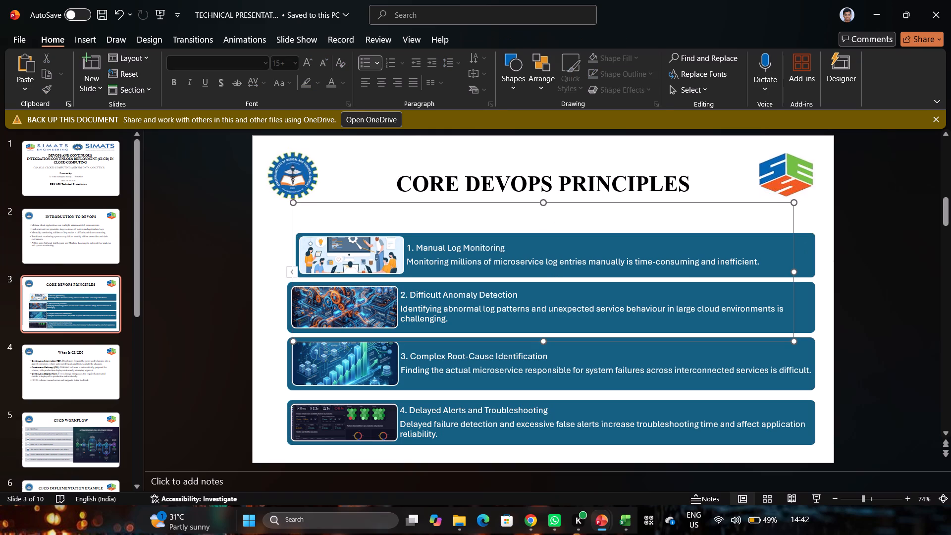
{"action": "left_click", "coordinate": [300, 235]}
{"action": "left_click_drag", "start_coordinate": [298, 234], "coordinate": [286, 233]}
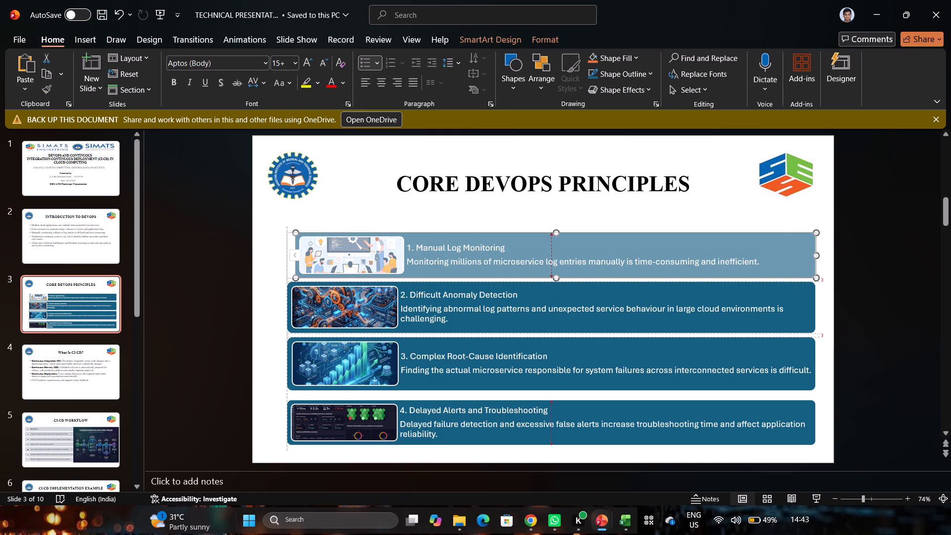
{"action": "left_click_drag", "start_coordinate": [286, 233], "coordinate": [286, 231]}
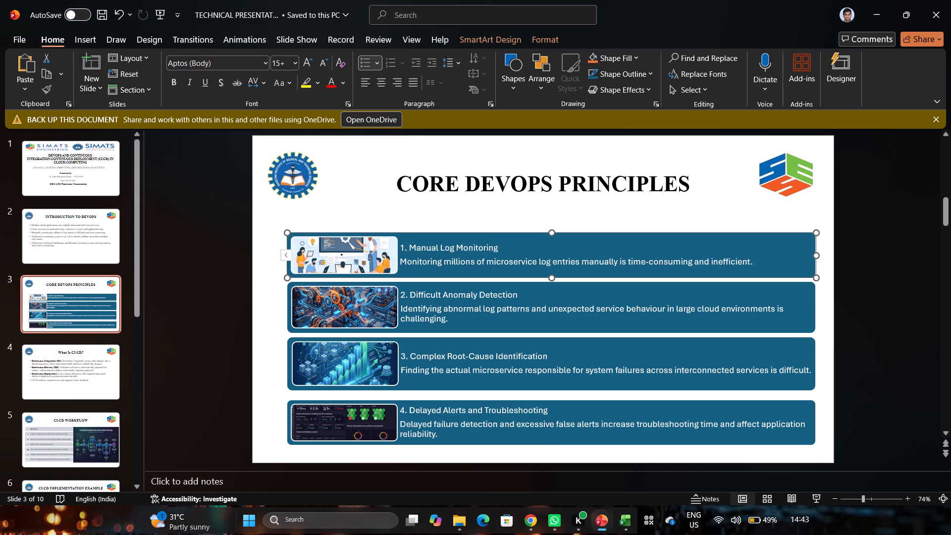
{"action": "left_click", "coordinate": [399, 219]}
Nudge the picture in the "1. Manual Log Monitoring" card slightly downward within the card.
{"action": "left_click", "coordinate": [378, 263]}
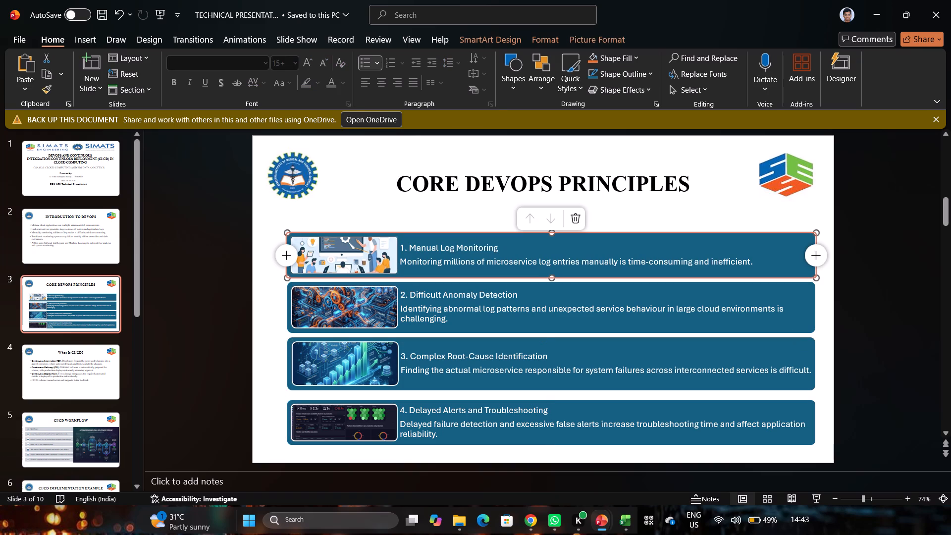
{"action": "left_click", "coordinate": [372, 255]}
{"action": "left_click_drag", "start_coordinate": [372, 255], "coordinate": [378, 261]}
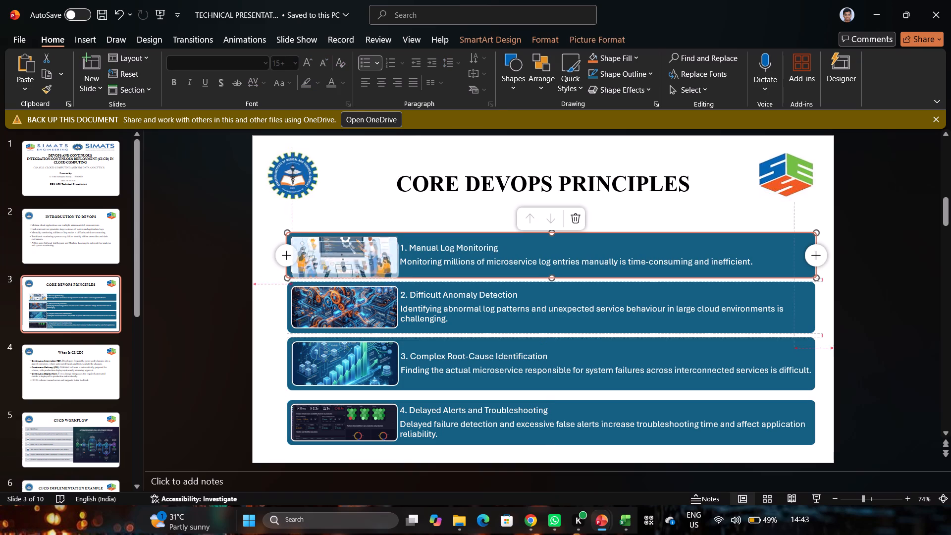
{"action": "left_click_drag", "start_coordinate": [378, 261], "coordinate": [382, 269]}
{"action": "left_click_drag", "start_coordinate": [374, 260], "coordinate": [364, 256]}
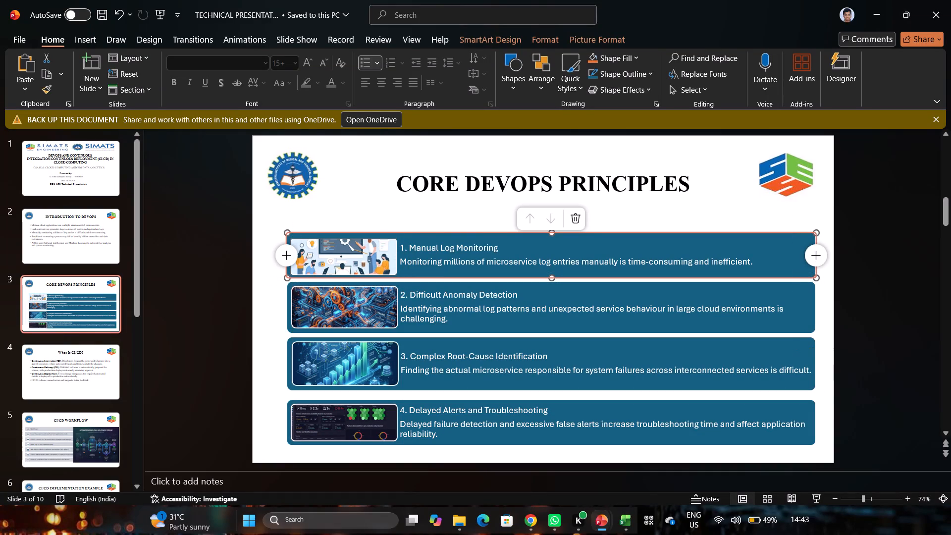
Delete the pictures from all four cards on slide 3, leaving their picture placeholders empty.
{"action": "right_click", "coordinate": [364, 256]}
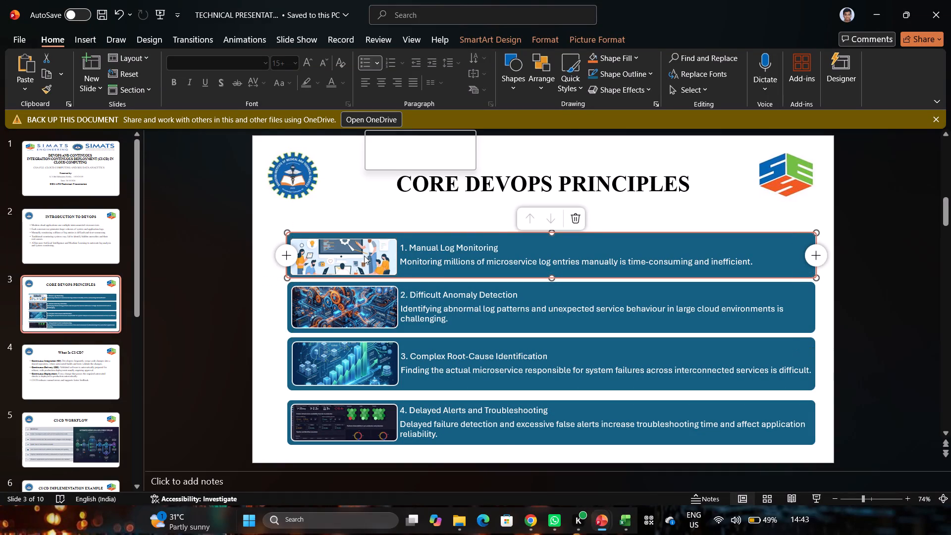
{"action": "left_click", "coordinate": [355, 253]}
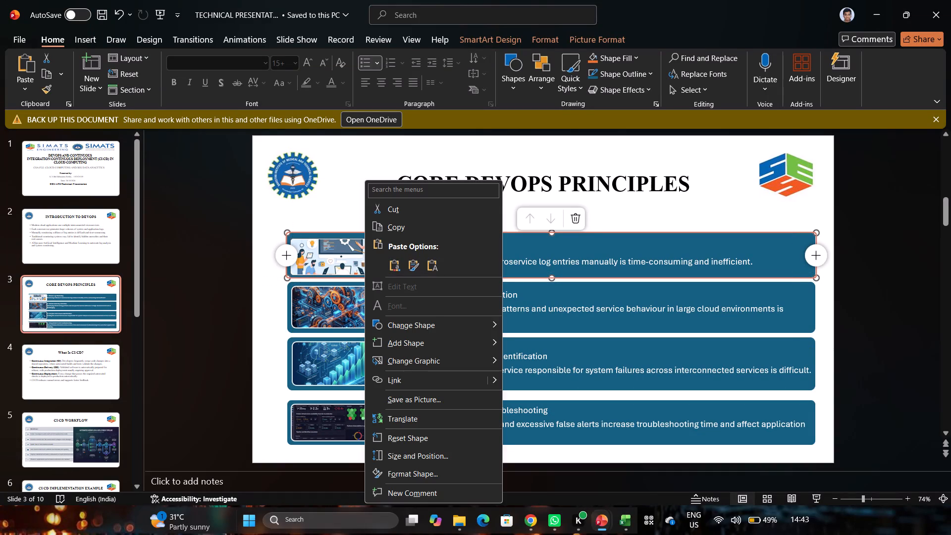
{"action": "key", "text": "BackSpace"}
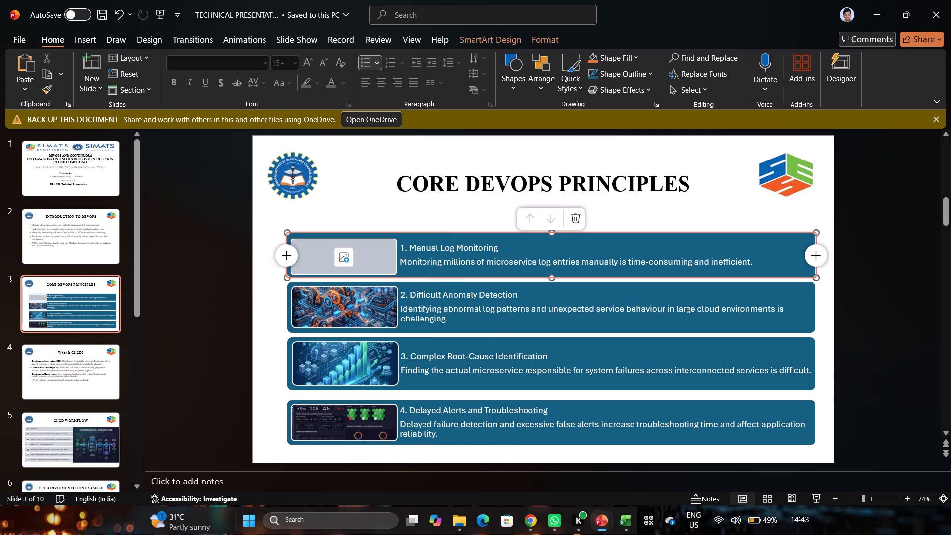
{"action": "left_click", "coordinate": [336, 317]}
{"action": "key", "text": "BackSpace"}
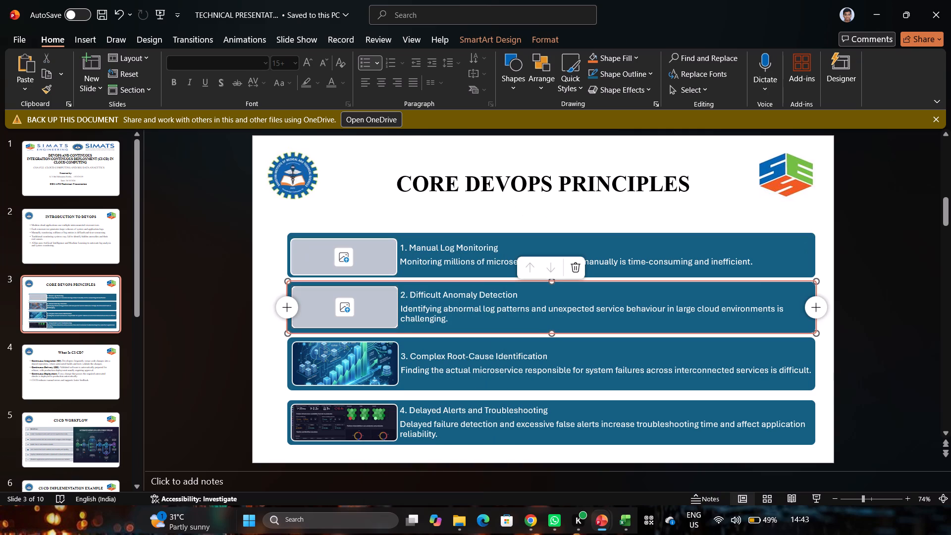
{"action": "left_click", "coordinate": [317, 356]}
{"action": "key", "text": "BackSpace"}
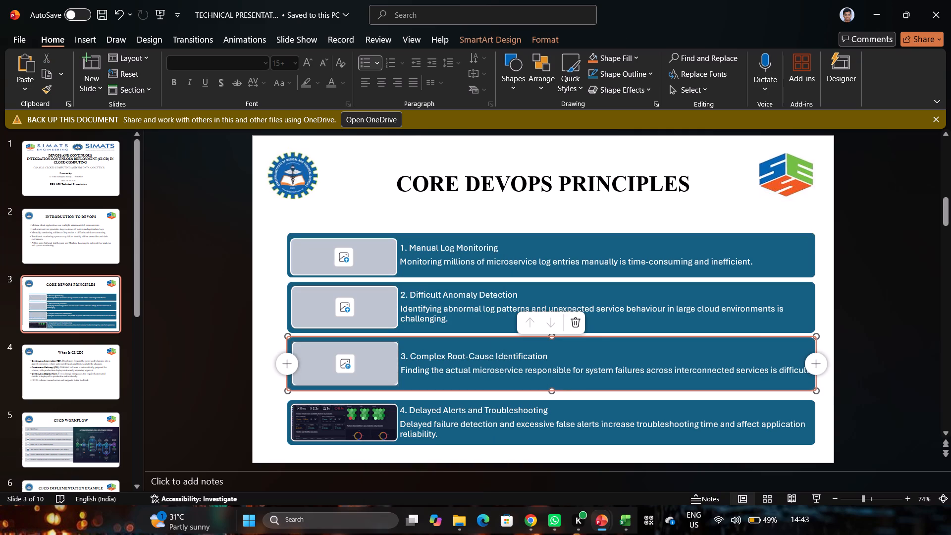
{"action": "left_click", "coordinate": [330, 421]}
{"action": "key", "text": "BackSpace"}
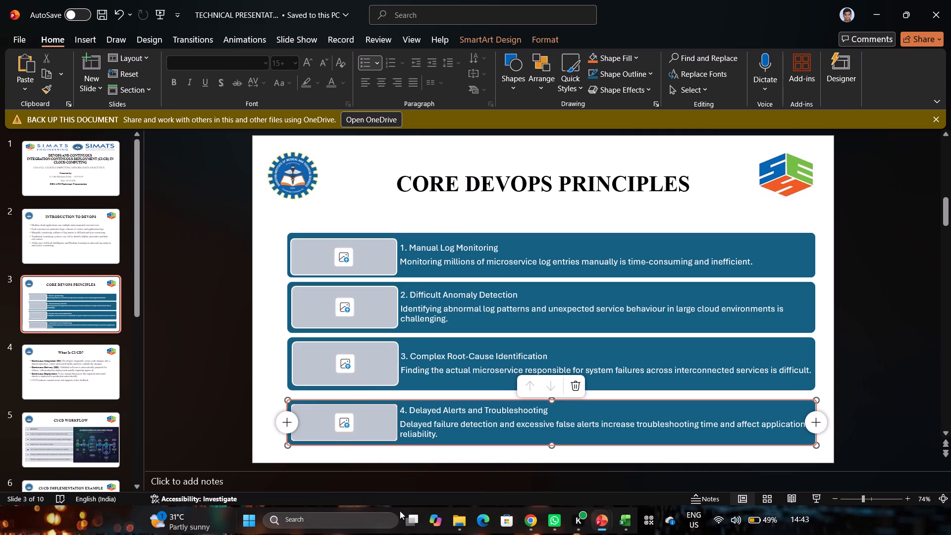
{"action": "left_click", "coordinate": [528, 517]}
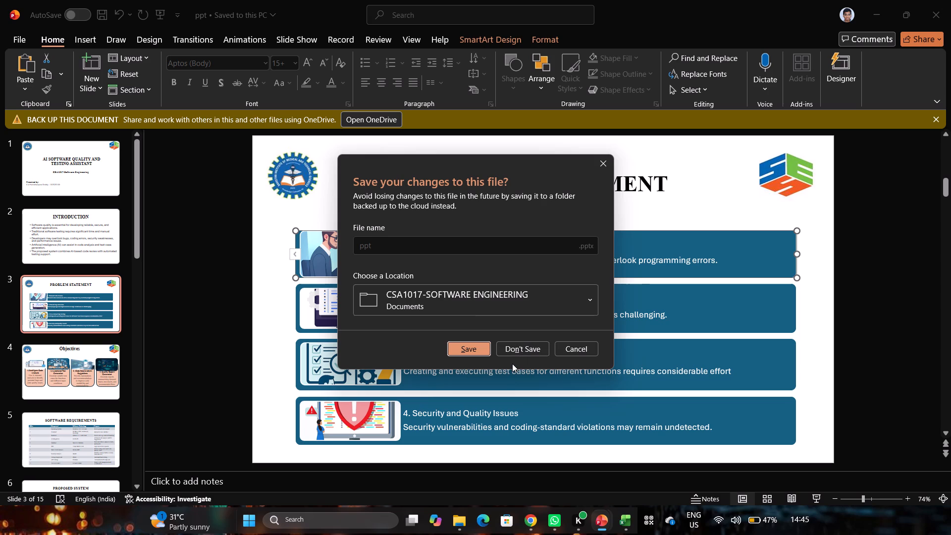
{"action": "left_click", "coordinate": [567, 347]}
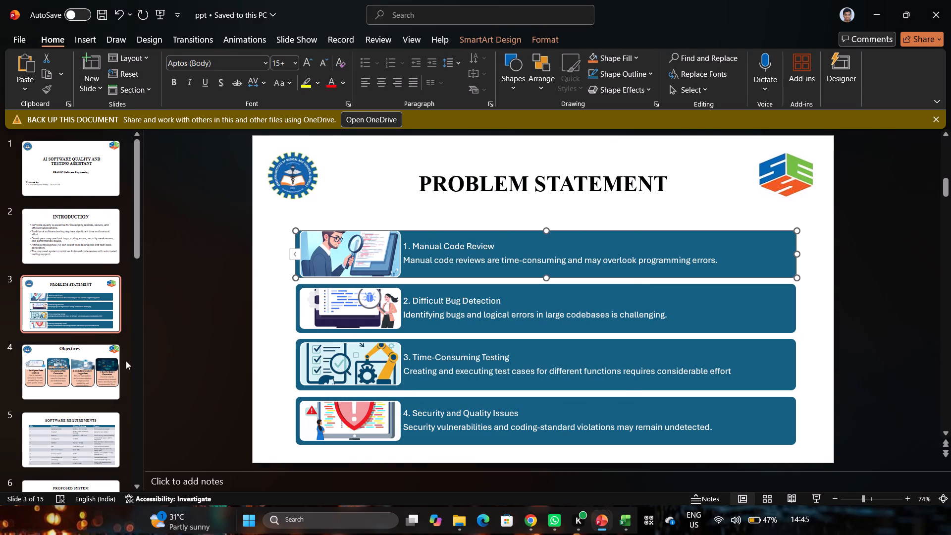
Check slides 2 and 3 of the ppt presentation in PowerPoint and close it without saving its changes.
{"action": "left_click", "coordinate": [72, 245]}
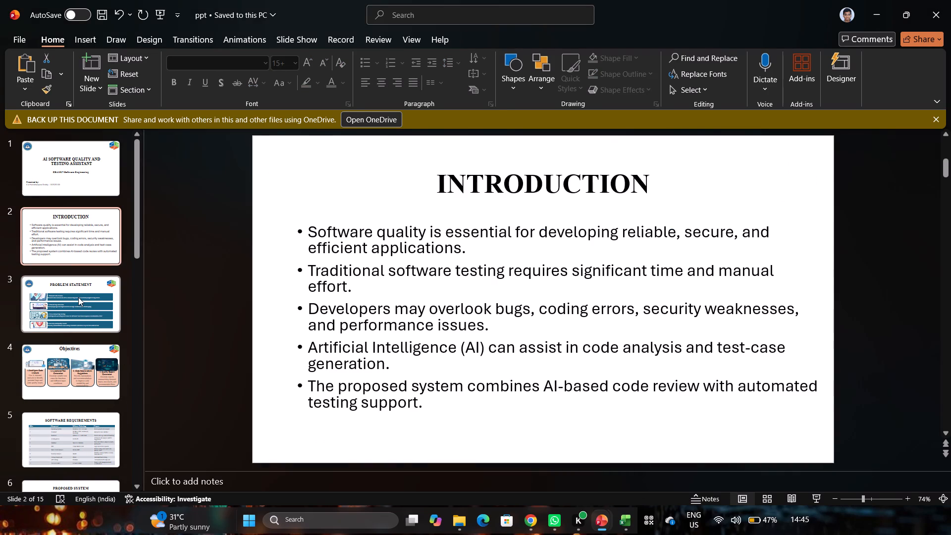
{"action": "left_click", "coordinate": [78, 297]}
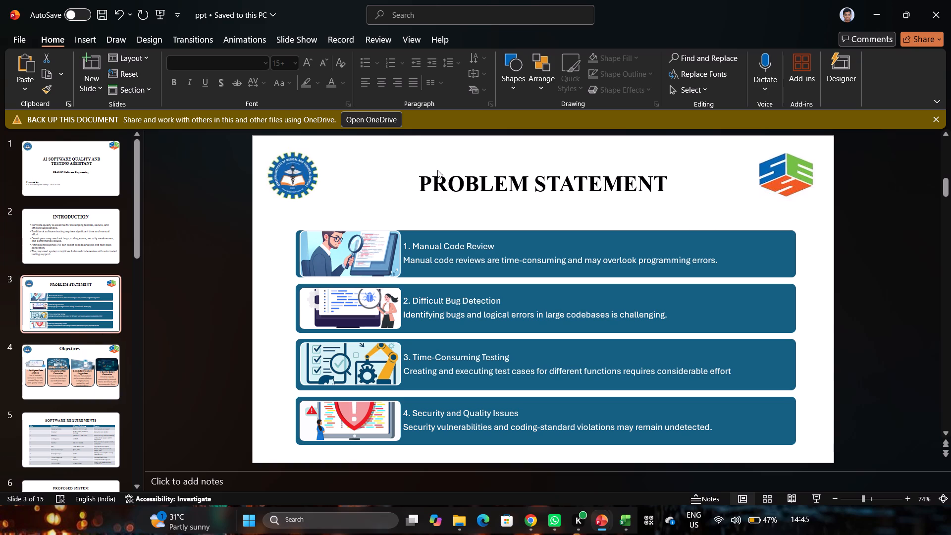
{"action": "left_click", "coordinate": [950, 0]}
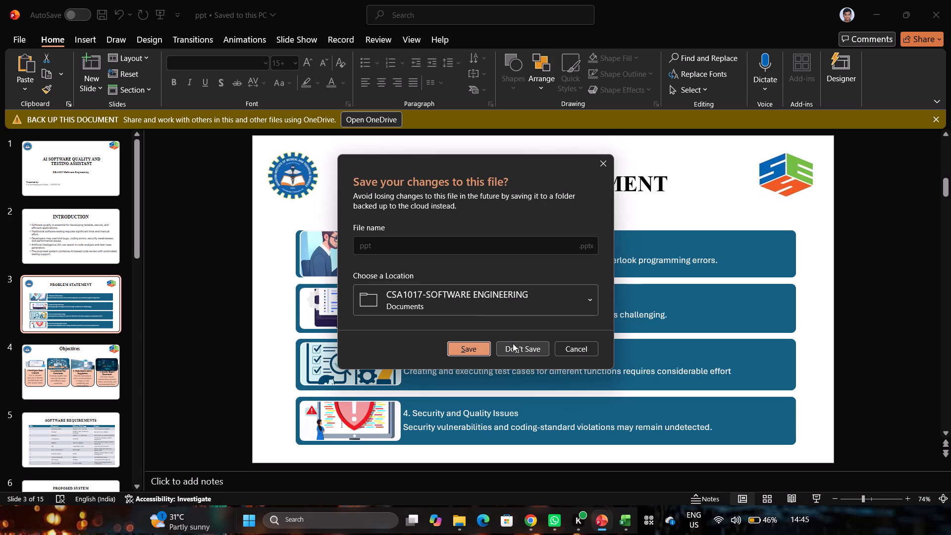
{"action": "left_click", "coordinate": [513, 343]}
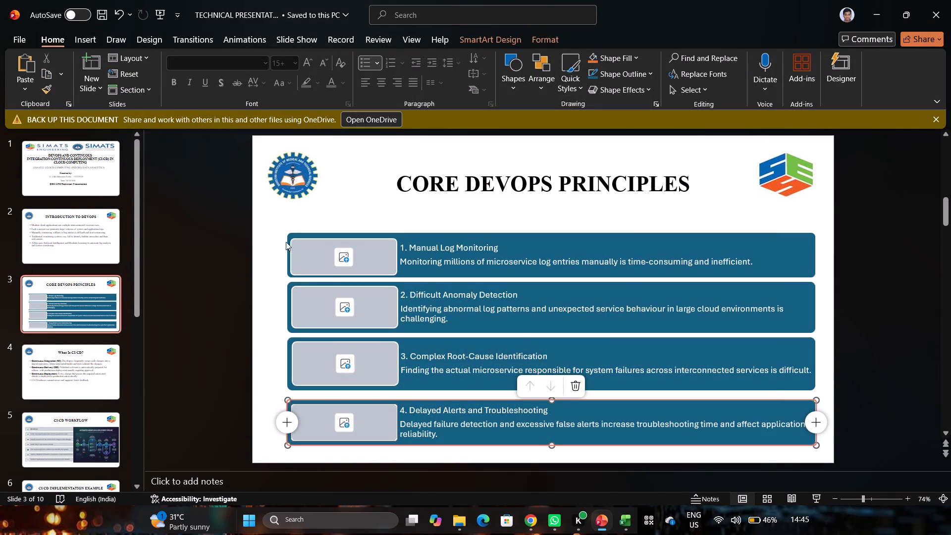
Insert picture 1 from the Documents folder into the Manual Log Monitoring row's picture placeholder on slide 3.
{"action": "left_click", "coordinate": [108, 225]}
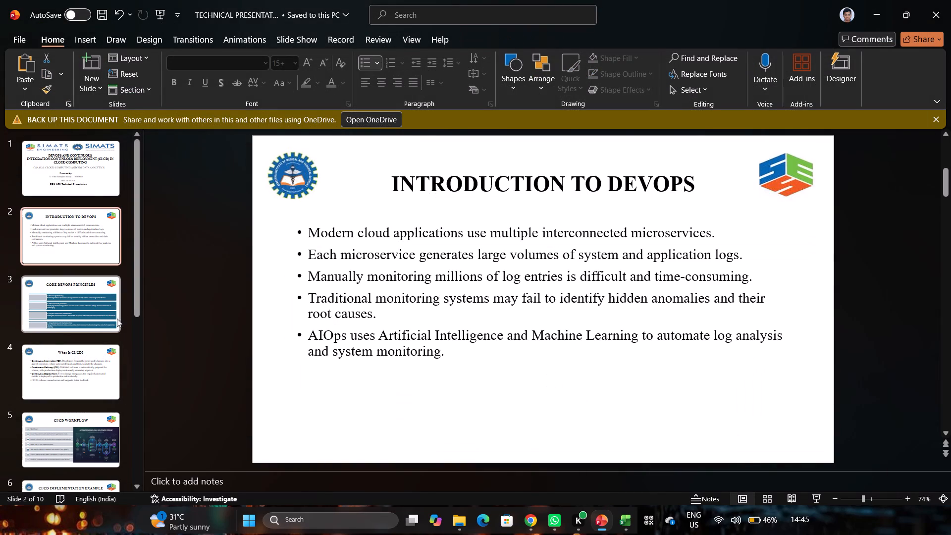
{"action": "left_click", "coordinate": [105, 323]}
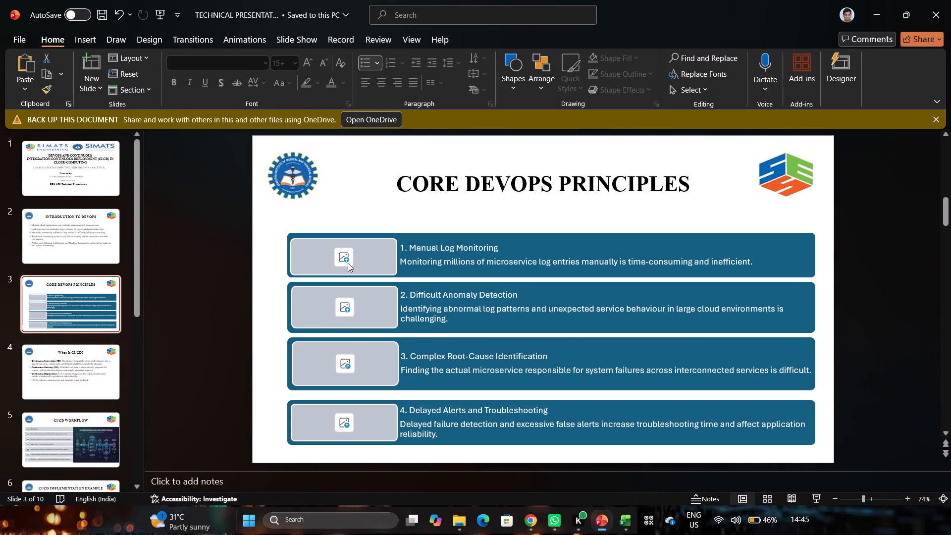
{"action": "left_click", "coordinate": [348, 263]}
{"action": "left_click", "coordinate": [365, 279]}
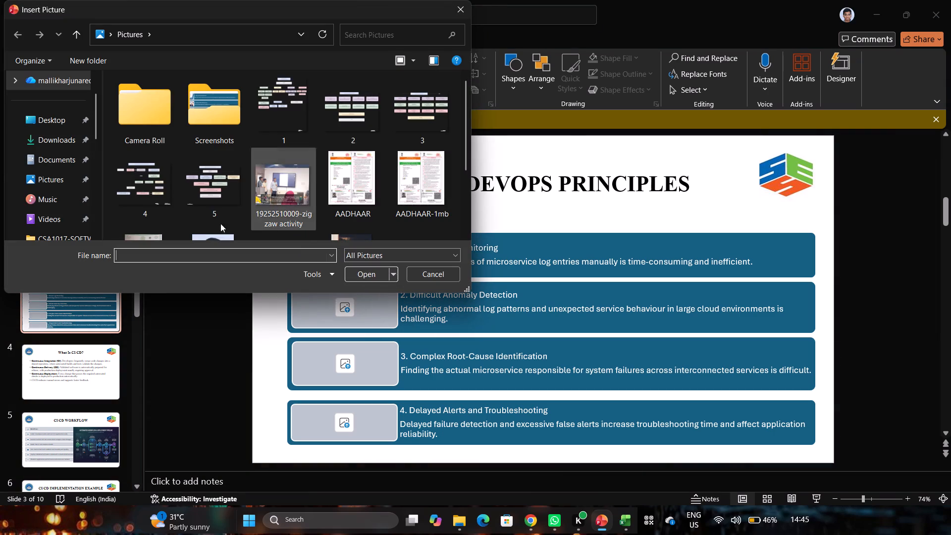
{"action": "left_click", "coordinate": [41, 161]}
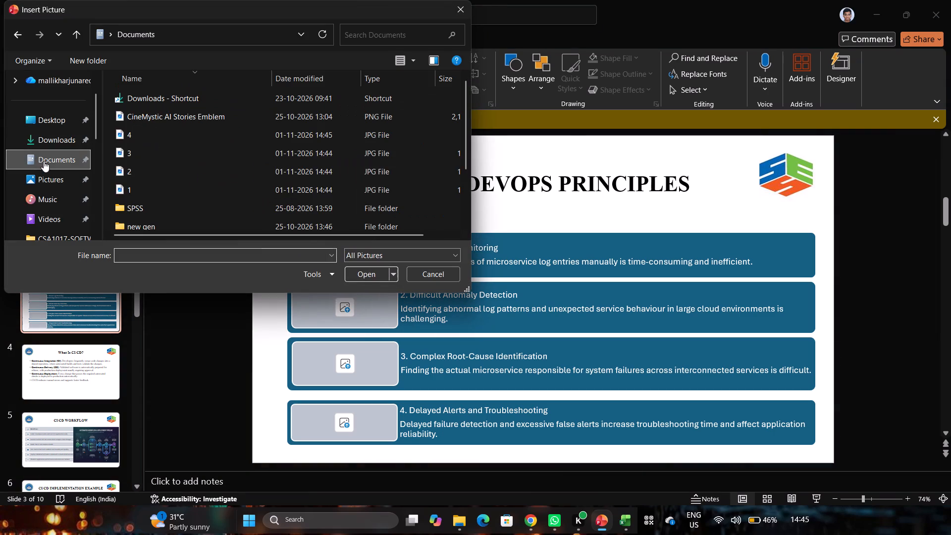
{"action": "left_click", "coordinate": [138, 189]}
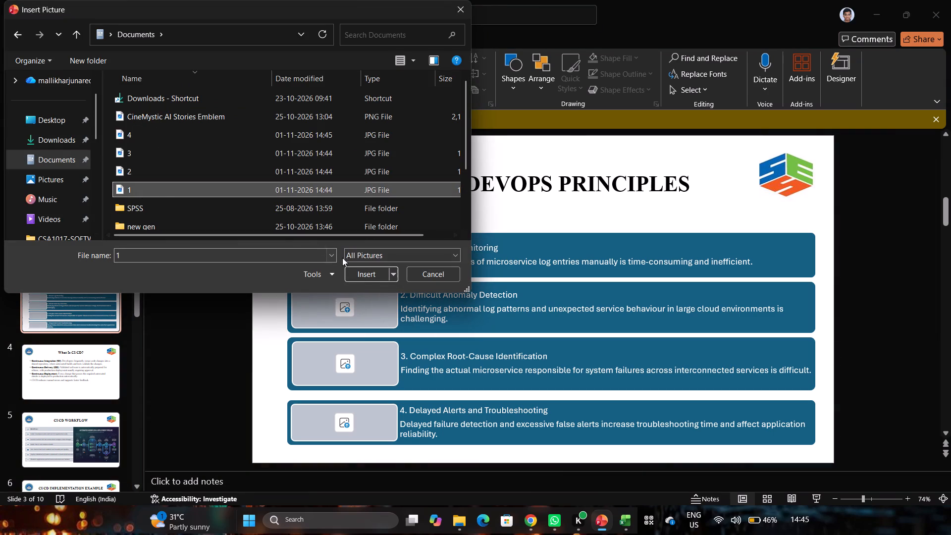
{"action": "left_click", "coordinate": [366, 277]}
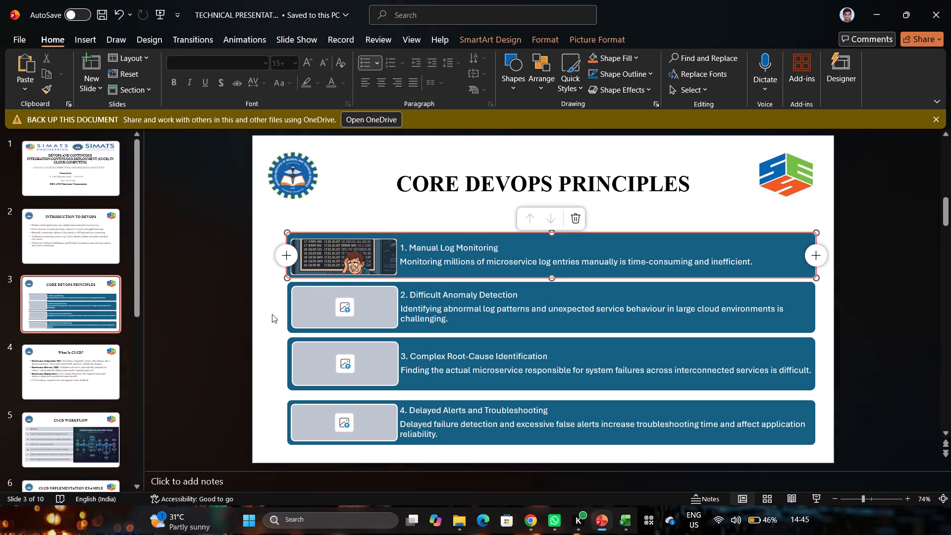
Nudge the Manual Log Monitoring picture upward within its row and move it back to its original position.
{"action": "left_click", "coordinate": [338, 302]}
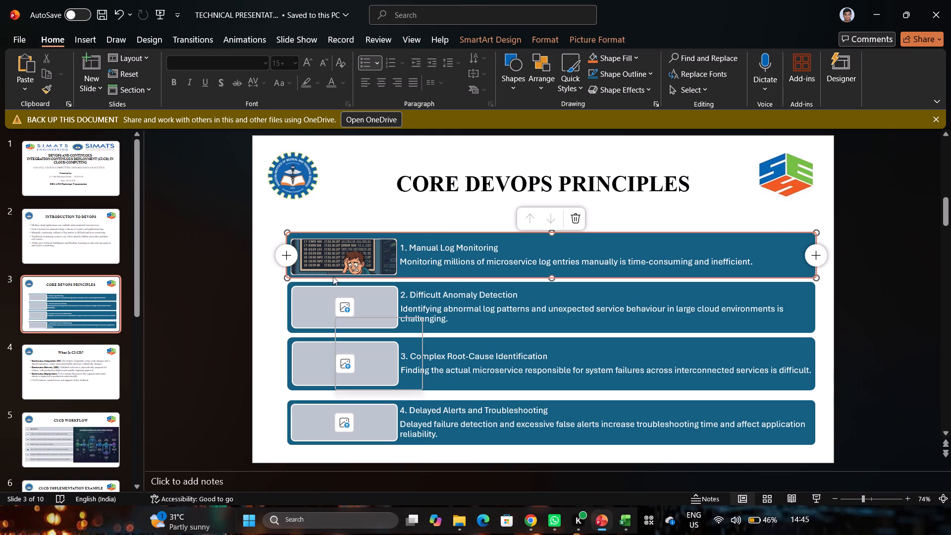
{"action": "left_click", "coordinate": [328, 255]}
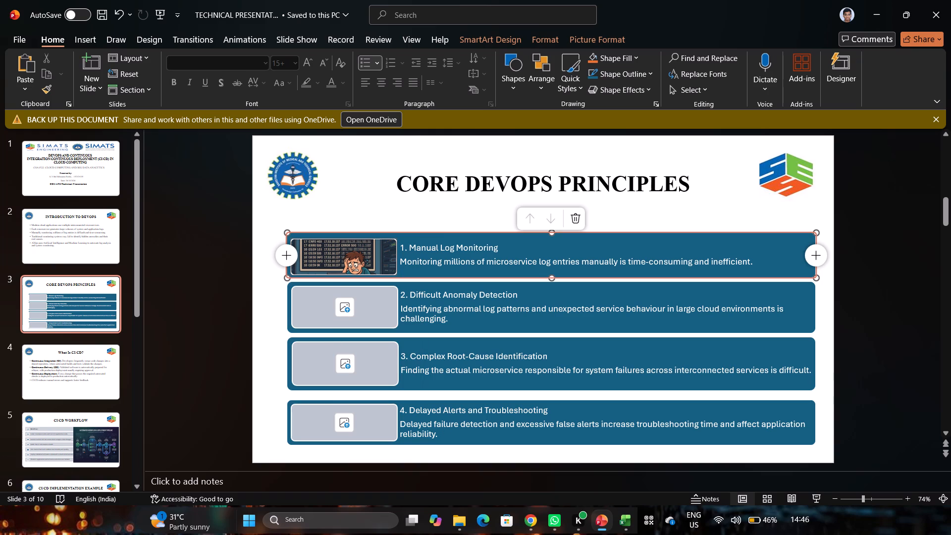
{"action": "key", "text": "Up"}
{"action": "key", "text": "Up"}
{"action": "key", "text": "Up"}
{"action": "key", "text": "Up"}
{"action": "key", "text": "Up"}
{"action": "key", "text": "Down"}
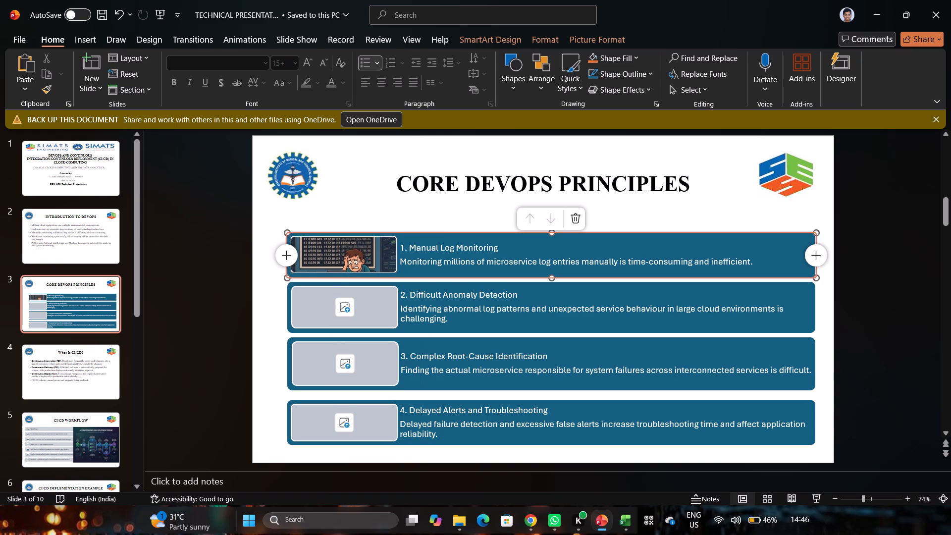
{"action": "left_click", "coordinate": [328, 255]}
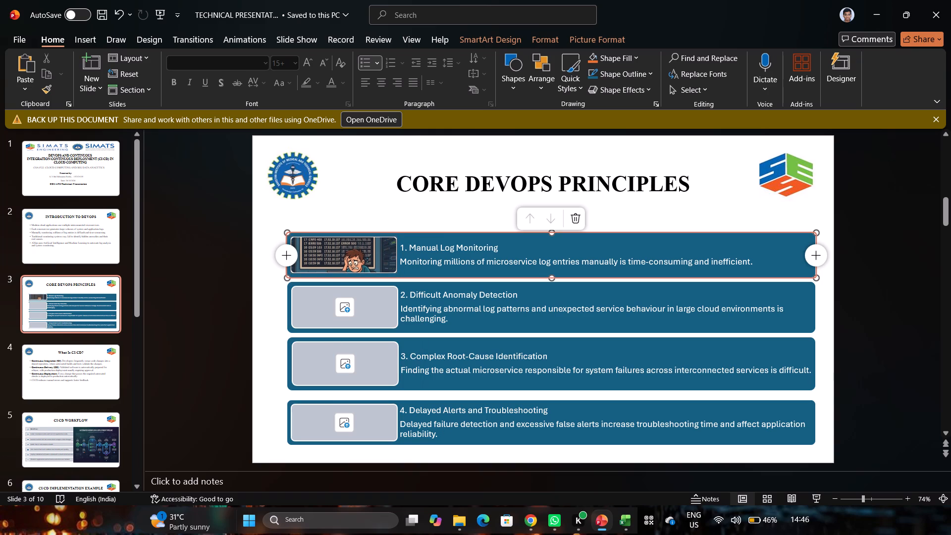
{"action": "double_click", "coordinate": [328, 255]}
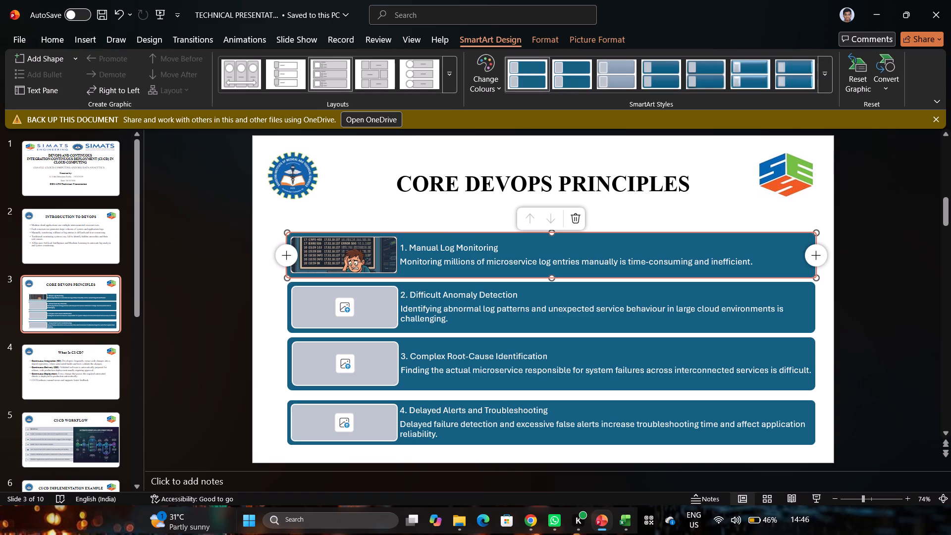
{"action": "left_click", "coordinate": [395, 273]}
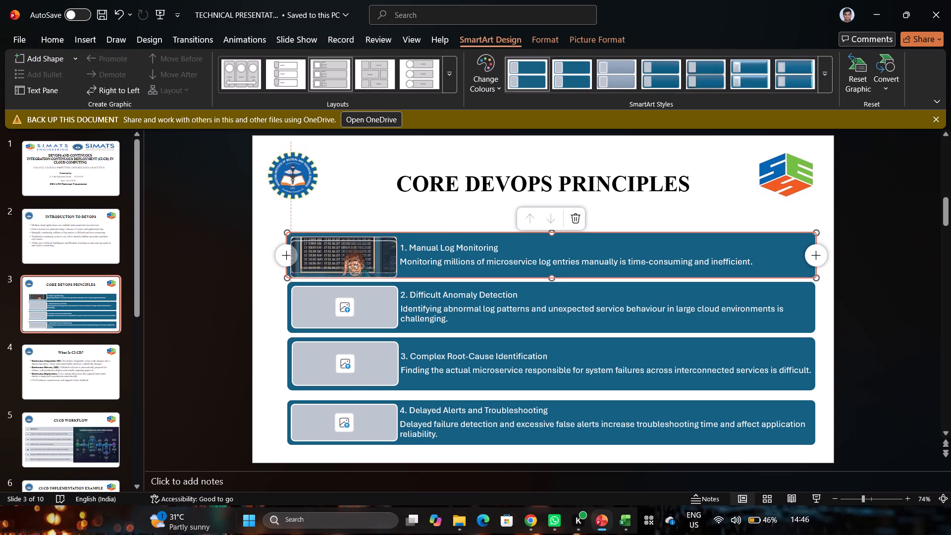
Insert picture 2 from the Documents folder into the Difficult Anomaly Detection row's picture placeholder.
{"action": "left_click", "coordinate": [353, 303]}
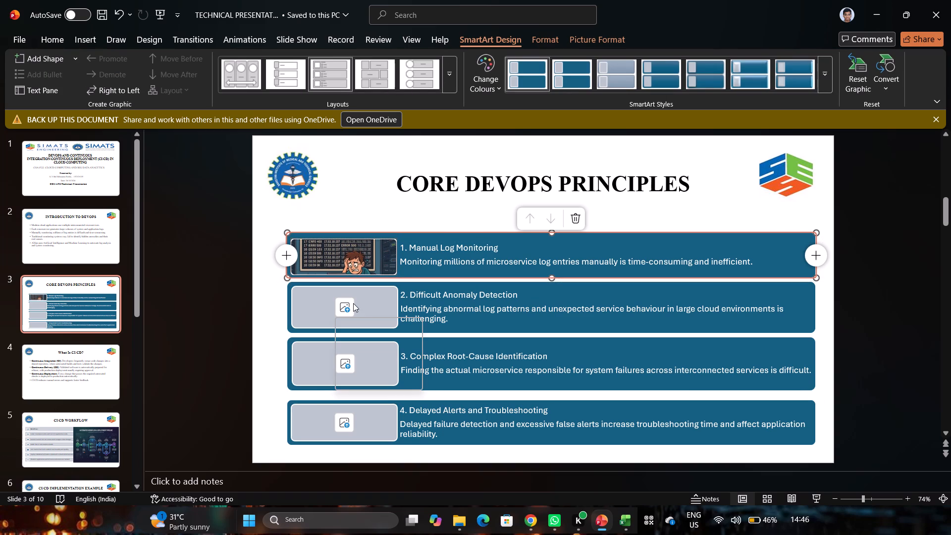
{"action": "left_click", "coordinate": [363, 323]}
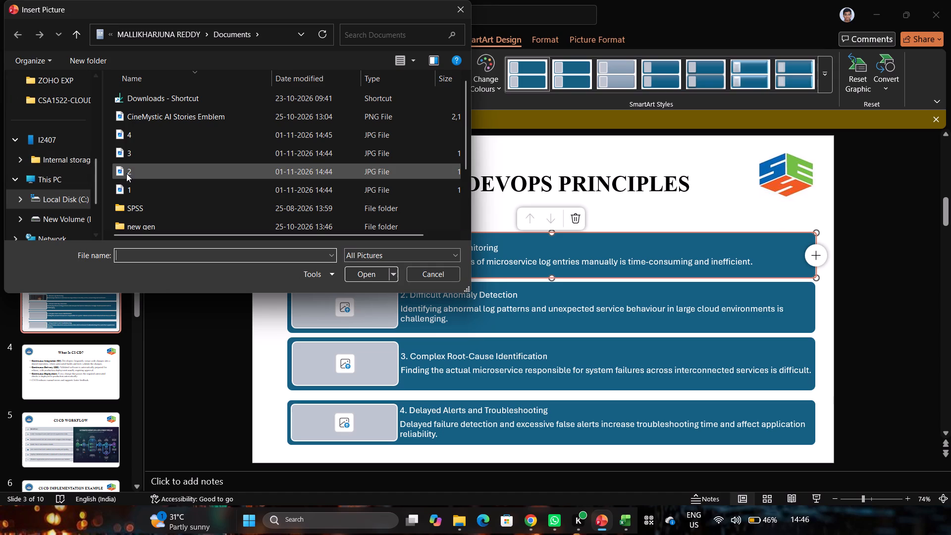
{"action": "left_click", "coordinate": [126, 173]}
{"action": "left_click", "coordinate": [362, 267]}
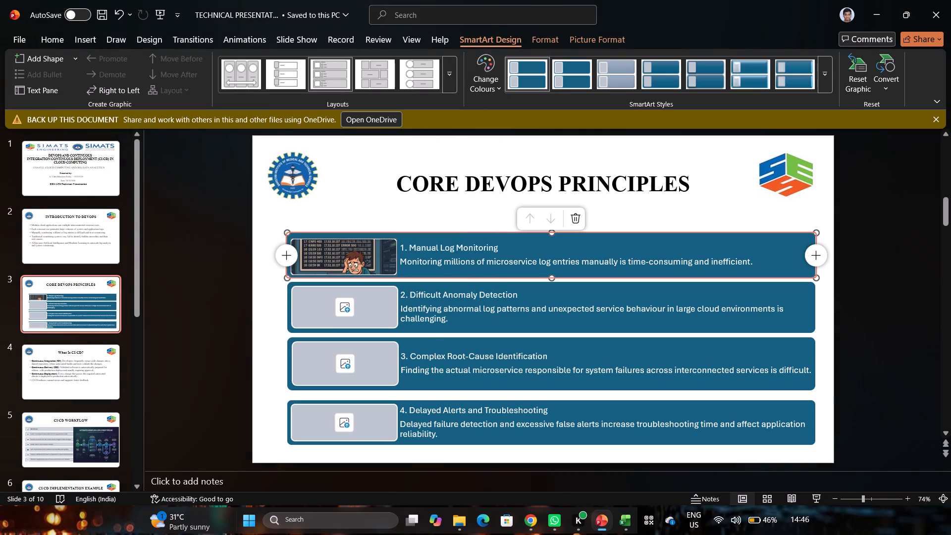
Insert picture 3 from the Documents folder into the Complex Root-Cause Identification row's picture placeholder.
{"action": "left_click", "coordinate": [345, 354]}
{"action": "left_click", "coordinate": [375, 381]}
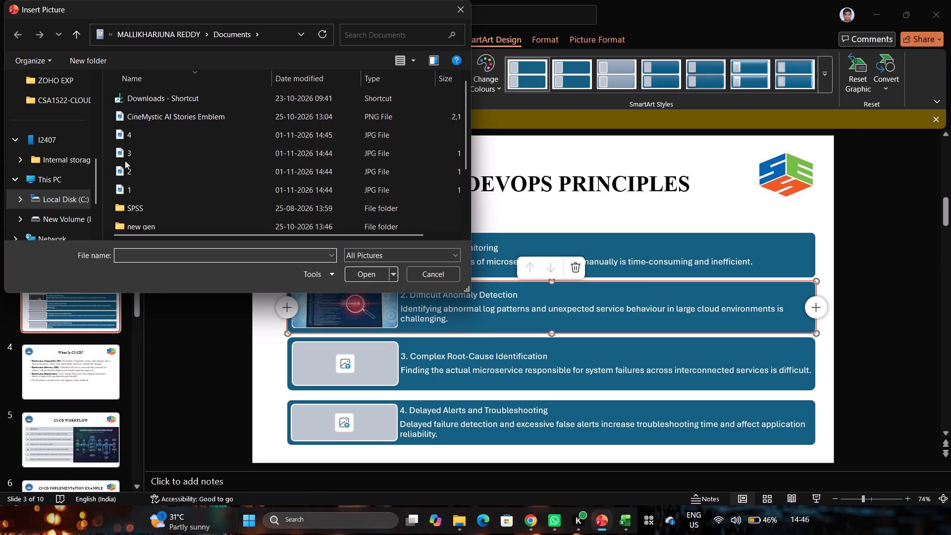
{"action": "left_click", "coordinate": [125, 159]}
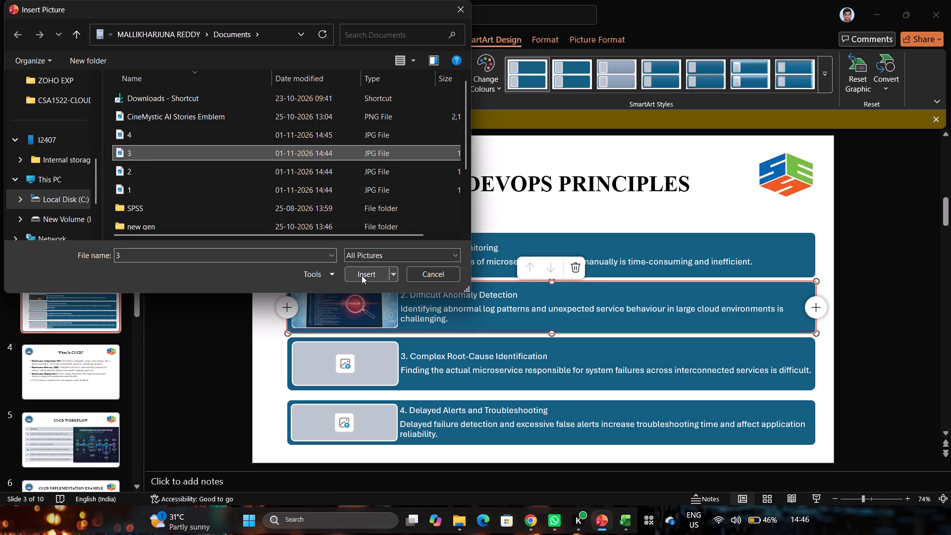
{"action": "left_click", "coordinate": [362, 275]}
Insert picture 4 from the Documents folder into the Delayed Alerts and Troubleshooting row's picture placeholder.
{"action": "left_click", "coordinate": [352, 418]}
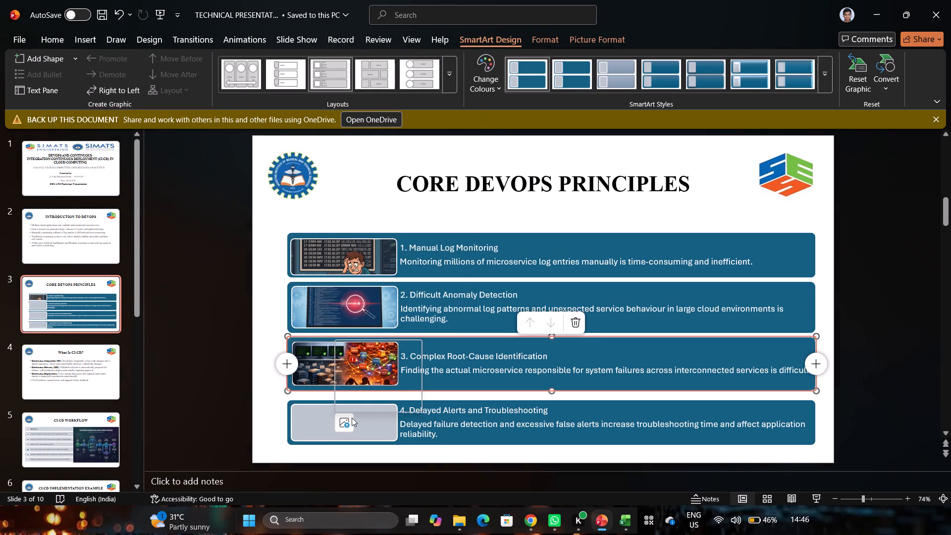
{"action": "left_click", "coordinate": [358, 349]}
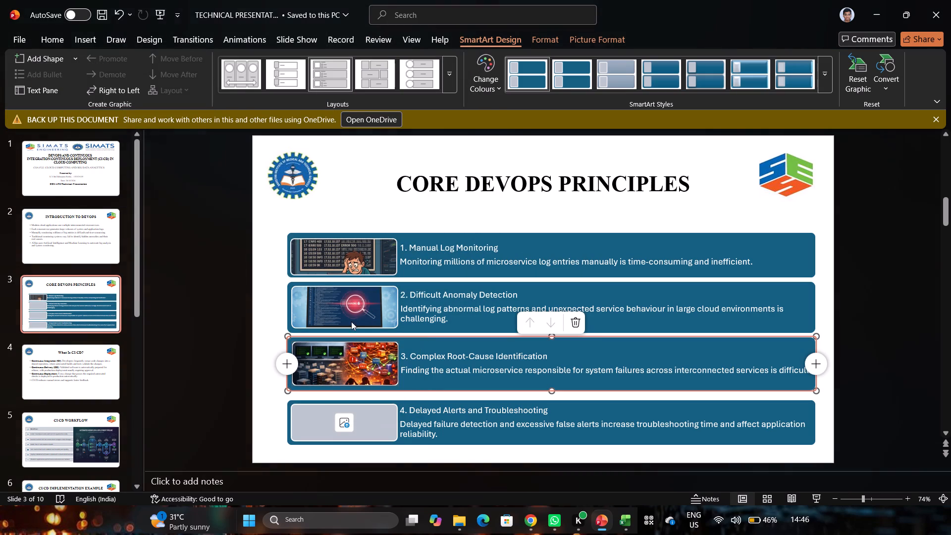
{"action": "left_click", "coordinate": [149, 129]}
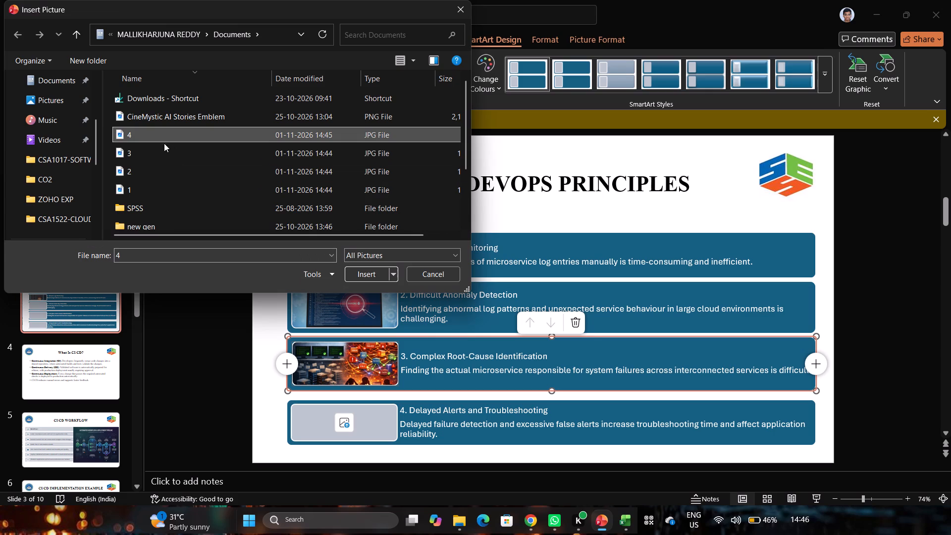
{"action": "left_click", "coordinate": [376, 271]}
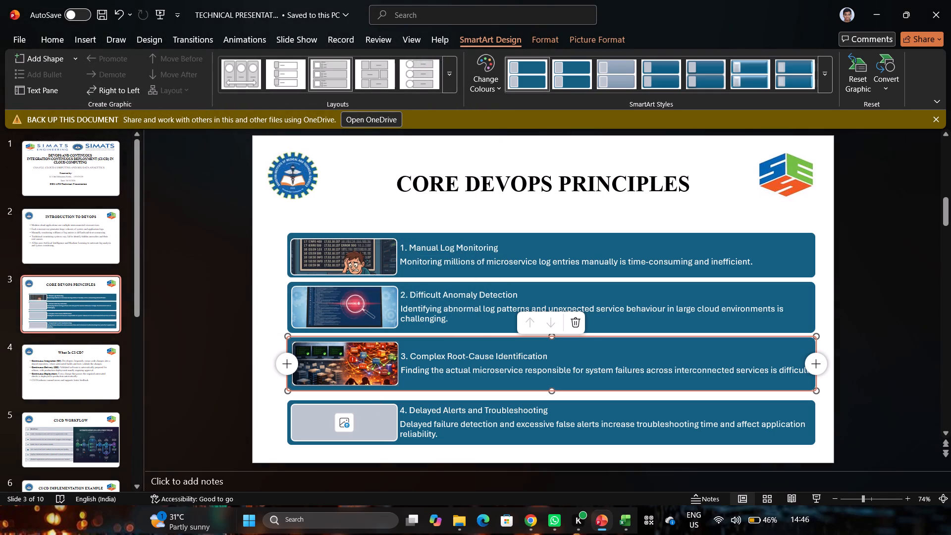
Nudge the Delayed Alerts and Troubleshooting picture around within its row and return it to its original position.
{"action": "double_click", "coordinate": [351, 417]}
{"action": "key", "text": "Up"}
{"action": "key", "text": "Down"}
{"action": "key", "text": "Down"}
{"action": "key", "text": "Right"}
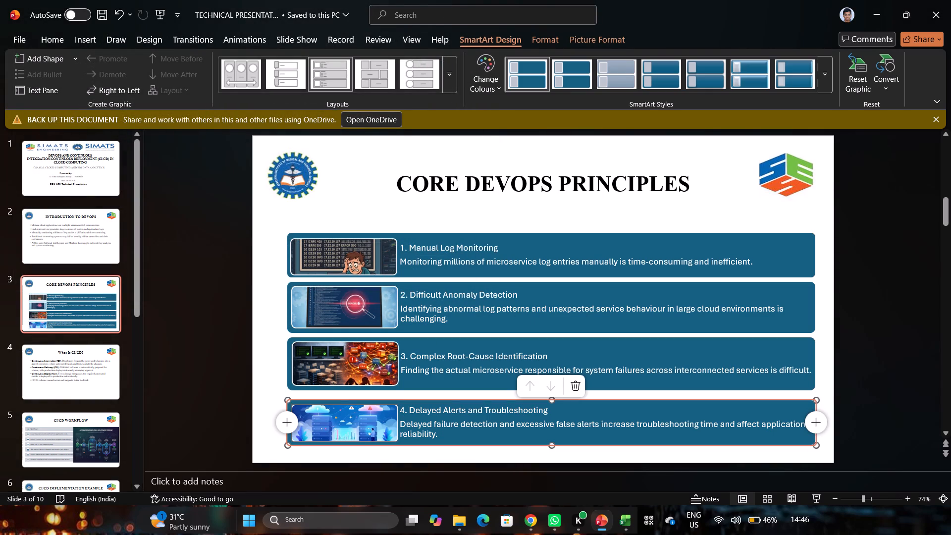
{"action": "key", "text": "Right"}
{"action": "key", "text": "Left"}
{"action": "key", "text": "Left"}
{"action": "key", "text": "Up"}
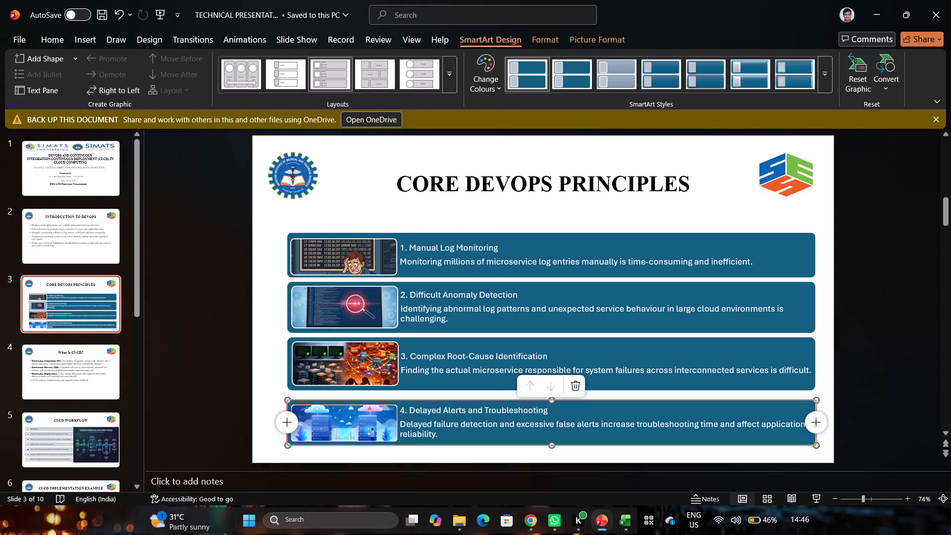
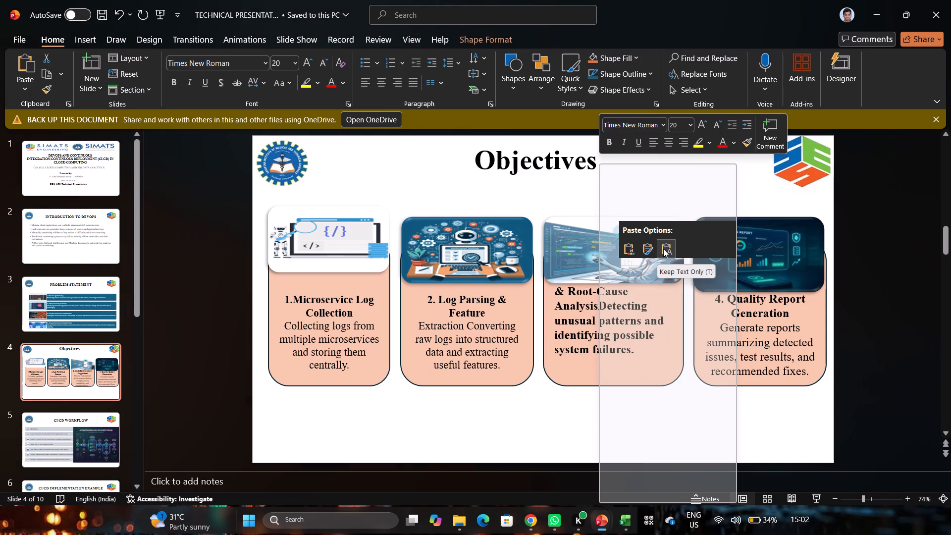
{"action": "left_click", "coordinate": [663, 249]}
{"action": "key", "text": "alt+Tab"}
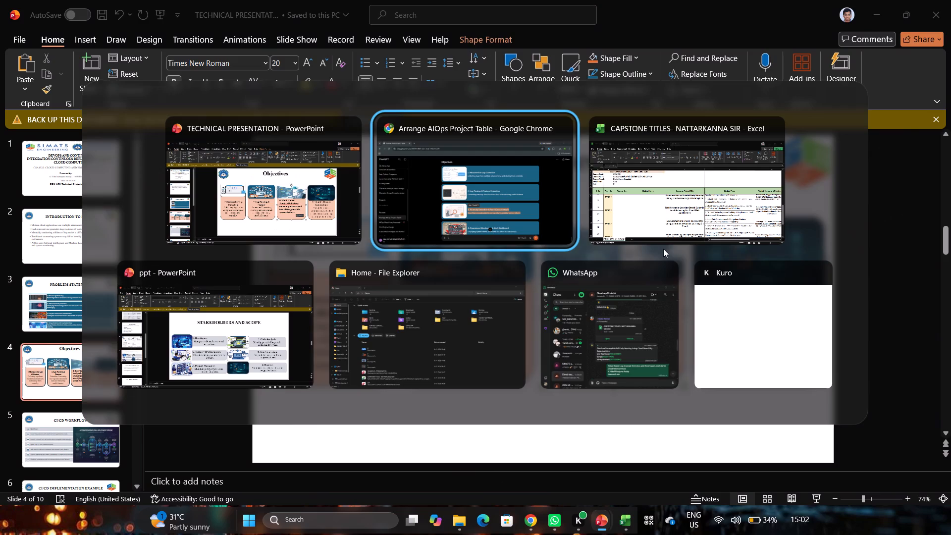
{"action": "key", "text": "alt+Tab"}
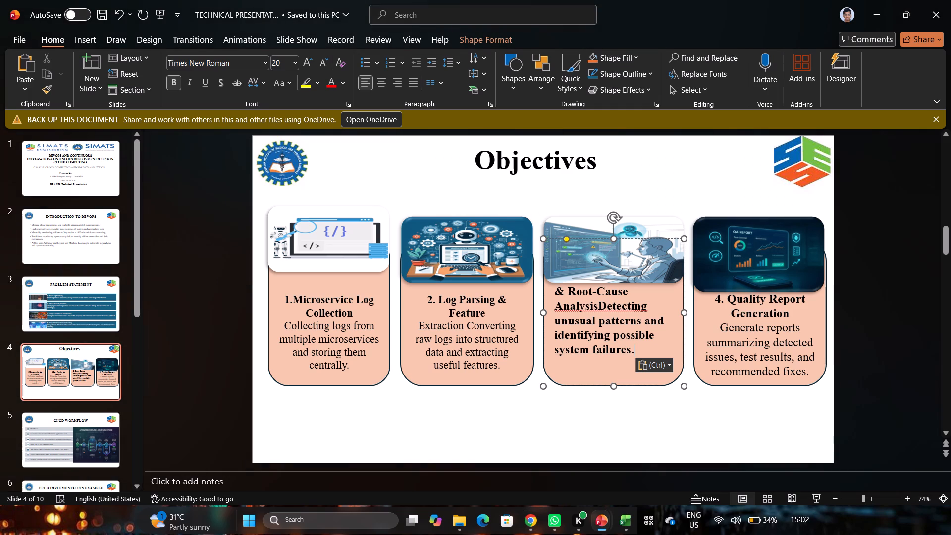
Break the third card's text onto a new line before "Detecting" and center all of its text.
{"action": "left_click", "coordinate": [598, 306]}
{"action": "key", "text": "Return"}
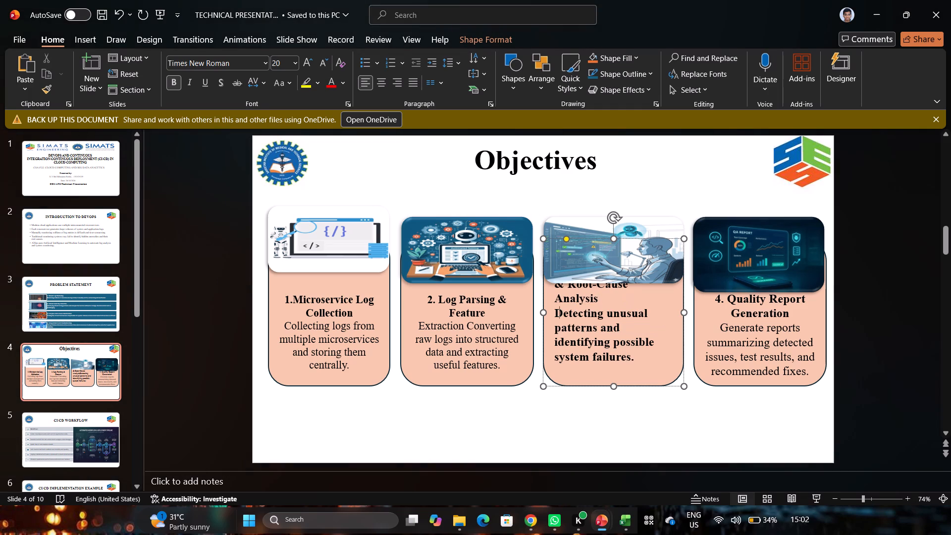
{"action": "key", "text": "ctrl+a"}
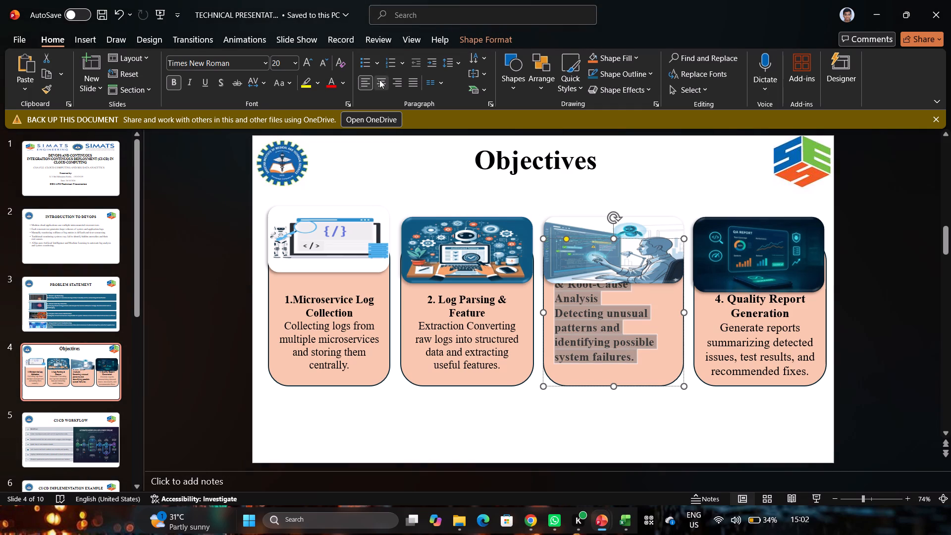
{"action": "left_click", "coordinate": [379, 80]}
Remove bold from the third card's description, from "Detecting unusual patterns" through "system failures.".
{"action": "left_click", "coordinate": [604, 321]}
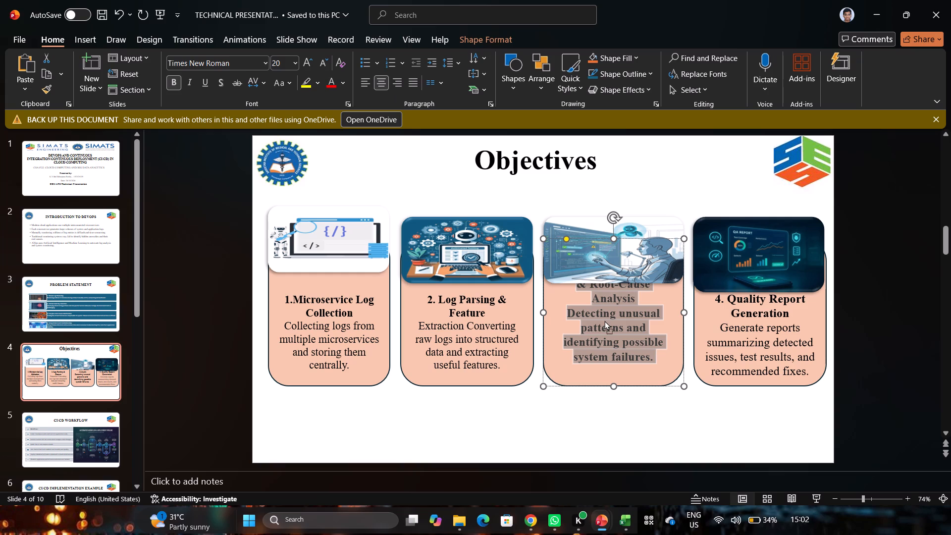
{"action": "key", "text": "ctrl+a"}
{"action": "key", "text": "ctrl+a"}
{"action": "left_click", "coordinate": [564, 308]}
{"action": "left_click_drag", "start_coordinate": [564, 308], "coordinate": [657, 356]}
{"action": "left_click", "coordinate": [663, 334]}
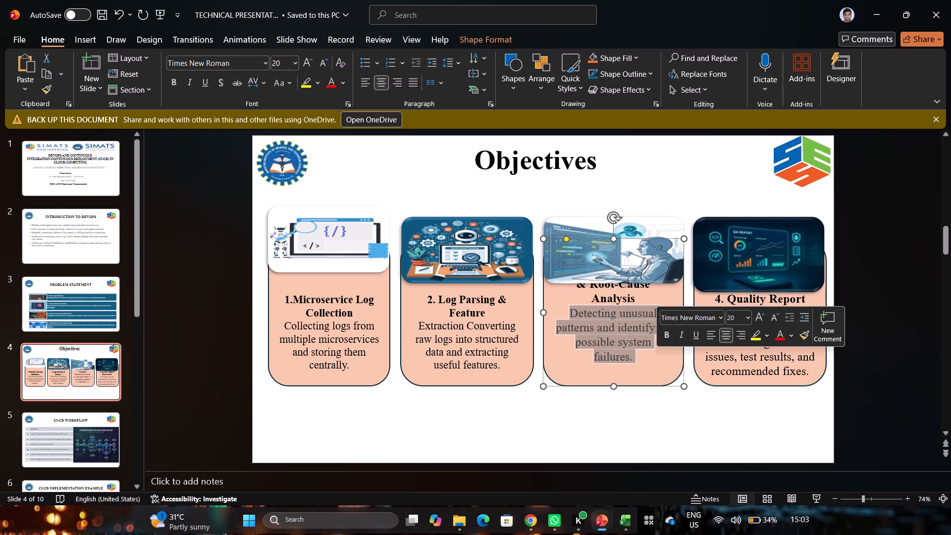
{"action": "left_click", "coordinate": [638, 359]}
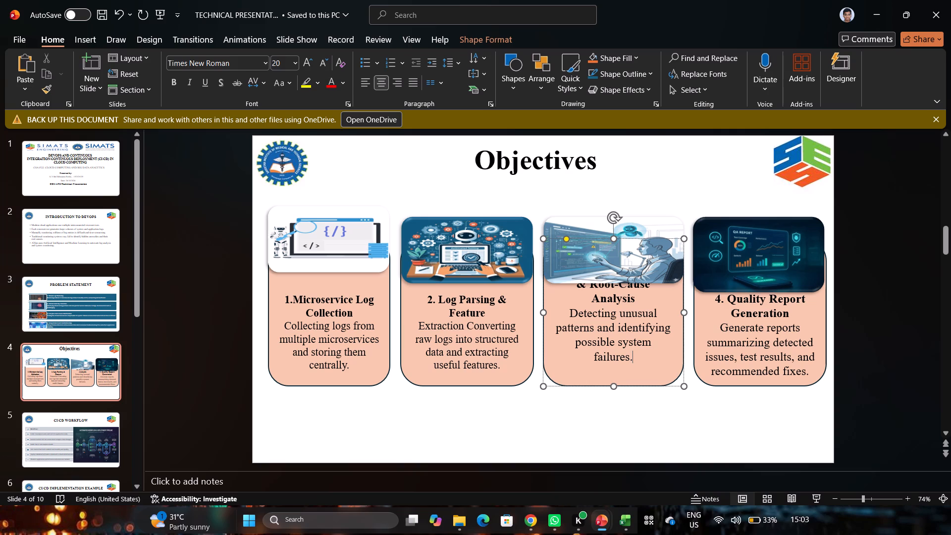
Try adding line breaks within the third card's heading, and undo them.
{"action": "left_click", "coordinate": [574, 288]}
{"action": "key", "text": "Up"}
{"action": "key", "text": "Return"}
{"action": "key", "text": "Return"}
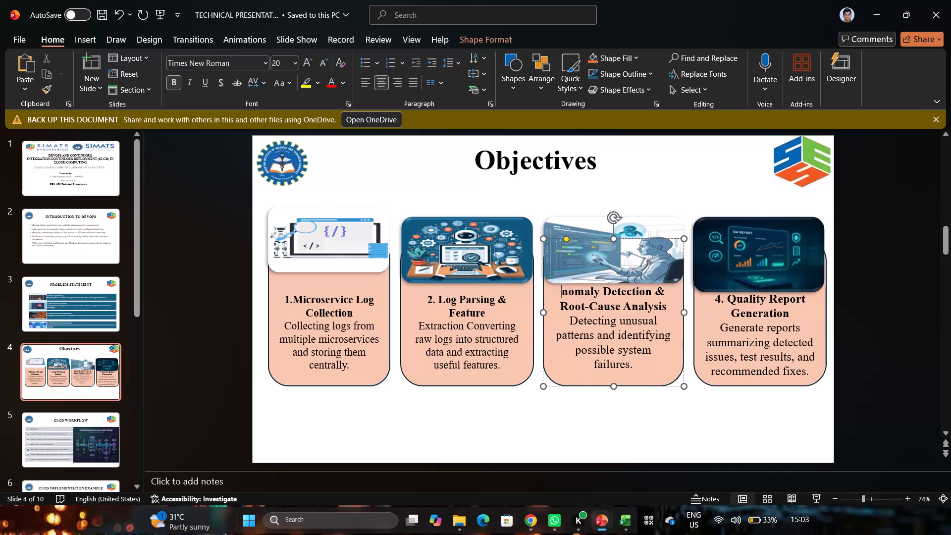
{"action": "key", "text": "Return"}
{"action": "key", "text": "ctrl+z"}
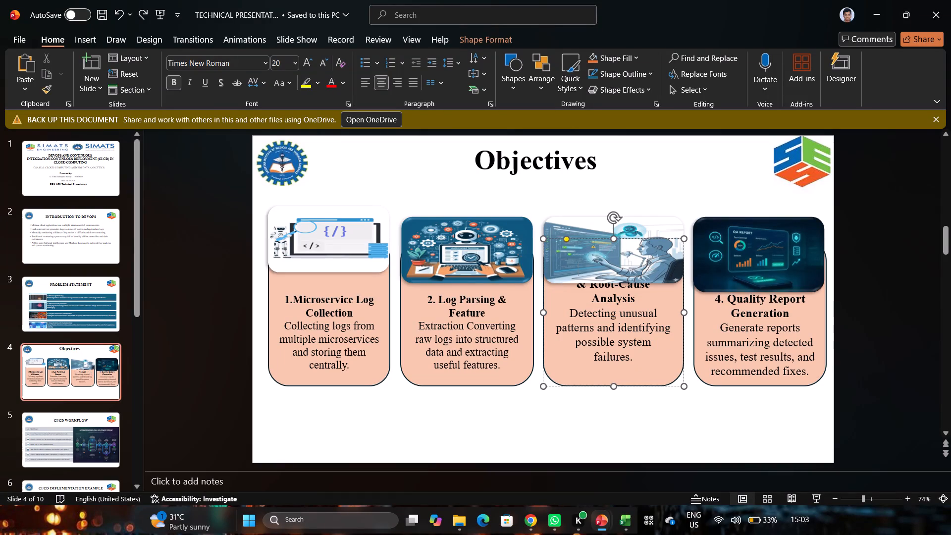
Move the third card's picture up off the card, clear of its heading.
{"action": "left_click_drag", "start_coordinate": [635, 247], "coordinate": [634, 195]}
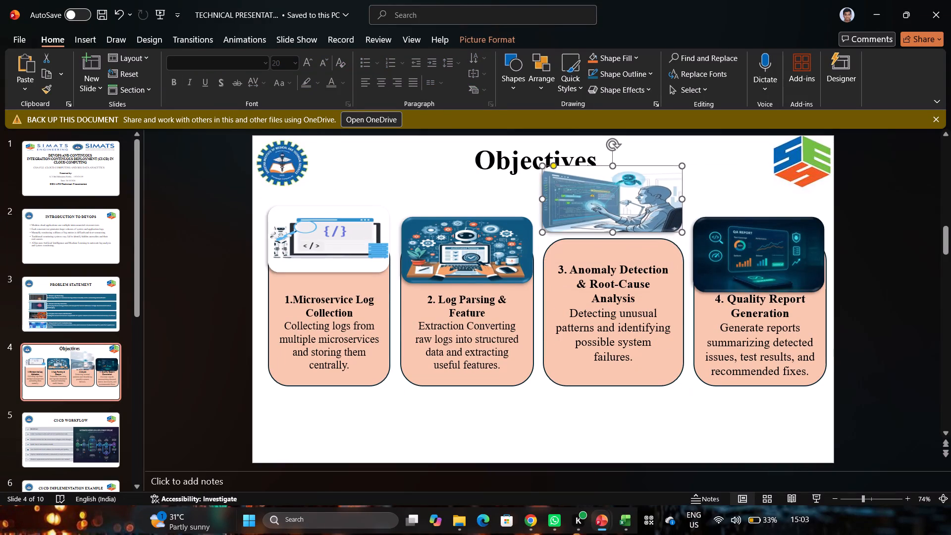
{"action": "left_click", "coordinate": [560, 263]}
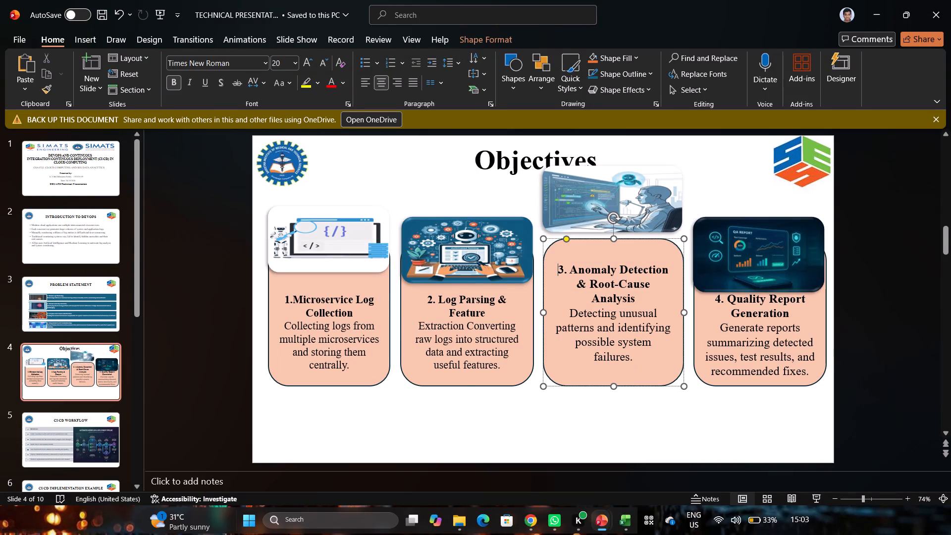
Set the font size of all the third card's text to 18.
{"action": "left_click", "coordinate": [464, 309]}
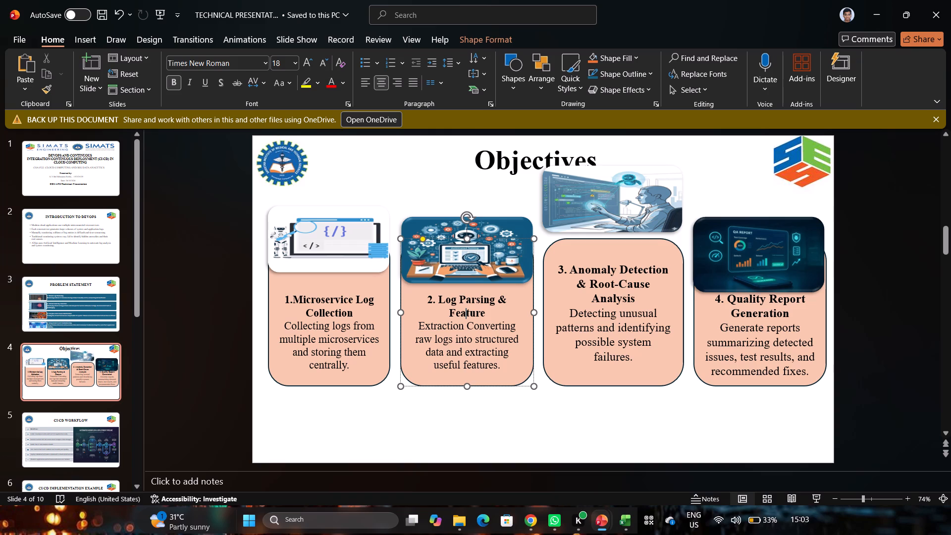
{"action": "left_click", "coordinate": [605, 293]}
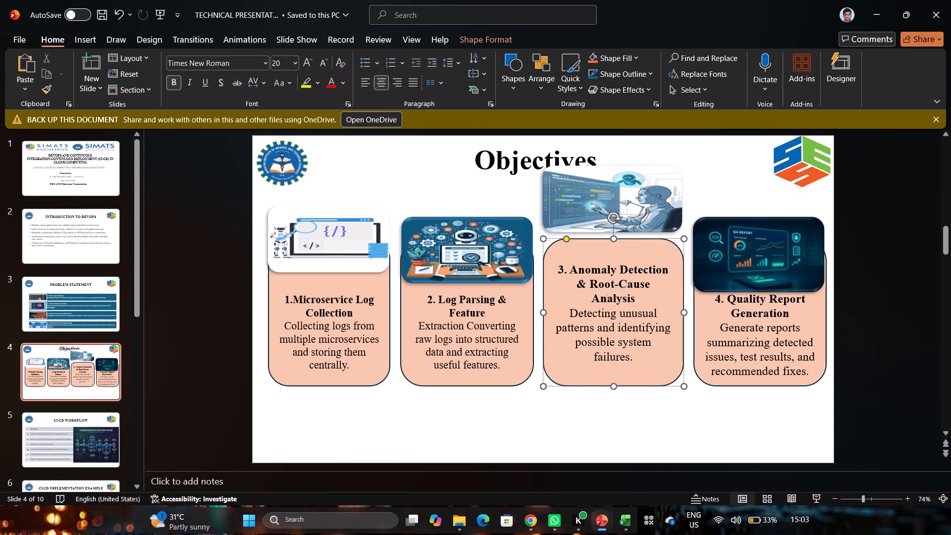
{"action": "key", "text": "ctrl+a"}
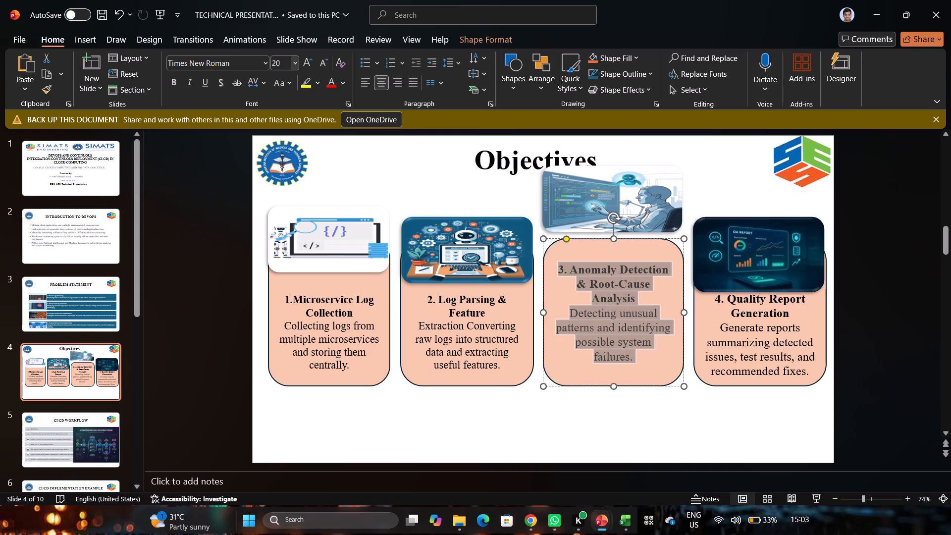
{"action": "left_click", "coordinate": [285, 64]}
{"action": "type", "text": "18"}
{"action": "key", "text": "Return"}
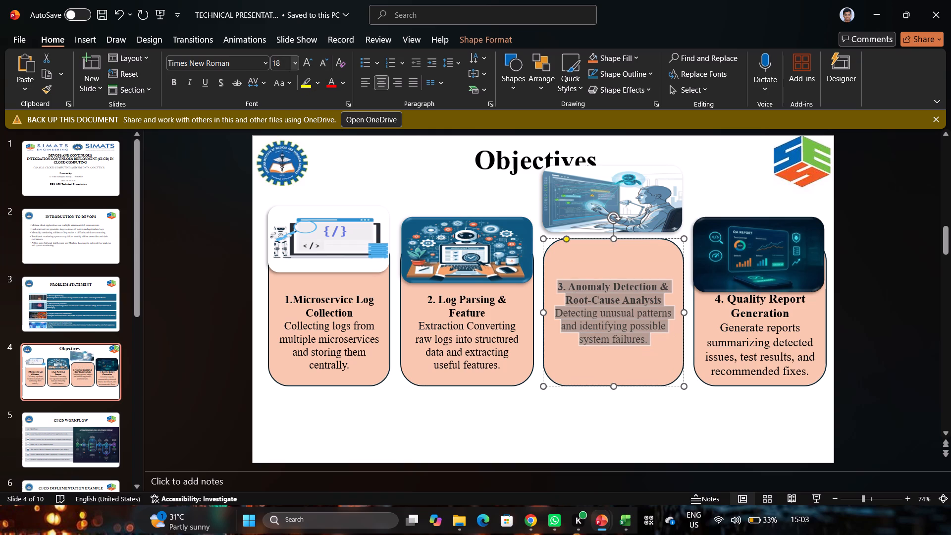
Insert two blank lines above the third card's "3. Anomaly Detection & Root-Cause Analysis" heading.
{"action": "left_click", "coordinate": [558, 287]}
{"action": "key", "text": "Return"}
{"action": "key", "text": "Return"}
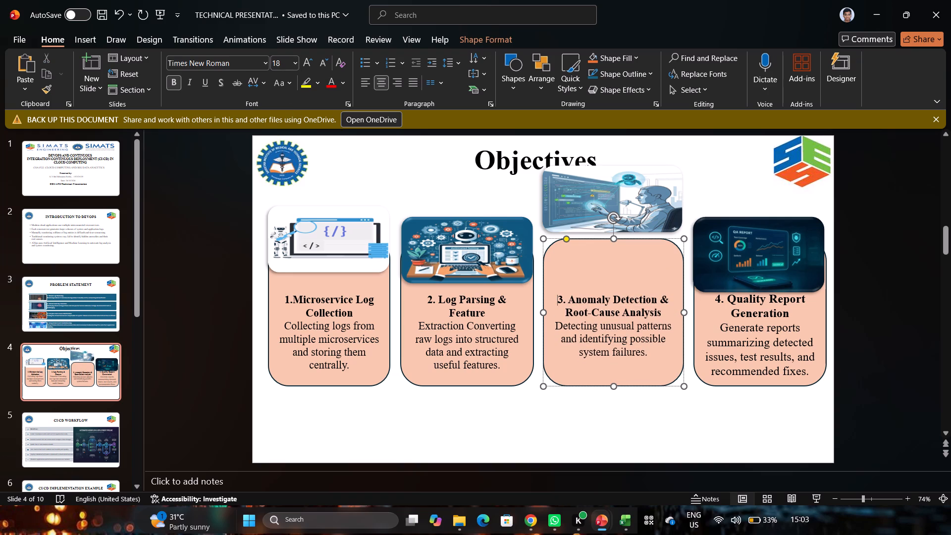
Set the font size of all the first card's text to 20.
{"action": "left_click", "coordinate": [618, 341]}
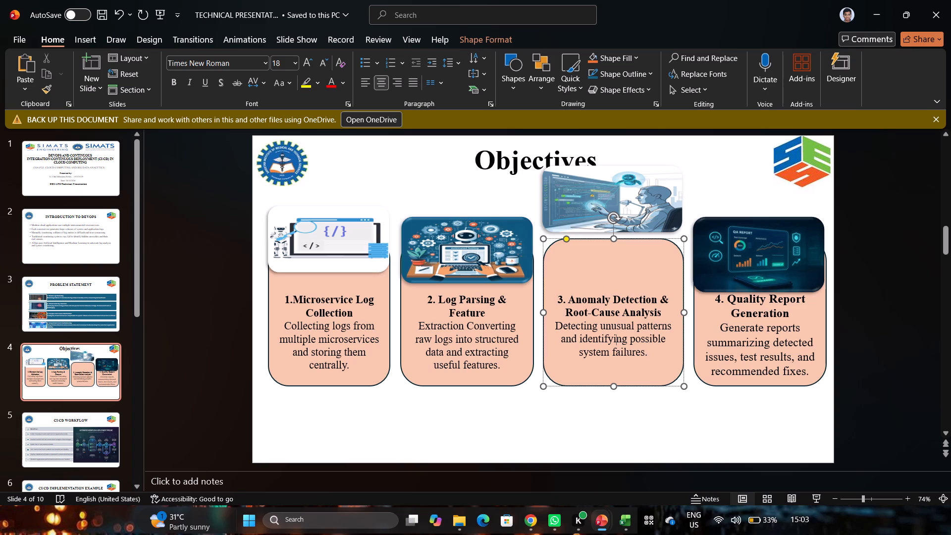
{"action": "key", "text": "ctrl+a"}
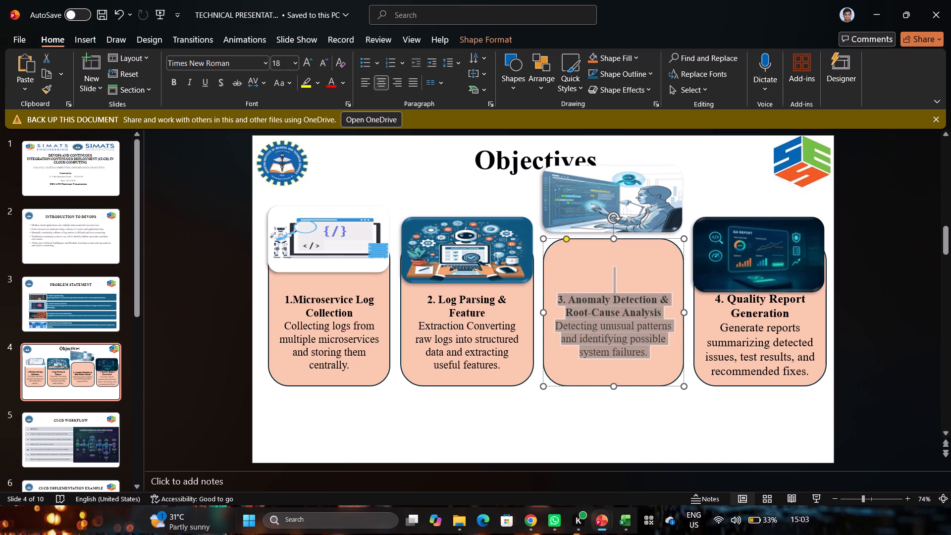
{"action": "left_click", "coordinate": [445, 322]}
{"action": "left_click", "coordinate": [378, 327]}
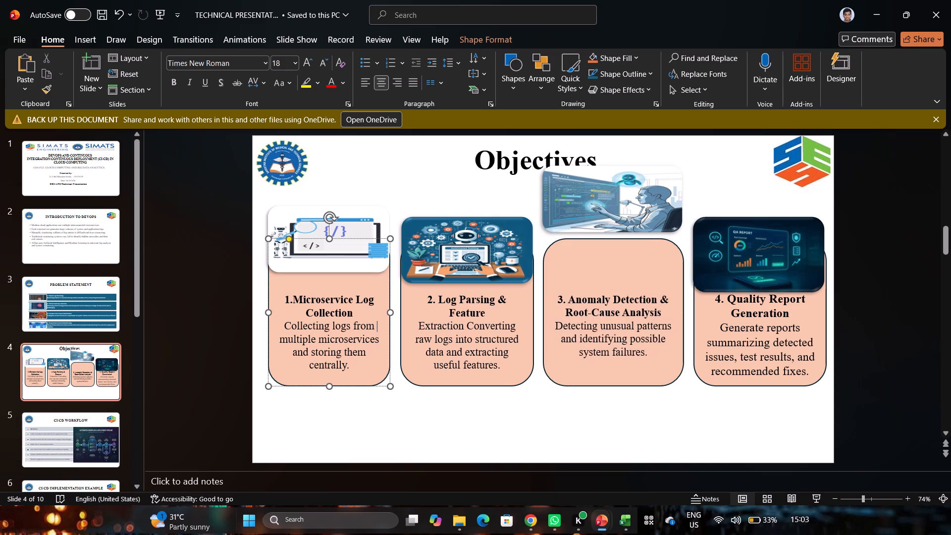
{"action": "left_click", "coordinate": [339, 339]}
{"action": "key", "text": "ctrl+a"}
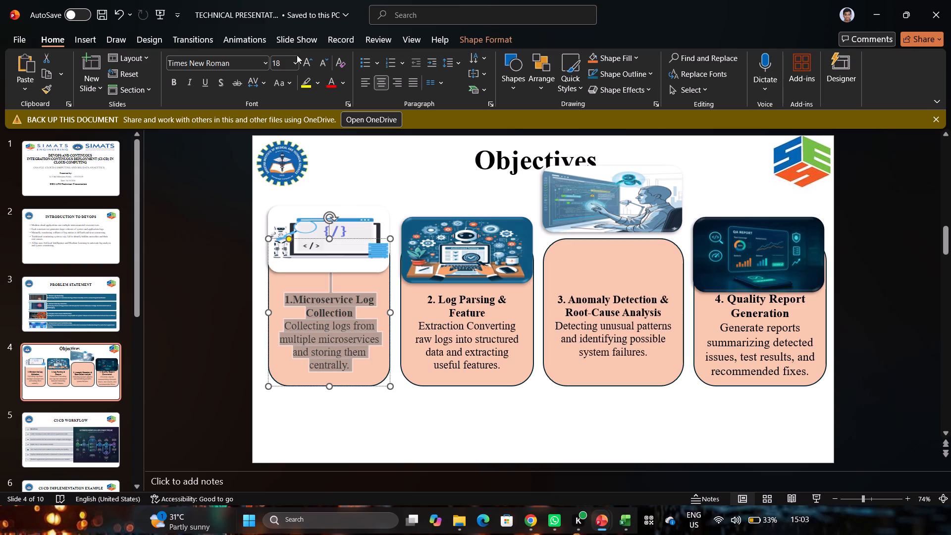
{"action": "left_click", "coordinate": [280, 60]}
{"action": "type", "text": "20"}
{"action": "key", "text": "Return"}
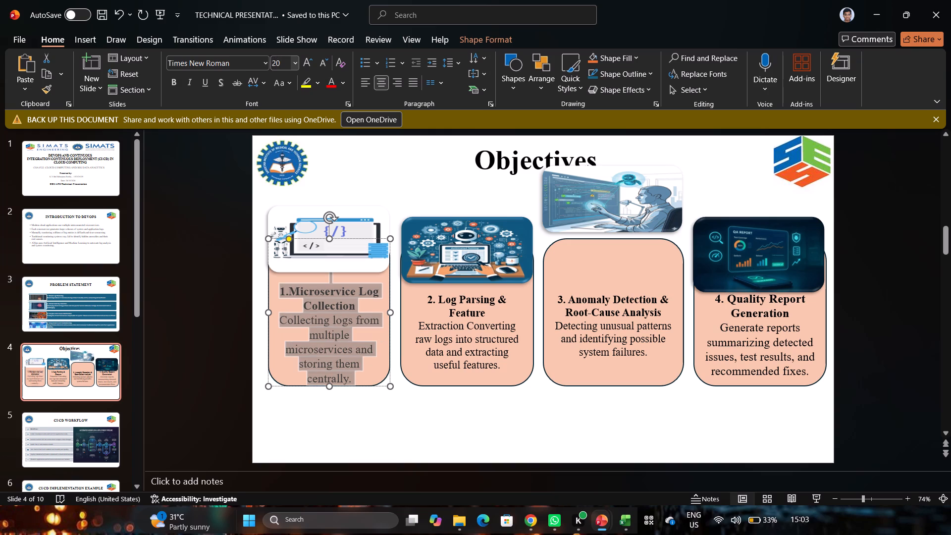
Undo the last font size change on the first card's text.
{"action": "left_click", "coordinate": [363, 413]}
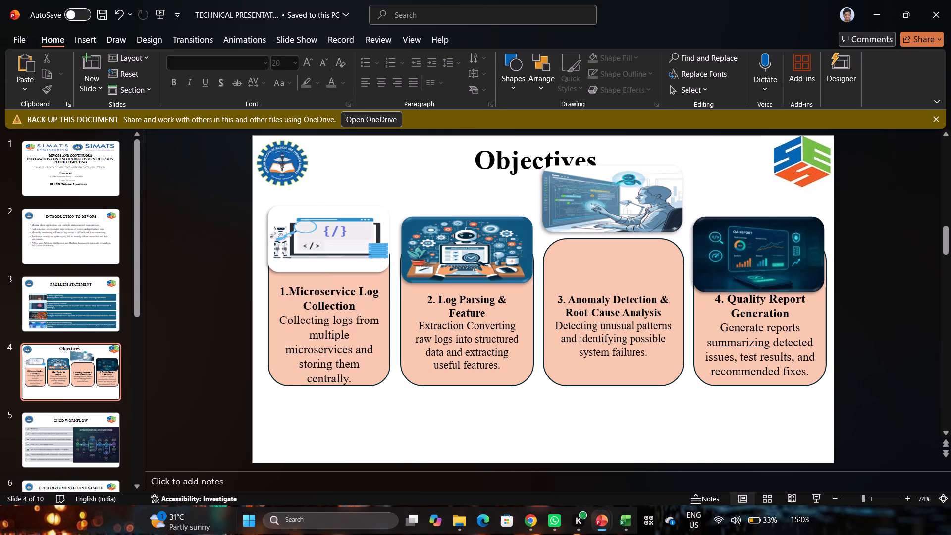
{"action": "left_click", "coordinate": [502, 319]}
{"action": "left_click", "coordinate": [335, 366]}
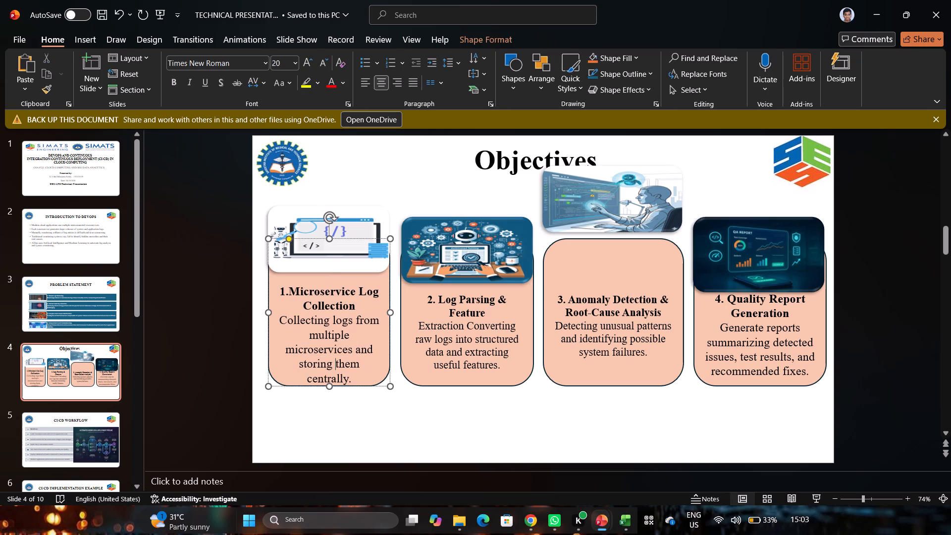
{"action": "key", "text": "ctrl+z"}
{"action": "left_click", "coordinate": [435, 432]}
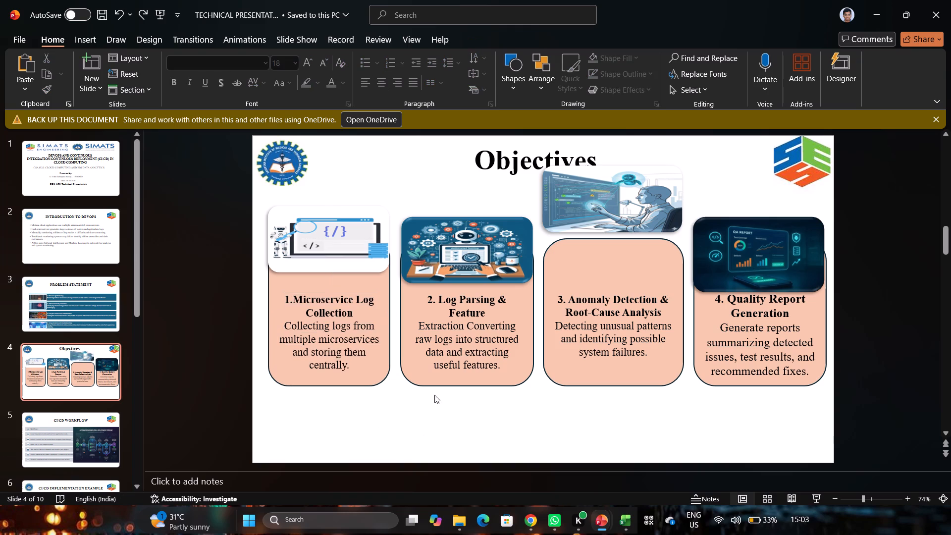
{"action": "left_click", "coordinate": [575, 321]}
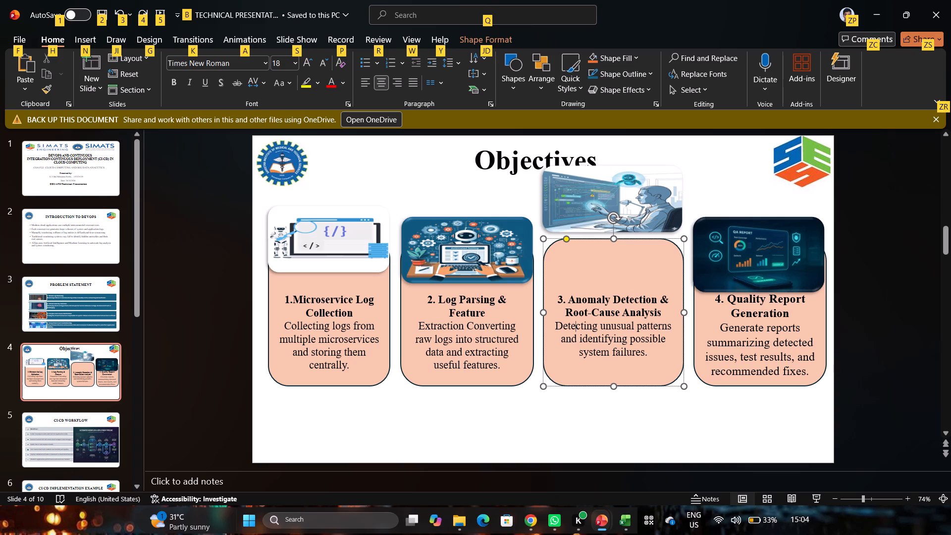
{"action": "left_click", "coordinate": [698, 446]}
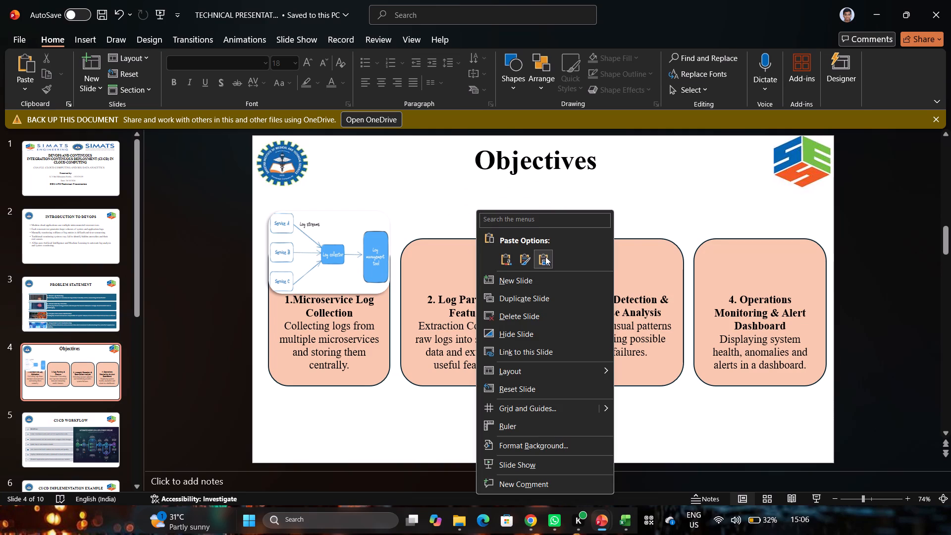
{"action": "left_click", "coordinate": [545, 257]}
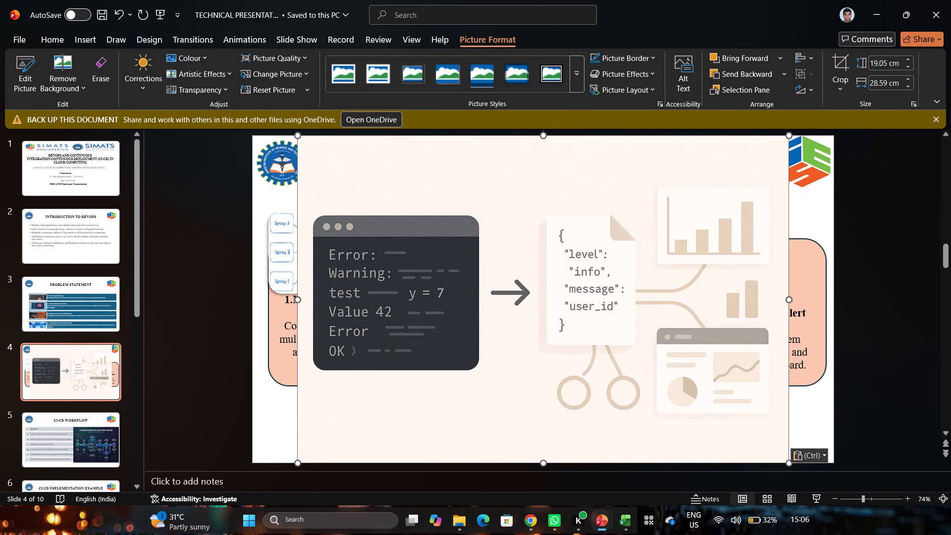
Shrink the pasted log parsing image to about 7.8 cm by 11.7 cm and give it the same rounded-corner bevelled style.
{"action": "left_click_drag", "start_coordinate": [298, 461], "coordinate": [583, 276]}
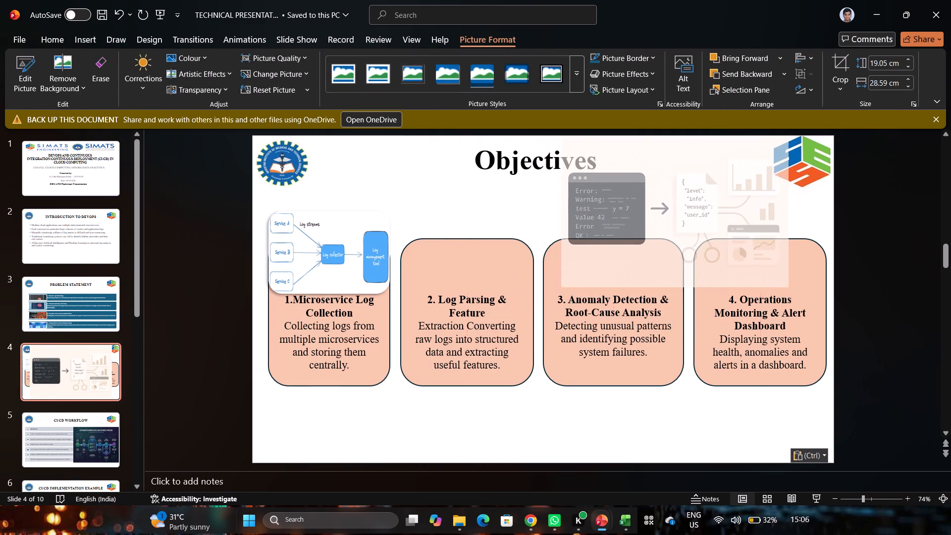
{"action": "left_click_drag", "start_coordinate": [583, 276], "coordinate": [588, 269]}
{"action": "left_click", "coordinate": [580, 67]}
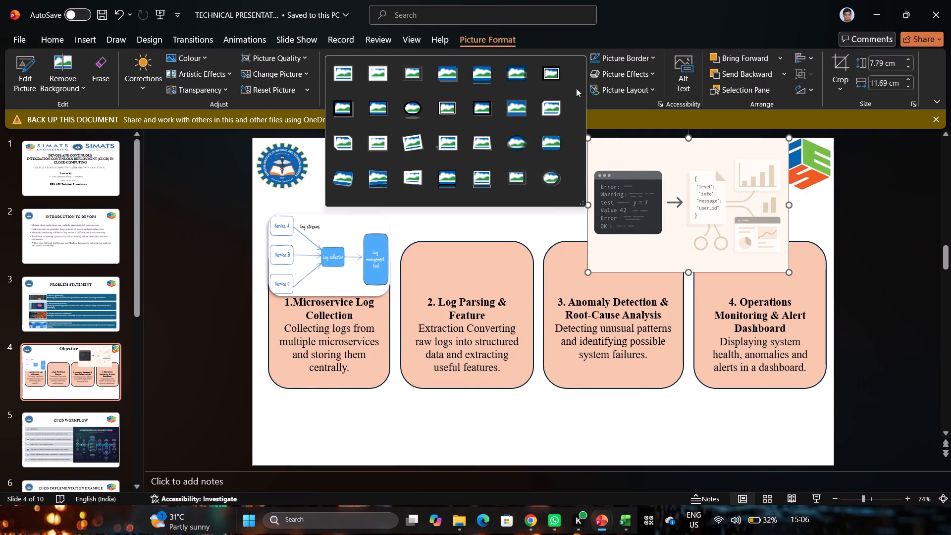
{"action": "left_click", "coordinate": [564, 135]}
Fit the log parsing image over the second card's top, about 4.7 cm tall and 7.8 cm wide, level with the first card's image.
{"action": "left_click", "coordinate": [671, 211]}
{"action": "left_click_drag", "start_coordinate": [671, 211], "coordinate": [637, 219]}
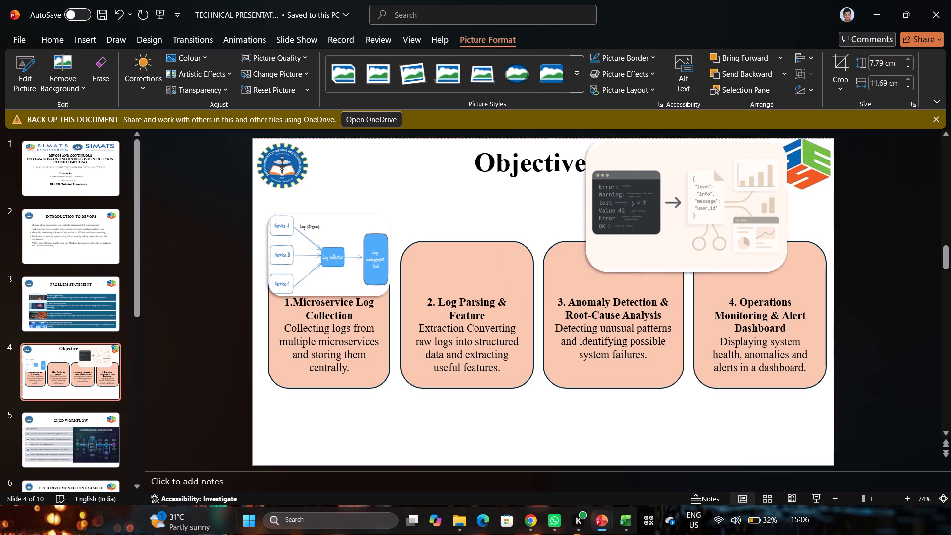
{"action": "left_click_drag", "start_coordinate": [637, 219], "coordinate": [488, 241]}
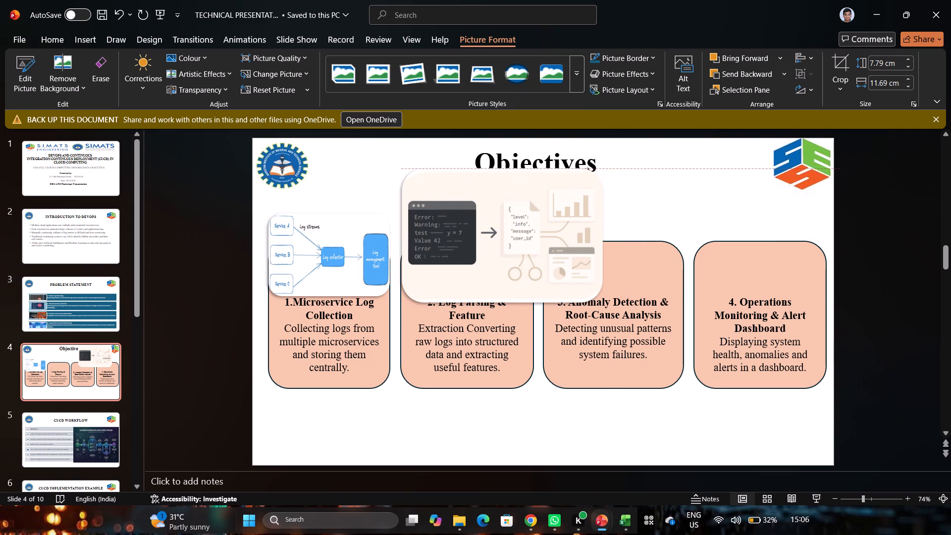
{"action": "left_click_drag", "start_coordinate": [488, 241], "coordinate": [486, 237]}
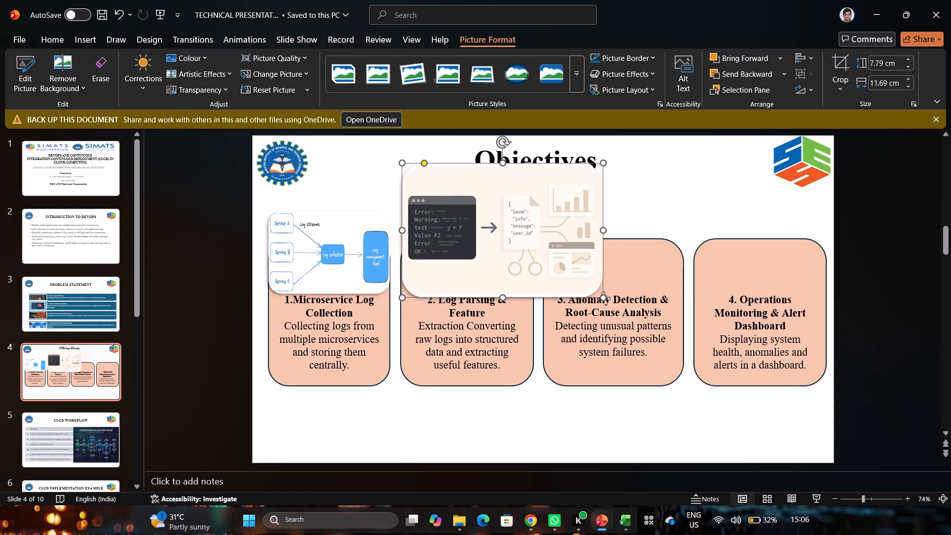
{"action": "left_click_drag", "start_coordinate": [604, 297], "coordinate": [537, 277]}
{"action": "left_click_drag", "start_coordinate": [499, 247], "coordinate": [494, 261]}
{"action": "left_click_drag", "start_coordinate": [571, 234], "coordinate": [533, 240]}
{"action": "left_click_drag", "start_coordinate": [469, 178], "coordinate": [471, 217]}
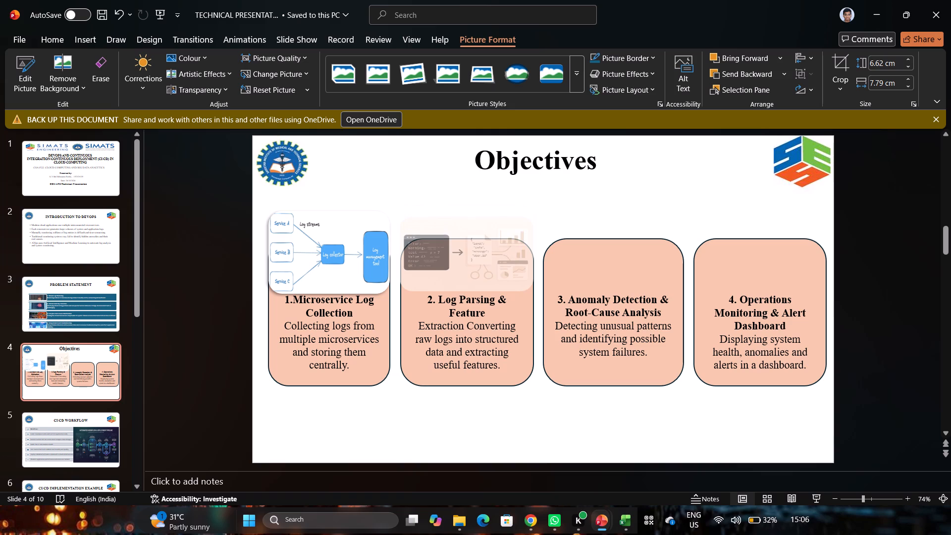
{"action": "left_click_drag", "start_coordinate": [471, 217], "coordinate": [470, 214]}
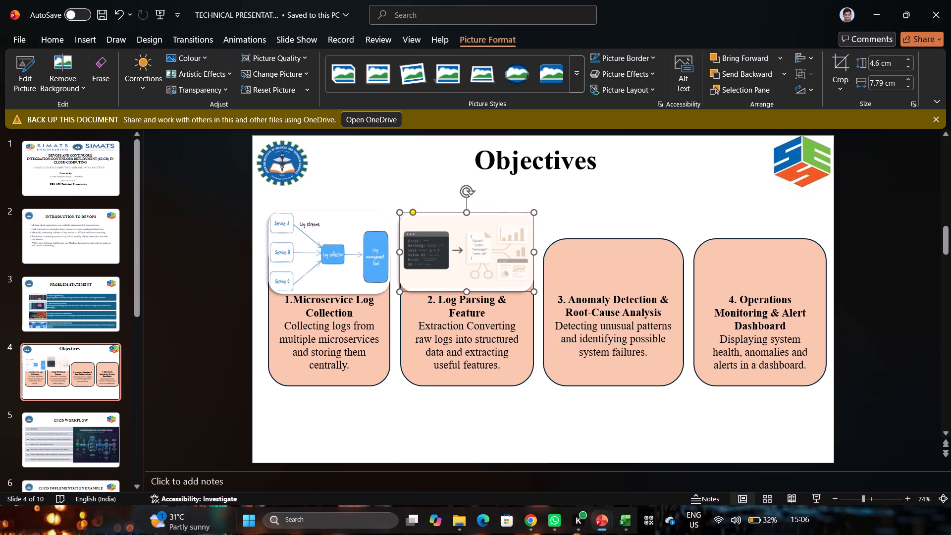
{"action": "left_click", "coordinate": [467, 288]}
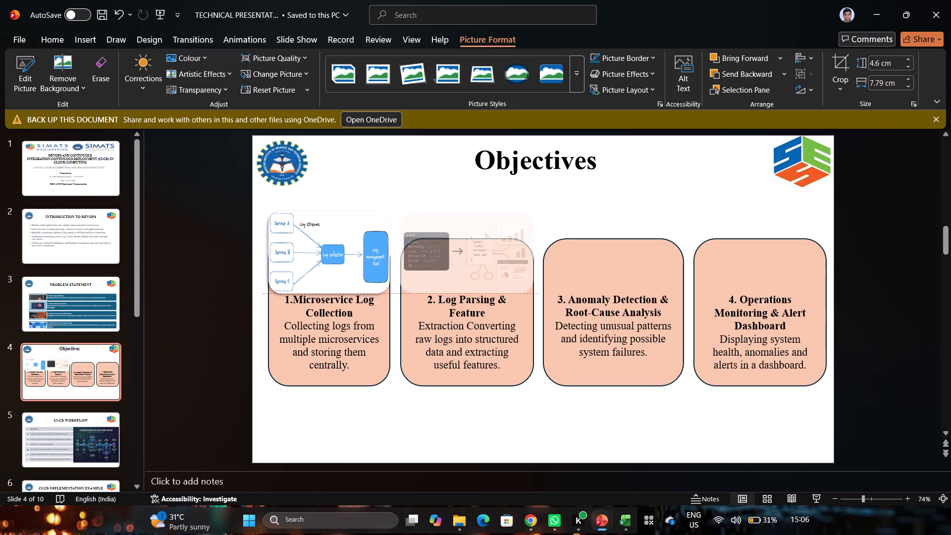
{"action": "left_click", "coordinate": [529, 420]}
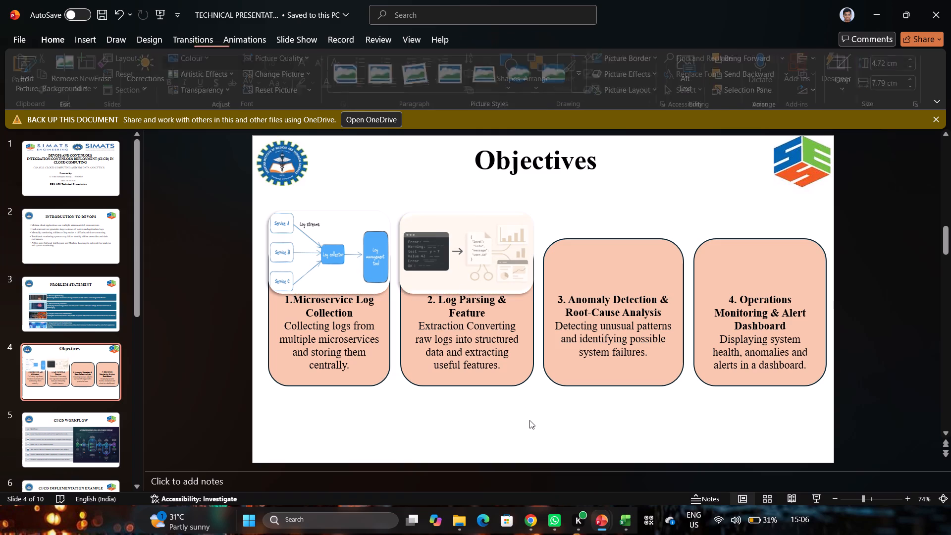
Copy the enlarged Anomaly Detection & Root-Cause Analysis image from ChatGPT in Chrome and paste it as a picture onto PowerPoint's Objectives slide.
{"action": "key", "text": "alt+Tab"}
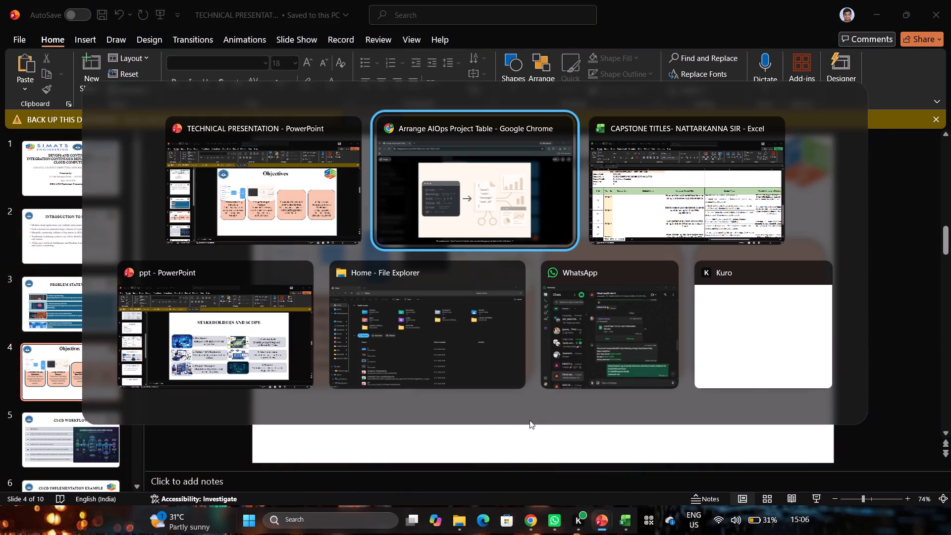
{"action": "left_click", "coordinate": [934, 94]}
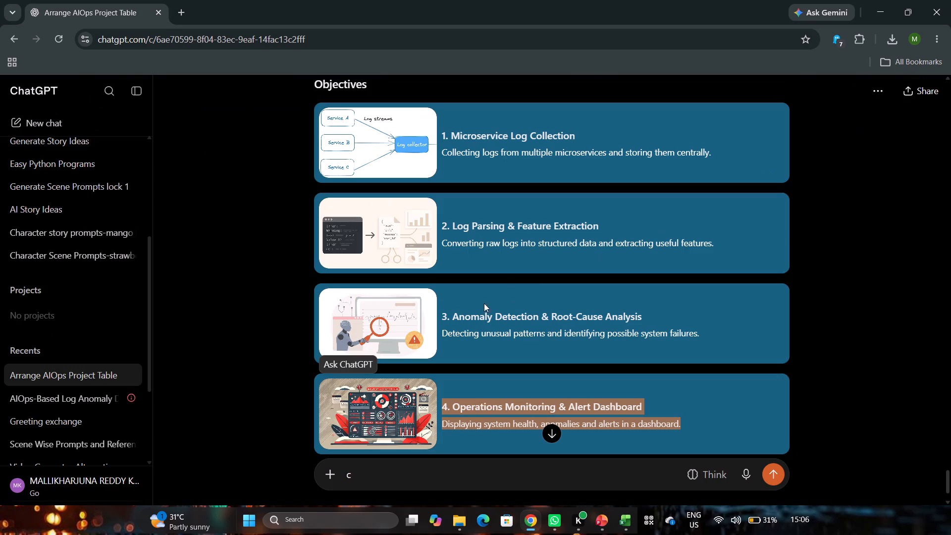
{"action": "left_click", "coordinate": [375, 319]}
{"action": "right_click", "coordinate": [467, 254]}
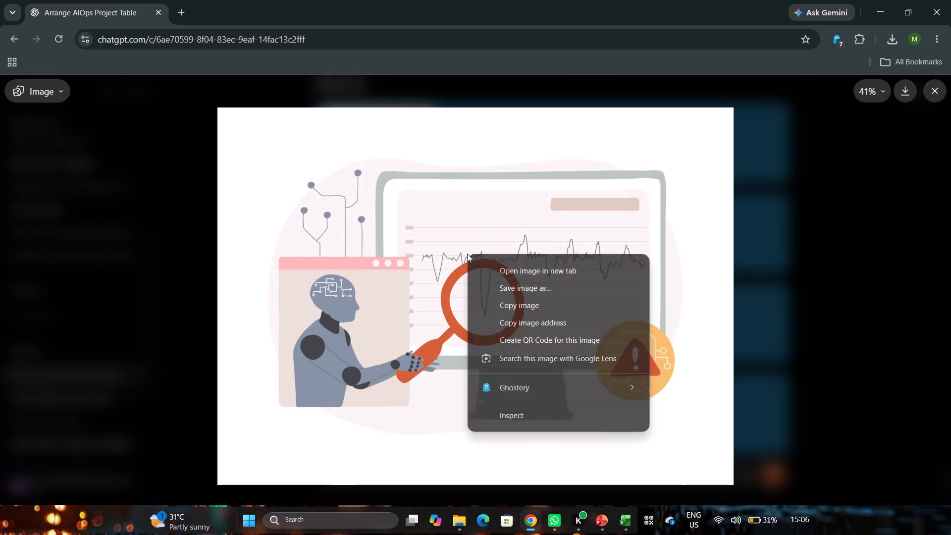
{"action": "left_click", "coordinate": [512, 303]}
{"action": "key", "text": "alt+Tab"}
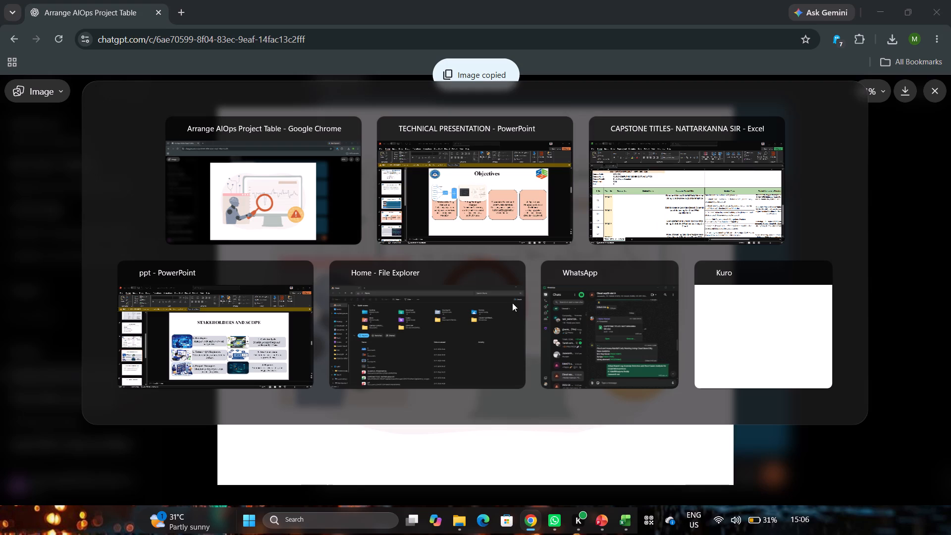
{"action": "right_click", "coordinate": [563, 186]}
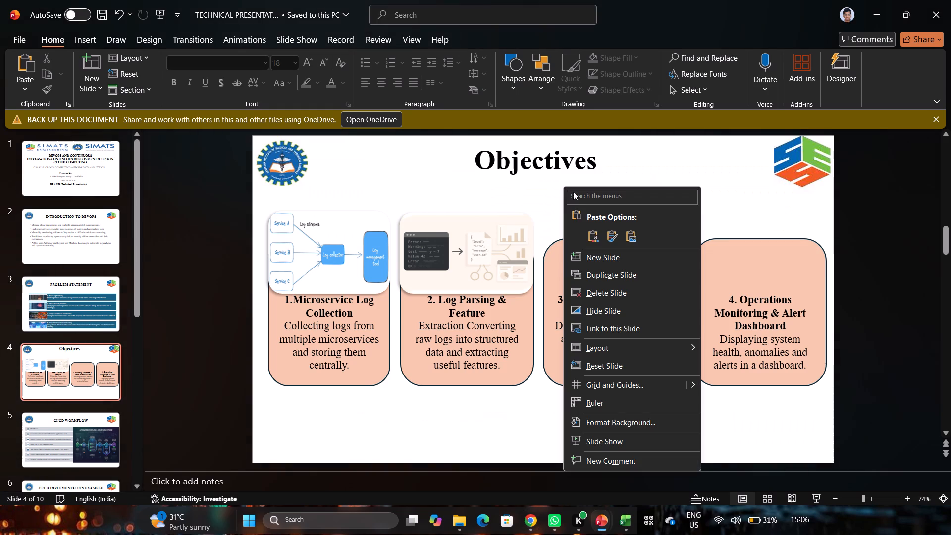
{"action": "left_click", "coordinate": [635, 232]}
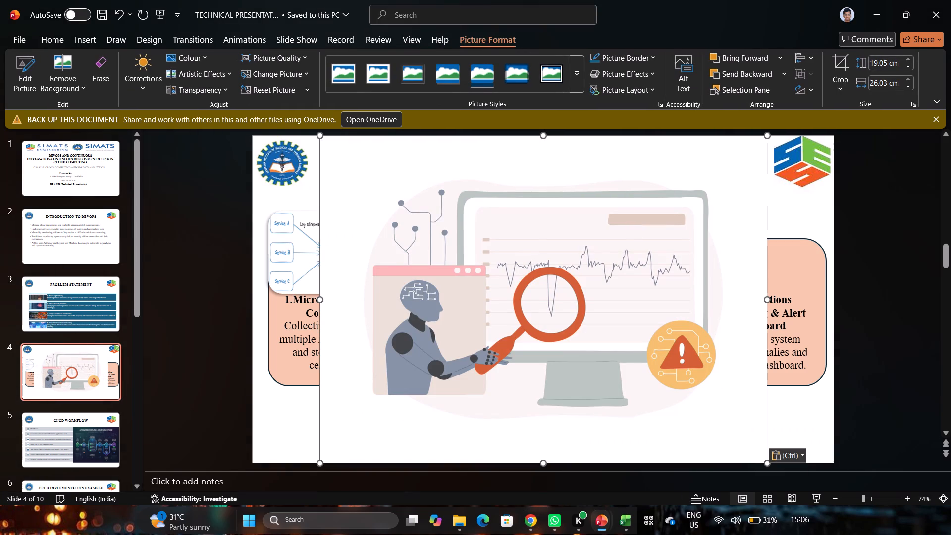
Shrink the pasted anomaly detection image to about 7.2 cm by 9.9 cm and give it the same rounded-corner bevelled style.
{"action": "left_click_drag", "start_coordinate": [318, 464], "coordinate": [560, 282]}
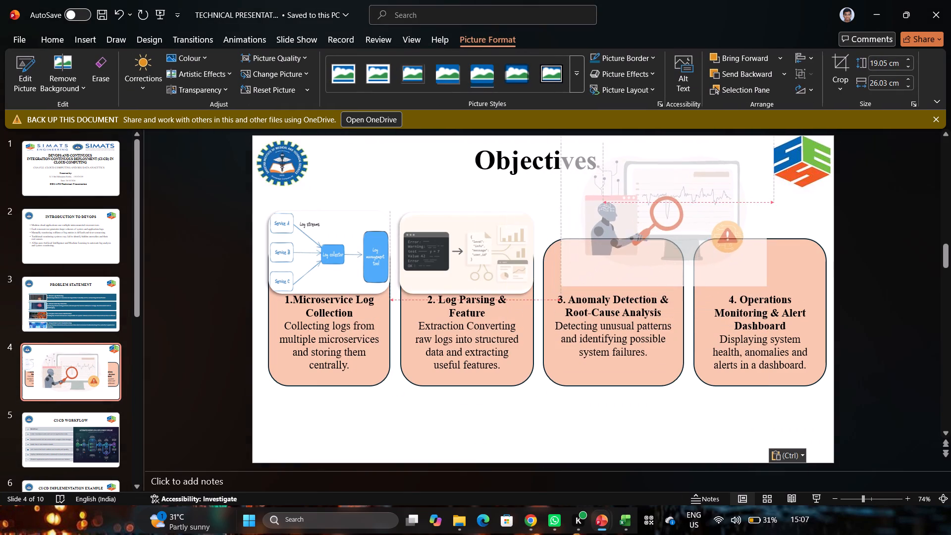
{"action": "left_click_drag", "start_coordinate": [560, 282], "coordinate": [605, 259]}
{"action": "left_click", "coordinate": [583, 75]}
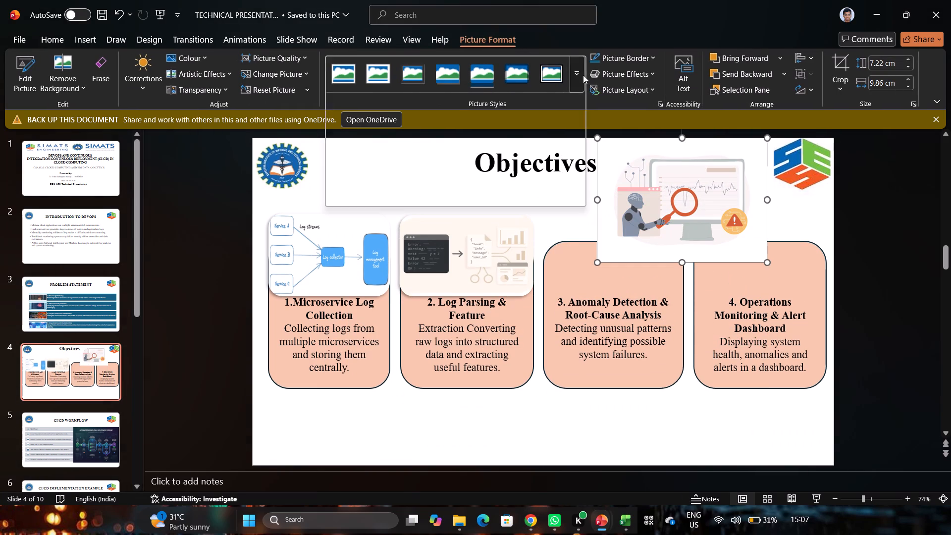
{"action": "left_click", "coordinate": [561, 138]}
Fit the anomaly detection image over the third card's top, about 8.2 cm wide, with its top edge level with the neighbouring images.
{"action": "left_click_drag", "start_coordinate": [688, 200], "coordinate": [681, 210]}
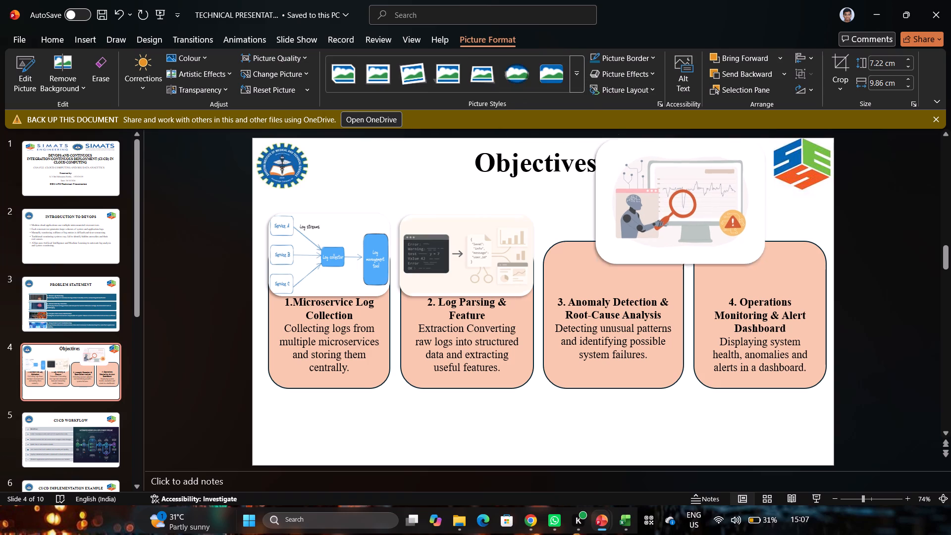
{"action": "left_click_drag", "start_coordinate": [681, 210], "coordinate": [635, 233]}
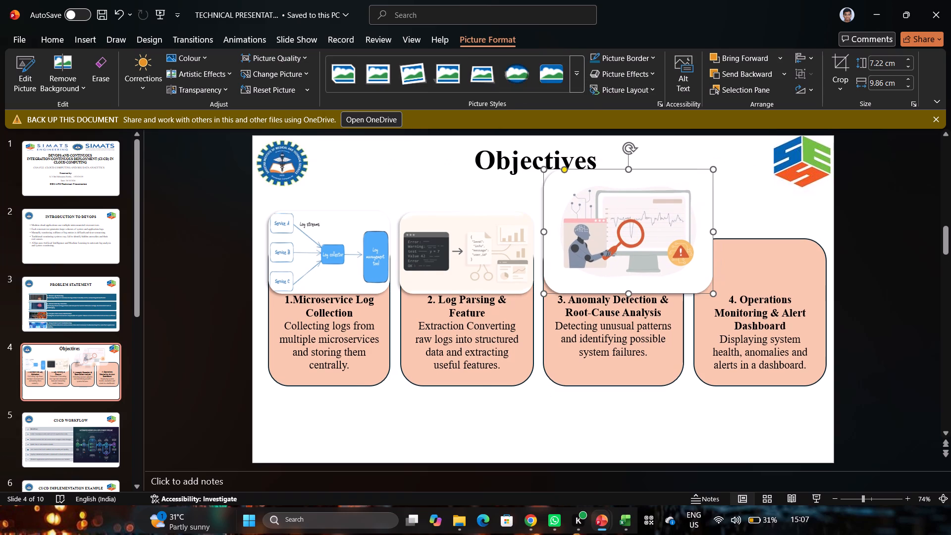
{"action": "left_click_drag", "start_coordinate": [714, 170], "coordinate": [687, 201]}
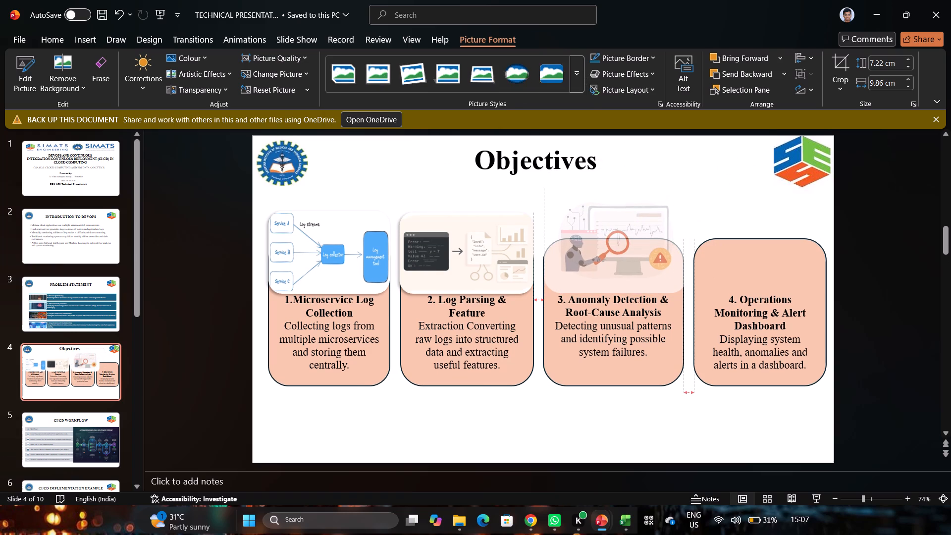
{"action": "left_click_drag", "start_coordinate": [687, 201], "coordinate": [683, 227]}
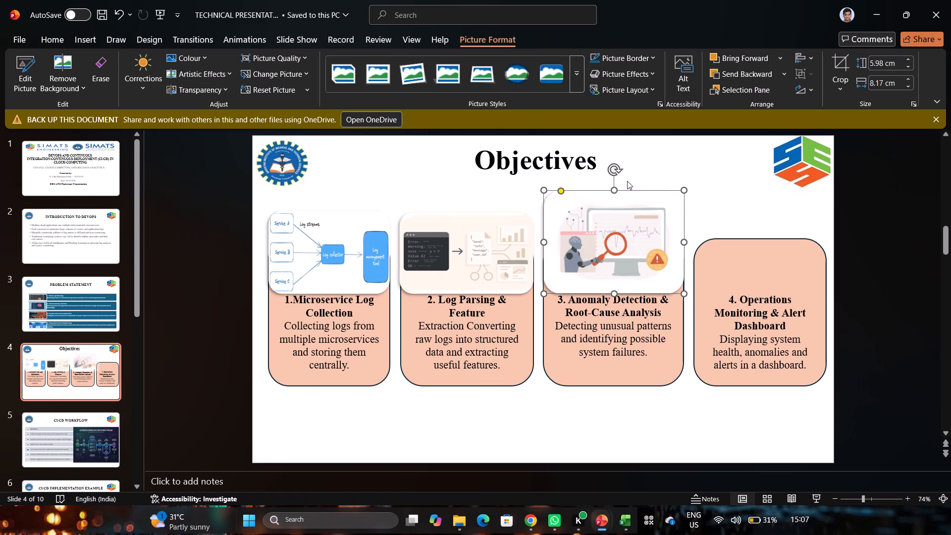
{"action": "left_click_drag", "start_coordinate": [614, 186], "coordinate": [614, 210]}
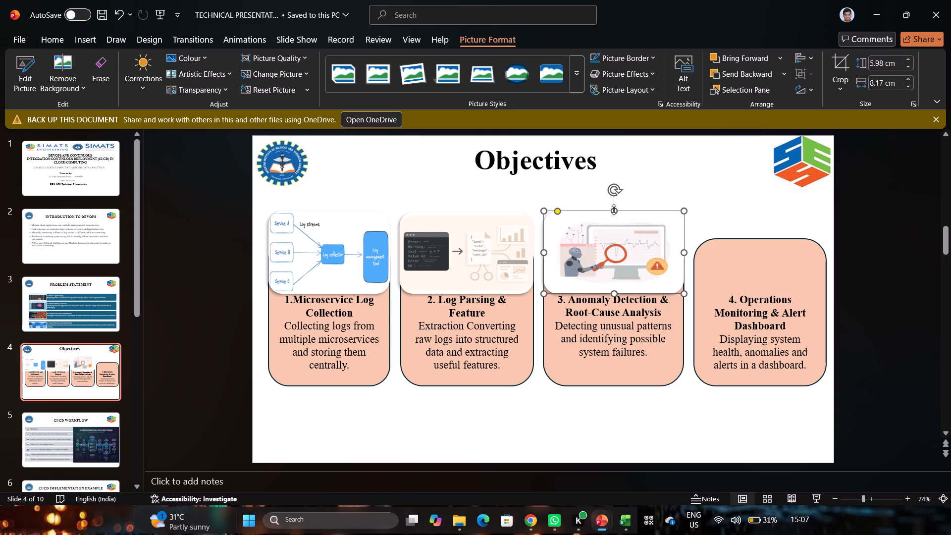
{"action": "left_click", "coordinate": [575, 426]}
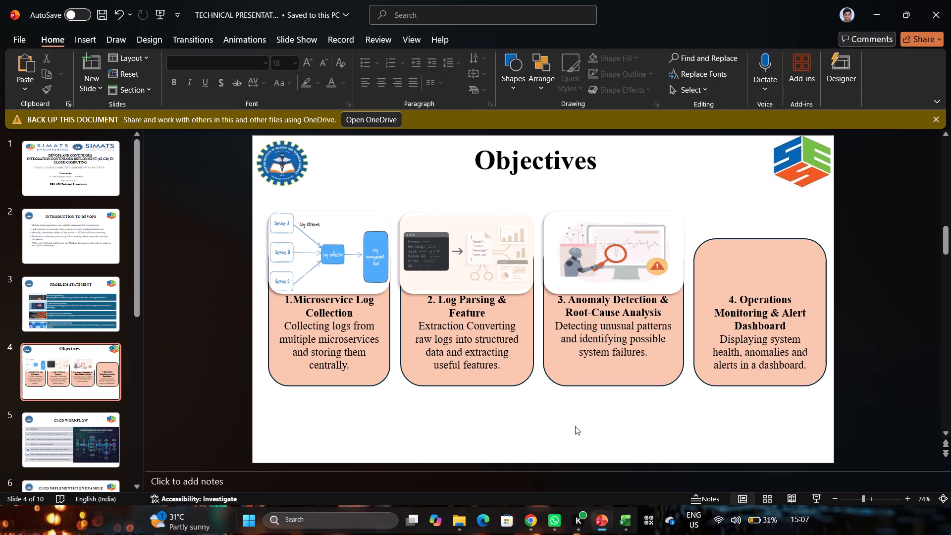
Copy the enlarged Operations Monitoring & Alert Dashboard image from ChatGPT in Chrome and paste it onto PowerPoint's Objectives slide.
{"action": "key", "text": "alt+Tab"}
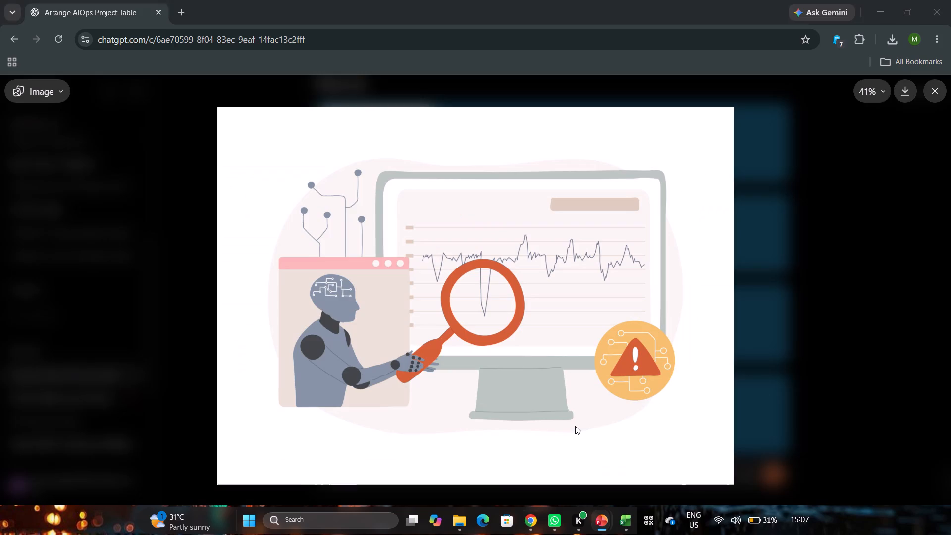
{"action": "left_click", "coordinate": [945, 86]}
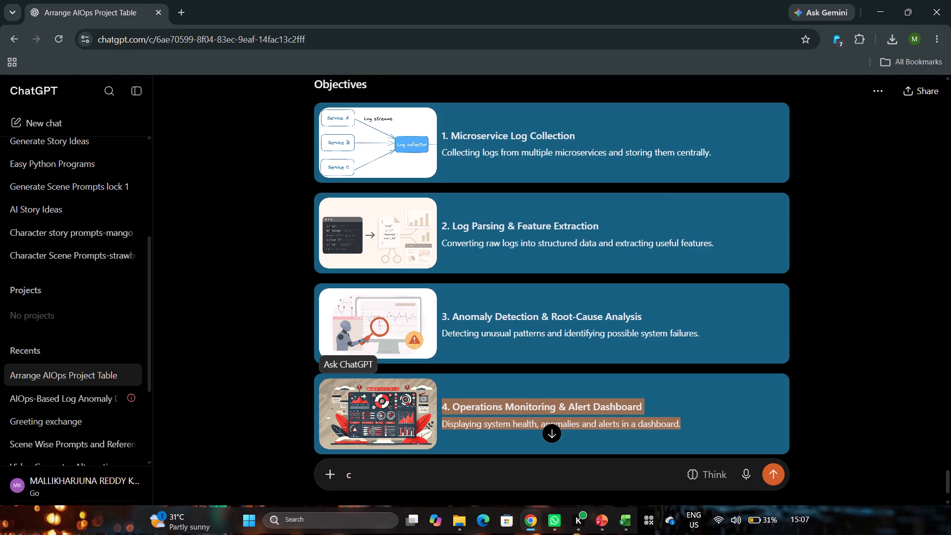
{"action": "left_click", "coordinate": [395, 410]}
{"action": "right_click", "coordinate": [546, 269]}
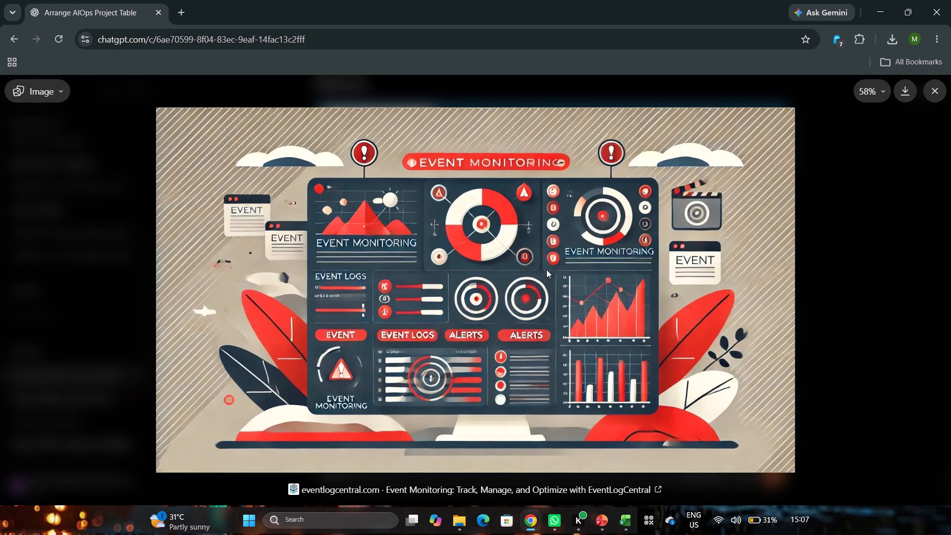
{"action": "left_click", "coordinate": [583, 318]}
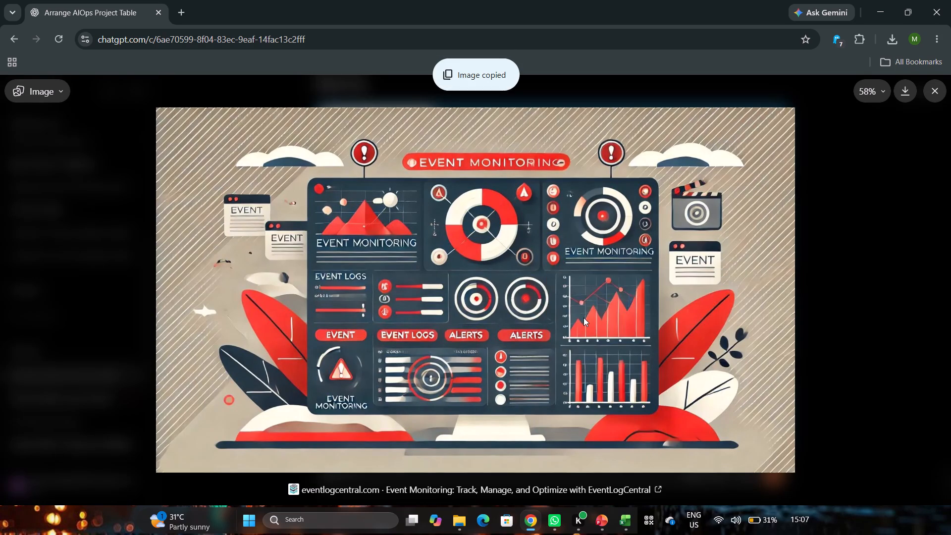
{"action": "key", "text": "alt+Tab"}
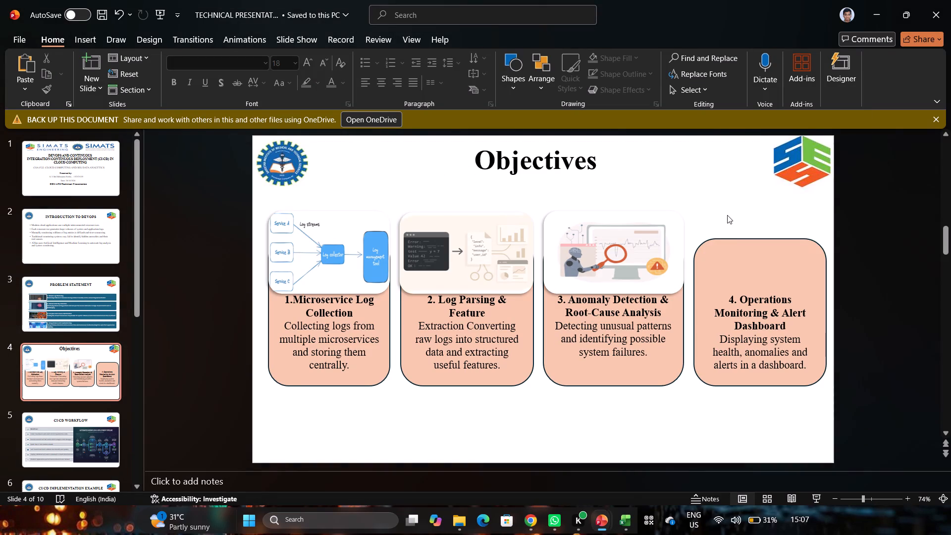
{"action": "right_click", "coordinate": [727, 215]}
{"action": "left_click", "coordinate": [788, 256]}
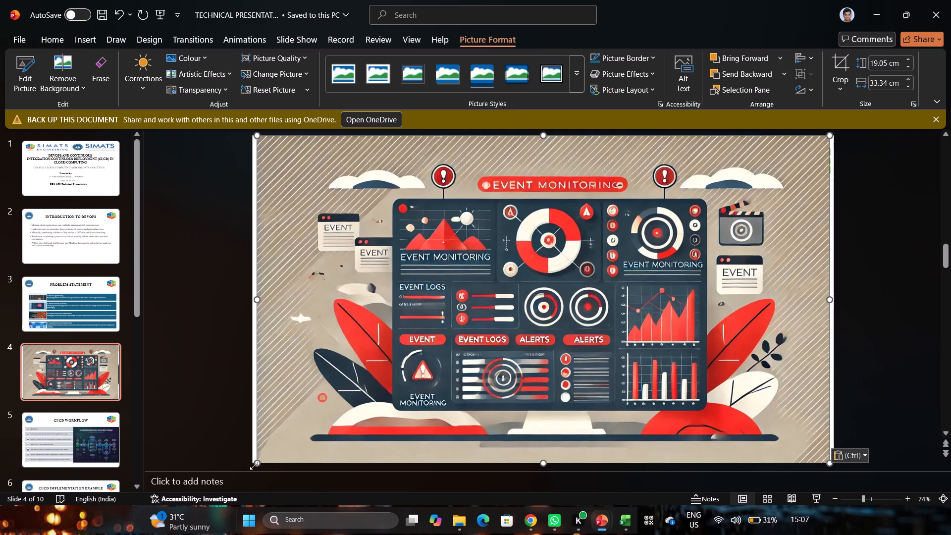
Shrink the event monitoring image to about 5.5 cm by 9.6 cm, move it over the fourth card's top and apply the rounded-corner bevelled style.
{"action": "left_click_drag", "start_coordinate": [254, 466], "coordinate": [536, 368]}
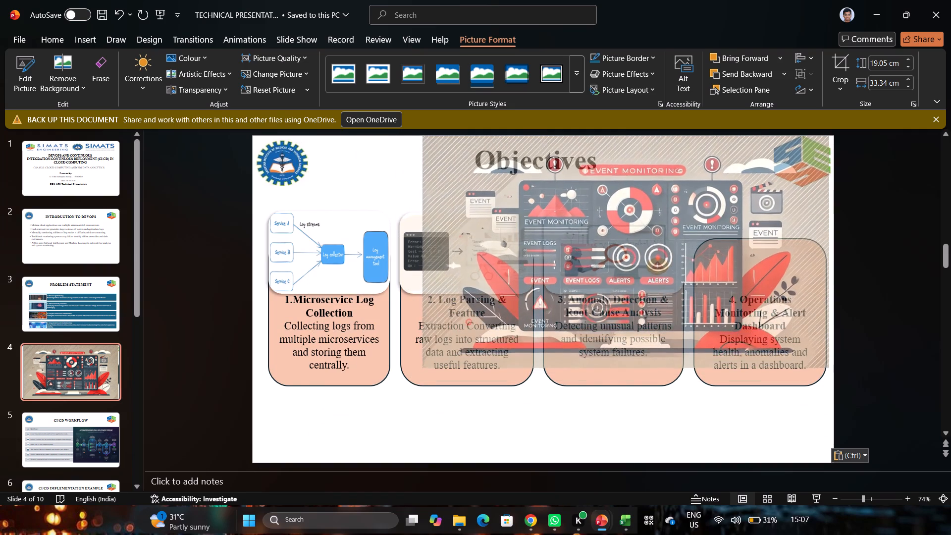
{"action": "left_click_drag", "start_coordinate": [536, 368], "coordinate": [667, 172]}
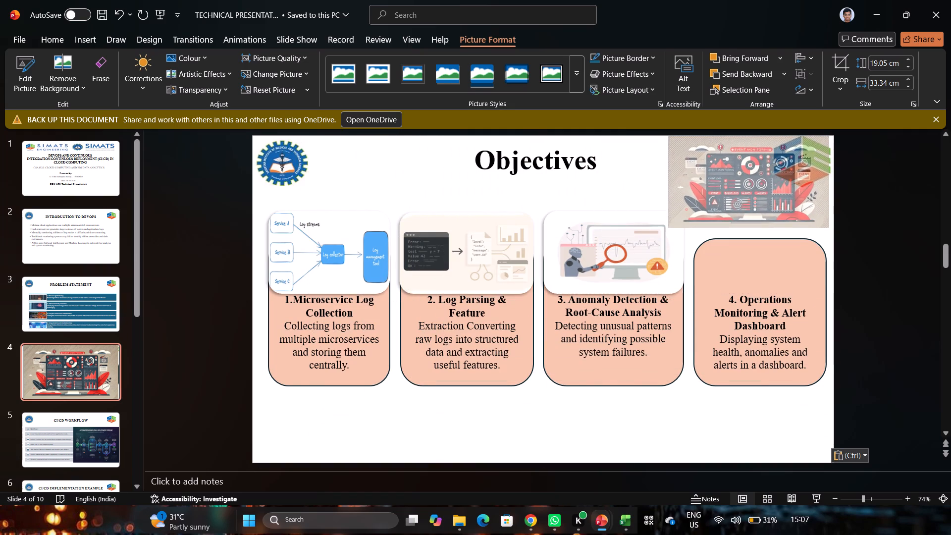
{"action": "left_click_drag", "start_coordinate": [667, 172], "coordinate": [663, 174]}
{"action": "left_click_drag", "start_coordinate": [716, 182], "coordinate": [725, 226]}
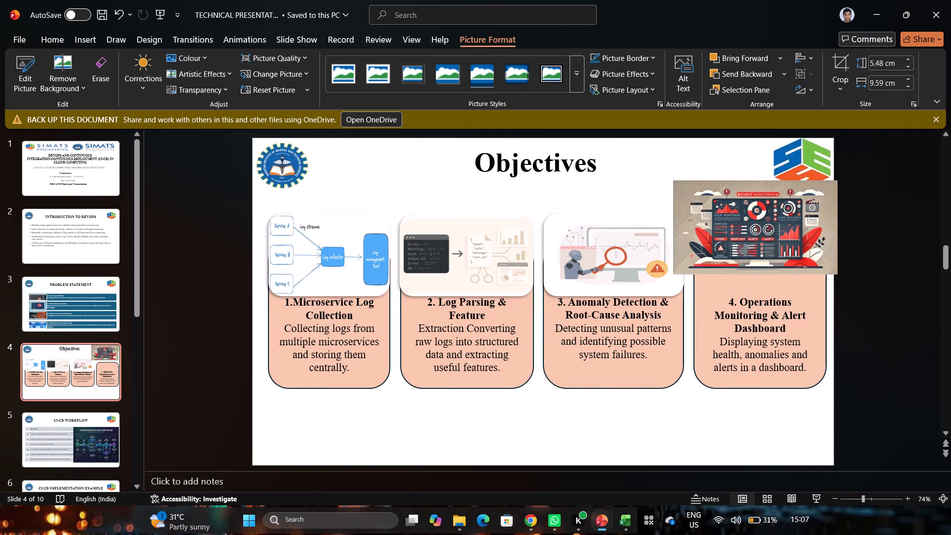
{"action": "left_click_drag", "start_coordinate": [725, 226], "coordinate": [728, 232]}
{"action": "left_click", "coordinate": [728, 232]}
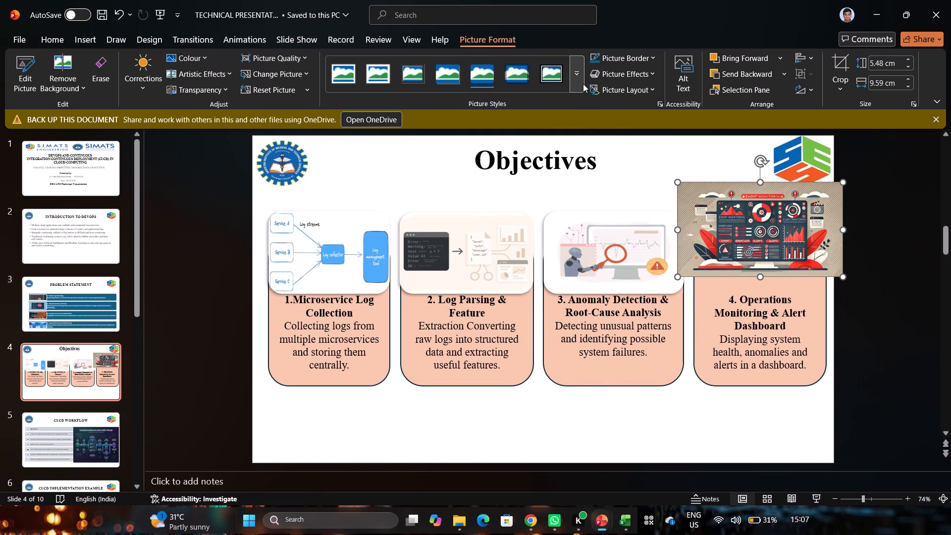
{"action": "left_click", "coordinate": [583, 84]}
{"action": "left_click", "coordinate": [553, 149]}
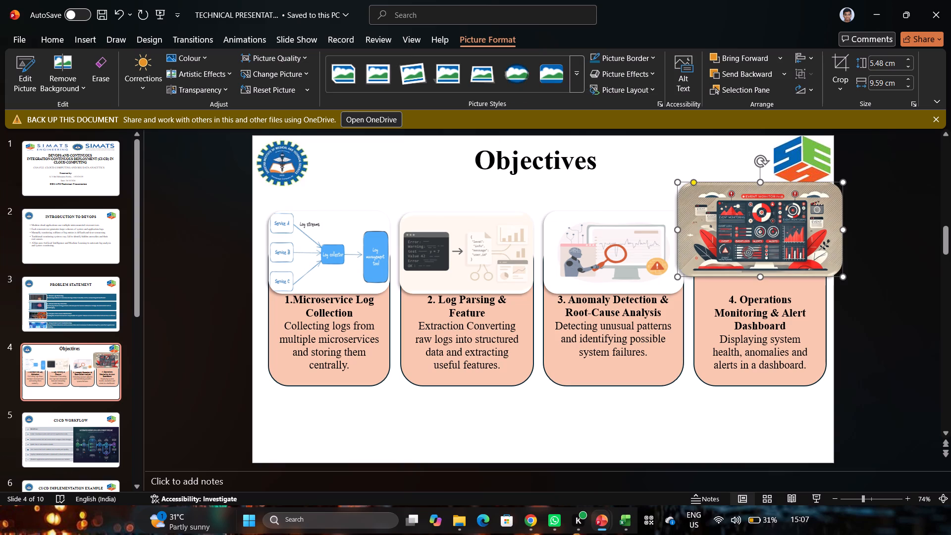
Fit the event monitoring image to the fourth card, aligning its left edge with the card and its bottom edge with the other images.
{"action": "left_click_drag", "start_coordinate": [678, 278], "coordinate": [700, 278]}
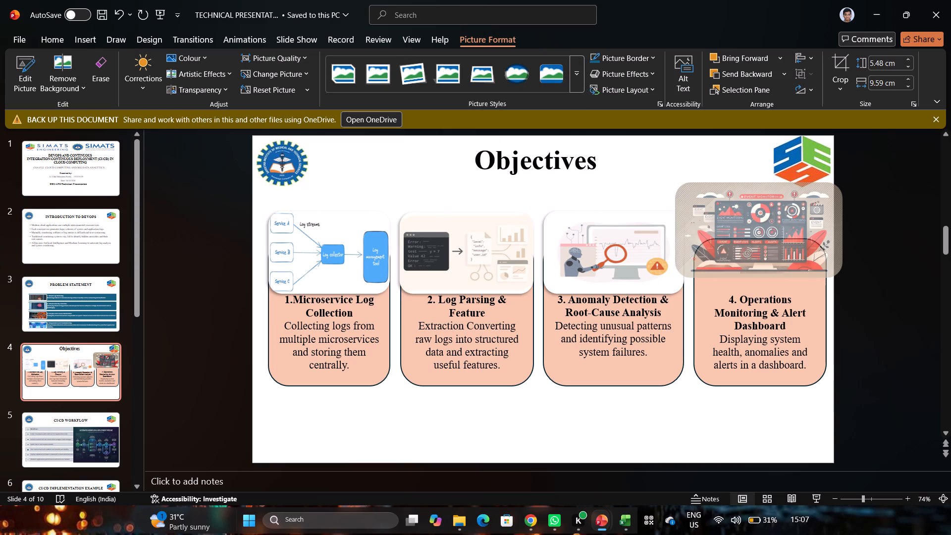
{"action": "left_click_drag", "start_coordinate": [700, 278], "coordinate": [714, 265]}
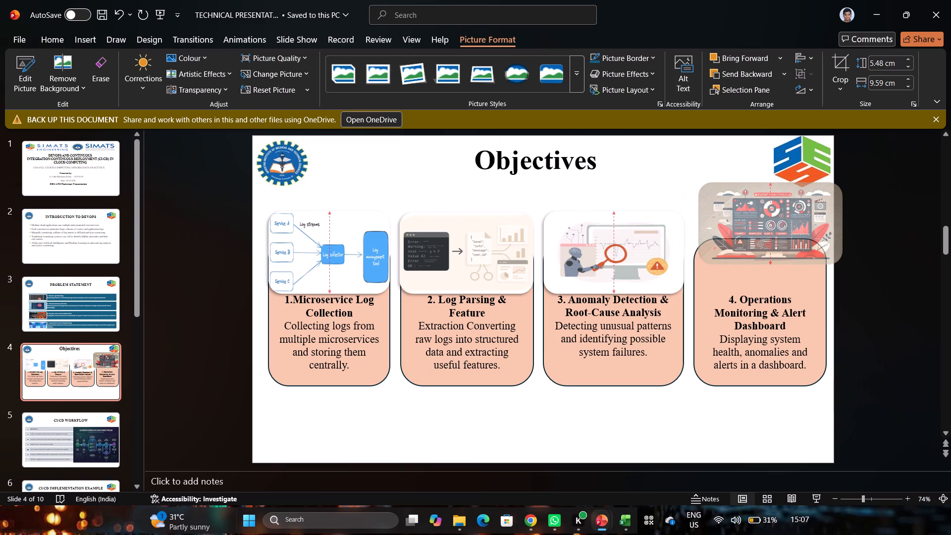
{"action": "left_click_drag", "start_coordinate": [714, 265], "coordinate": [713, 266]}
{"action": "left_click_drag", "start_coordinate": [769, 265], "coordinate": [760, 282]}
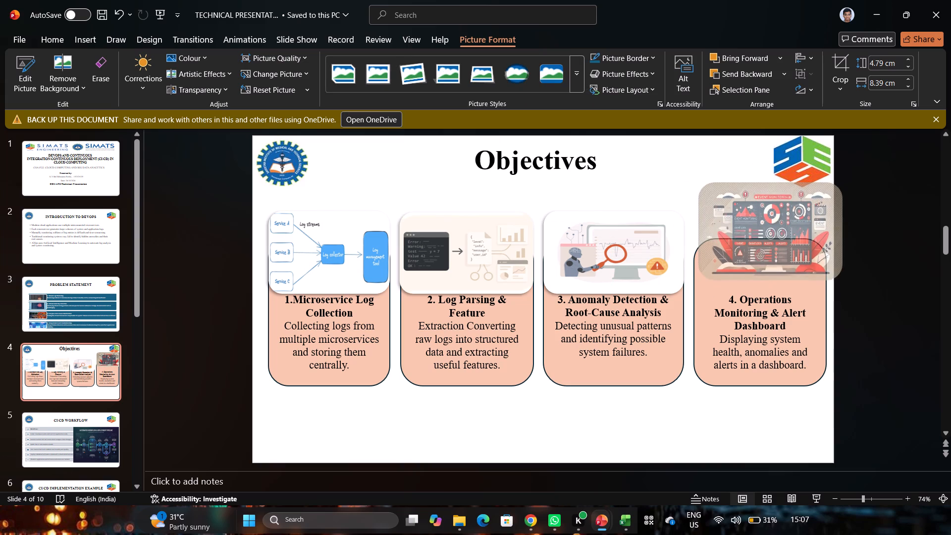
{"action": "left_click_drag", "start_coordinate": [760, 282], "coordinate": [755, 291]}
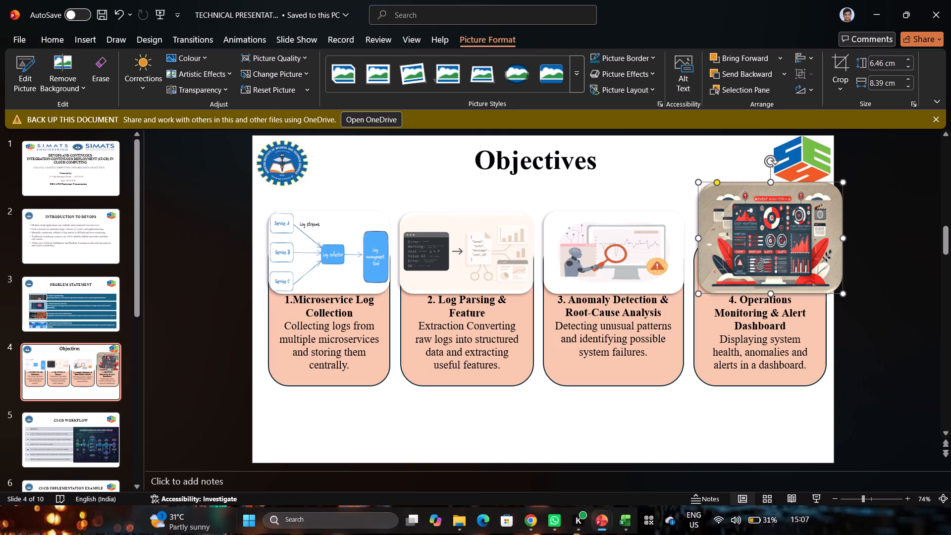
{"action": "left_click", "coordinate": [698, 238]}
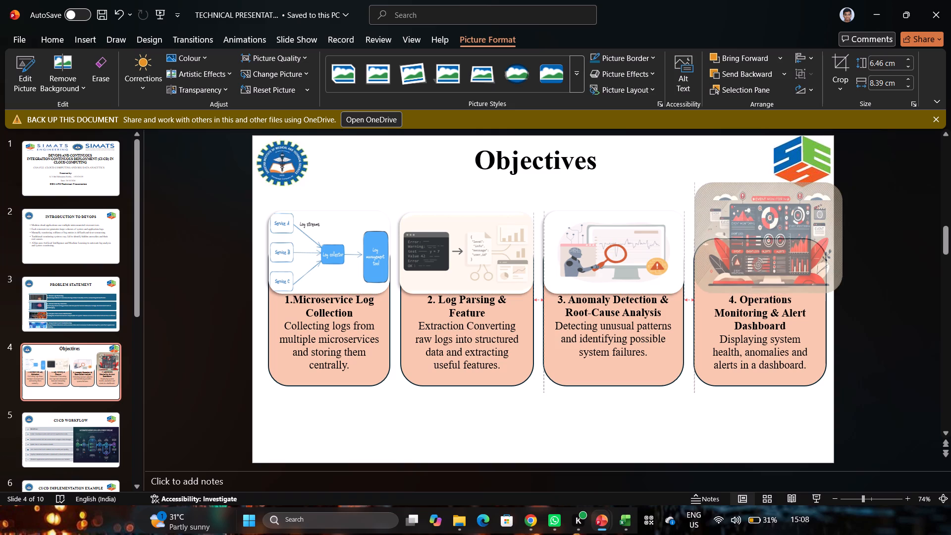
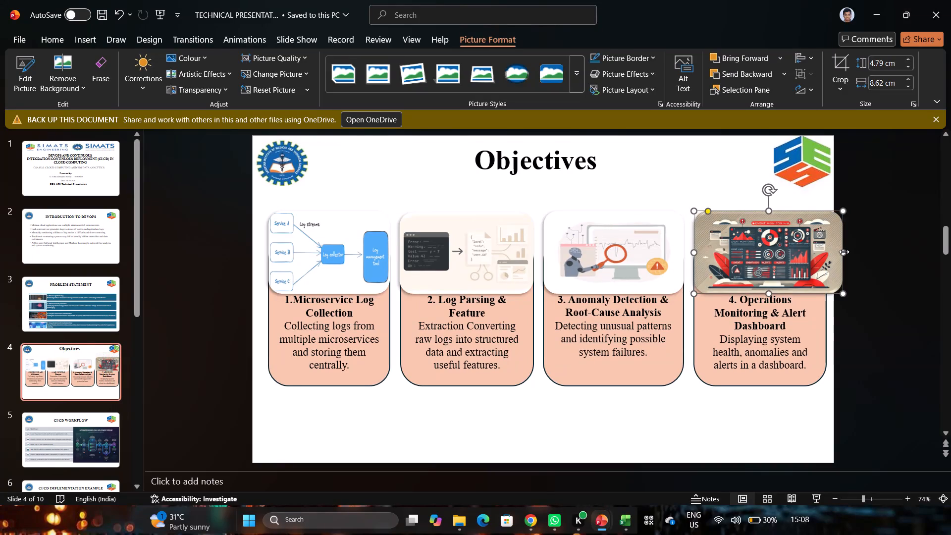
Narrow the event monitoring image to the fourth card's width, about 7.7 cm, and trim its height to about 4.7 cm, level with its neighbours.
{"action": "left_click_drag", "start_coordinate": [844, 252], "coordinate": [825, 256]}
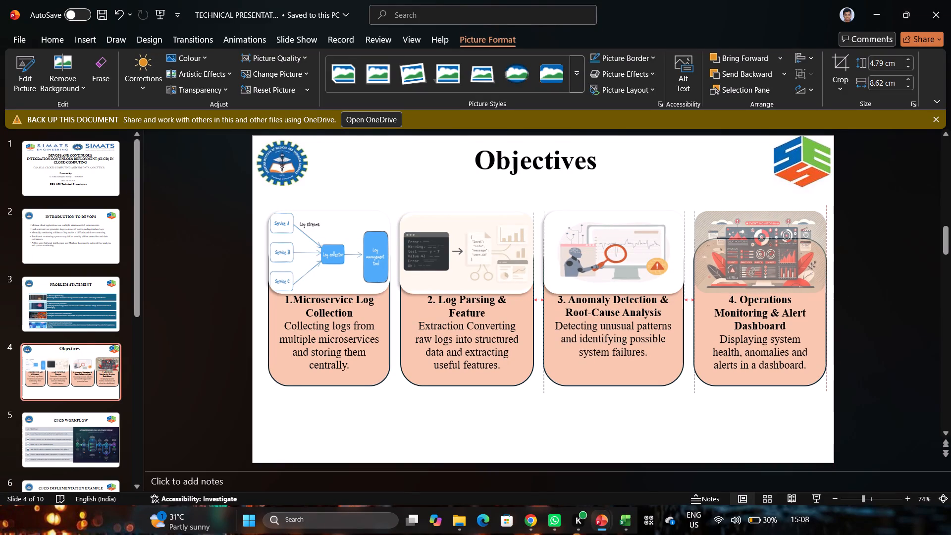
{"action": "left_click_drag", "start_coordinate": [825, 256], "coordinate": [824, 256]}
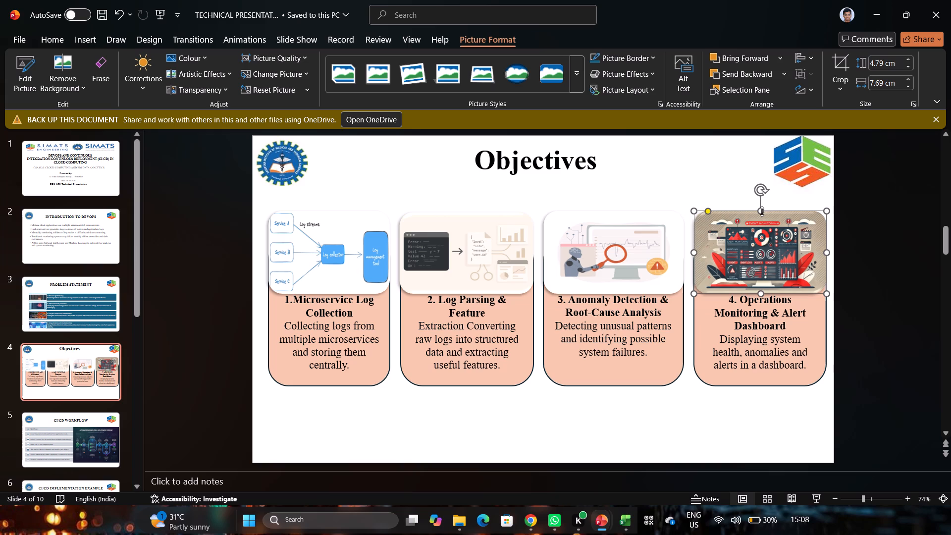
{"action": "left_click", "coordinate": [761, 212]}
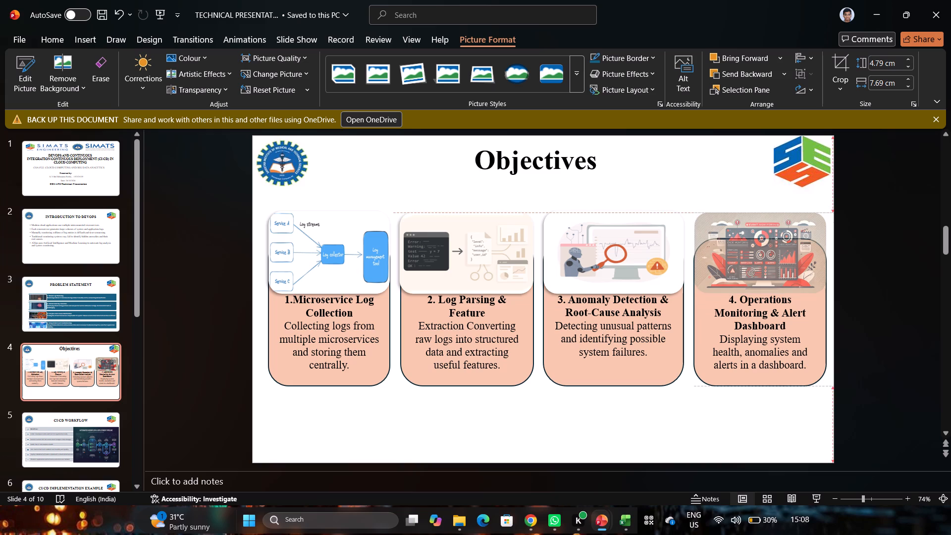
{"action": "left_click", "coordinate": [703, 195]}
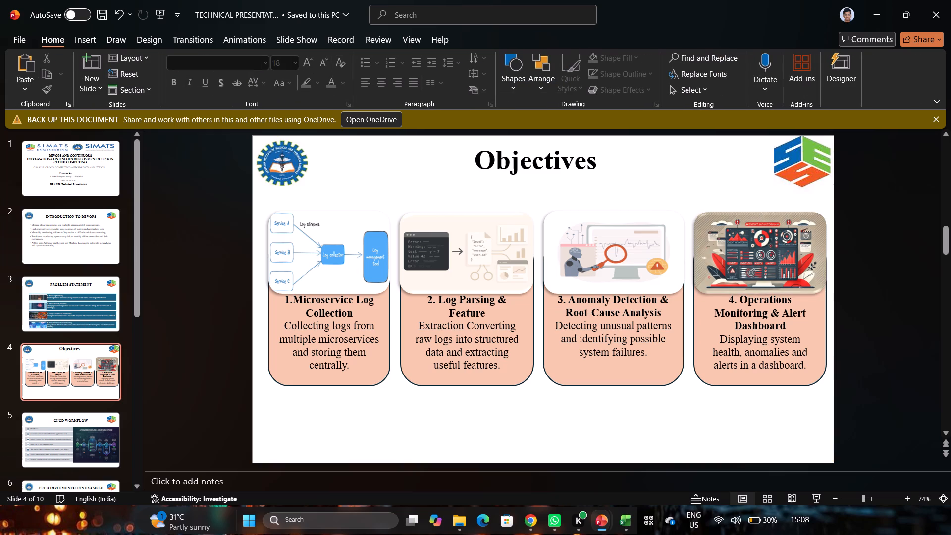
Select the third card's shape, Anomaly Detection & Root-Cause Analysis, on the Objectives slide.
{"action": "left_click", "coordinate": [569, 358]}
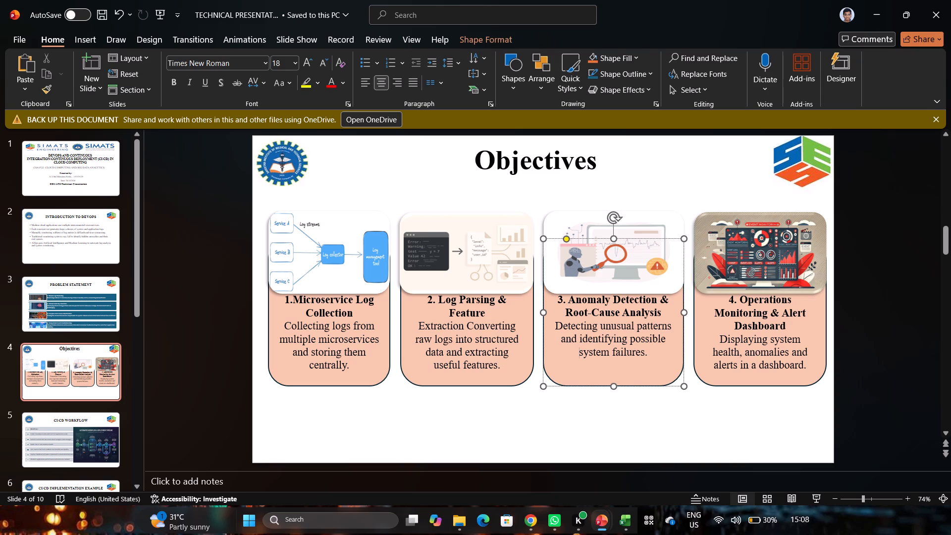
Narrow the third card, Anomaly Detection & Root-Cause Analysis, very slightly by pulling in its left edge.
{"action": "left_click", "coordinate": [543, 313]}
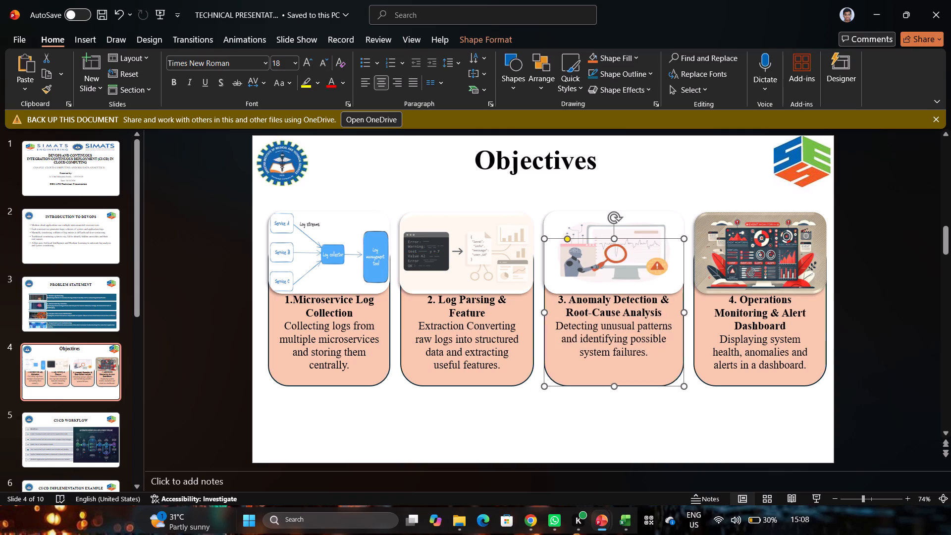
{"action": "left_click", "coordinate": [540, 406]}
Trim the anomaly detection image so its left edge matches the third card and its top edge is level with the neighbouring images.
{"action": "left_click", "coordinate": [605, 271]}
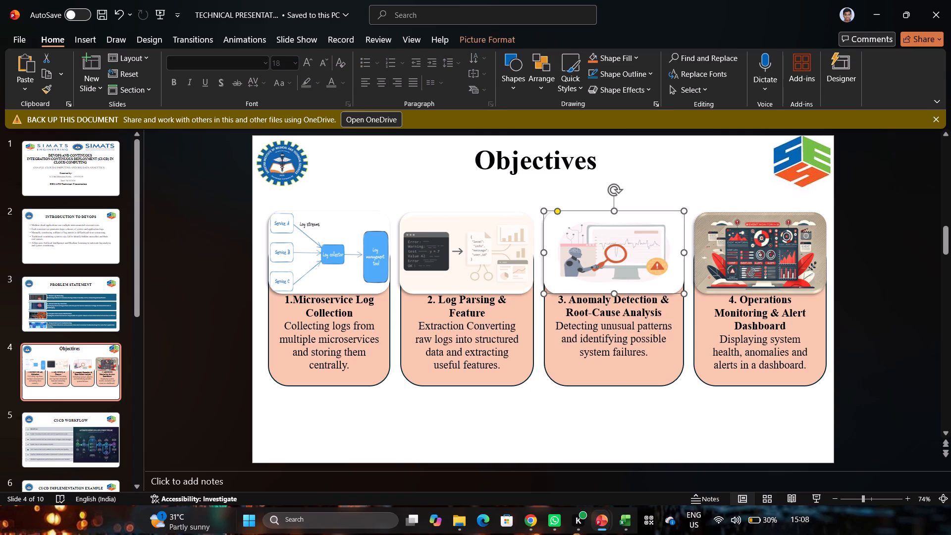
{"action": "left_click", "coordinate": [545, 253]}
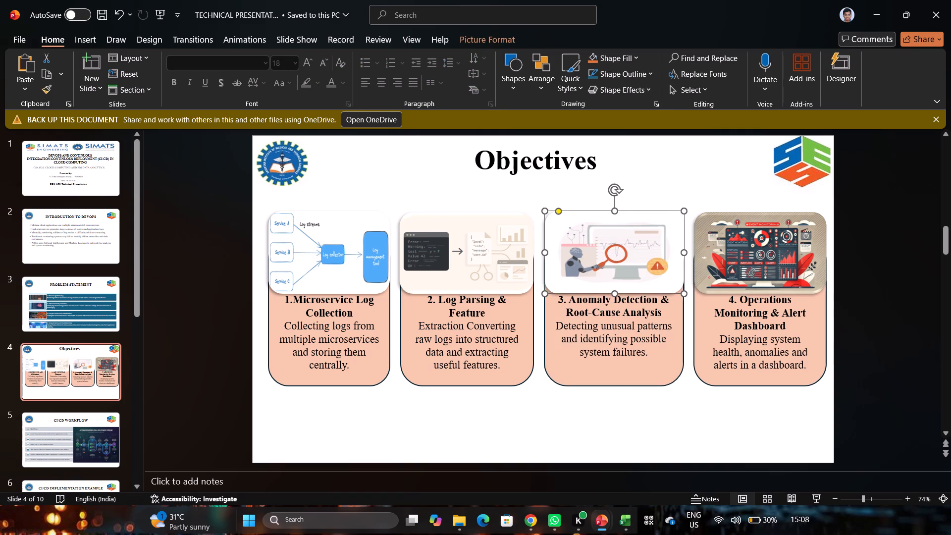
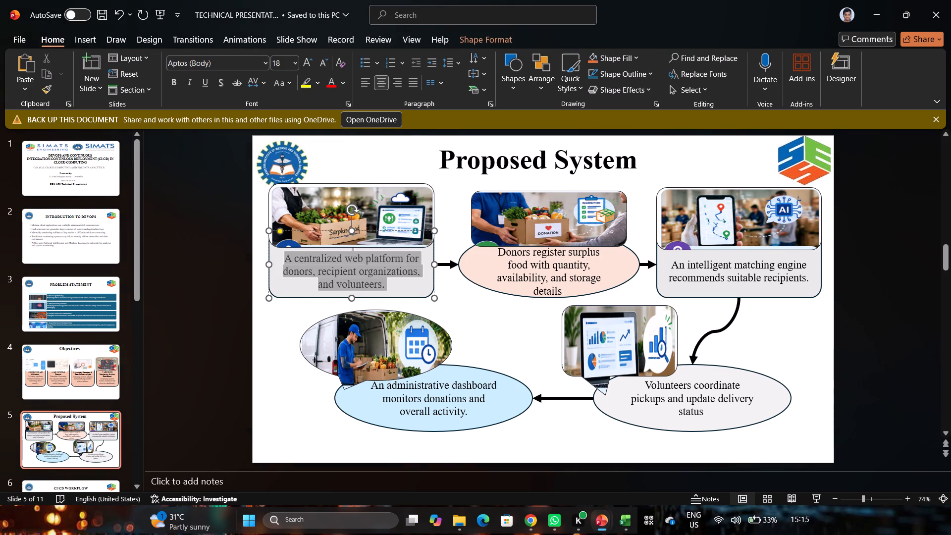
{"action": "left_click", "coordinate": [365, 262]}
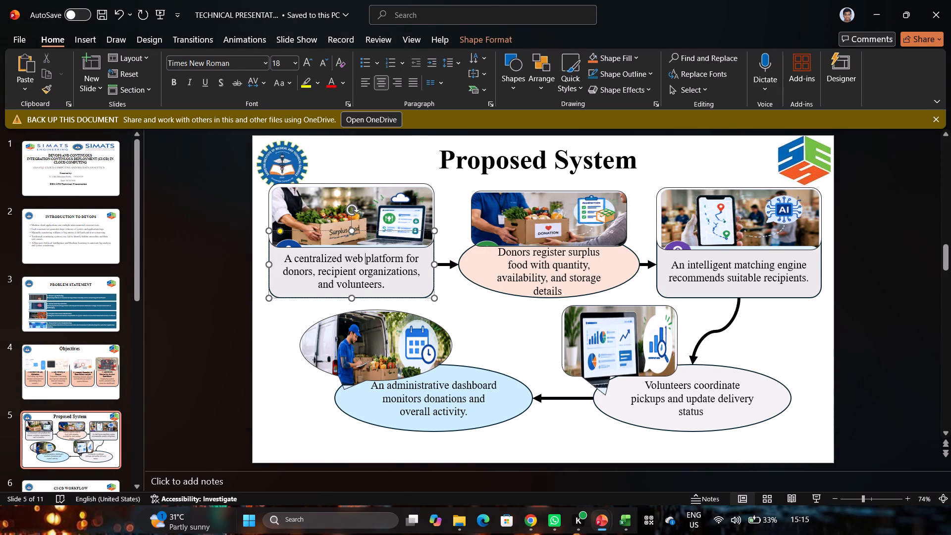
{"action": "key", "text": "ctrl+a"}
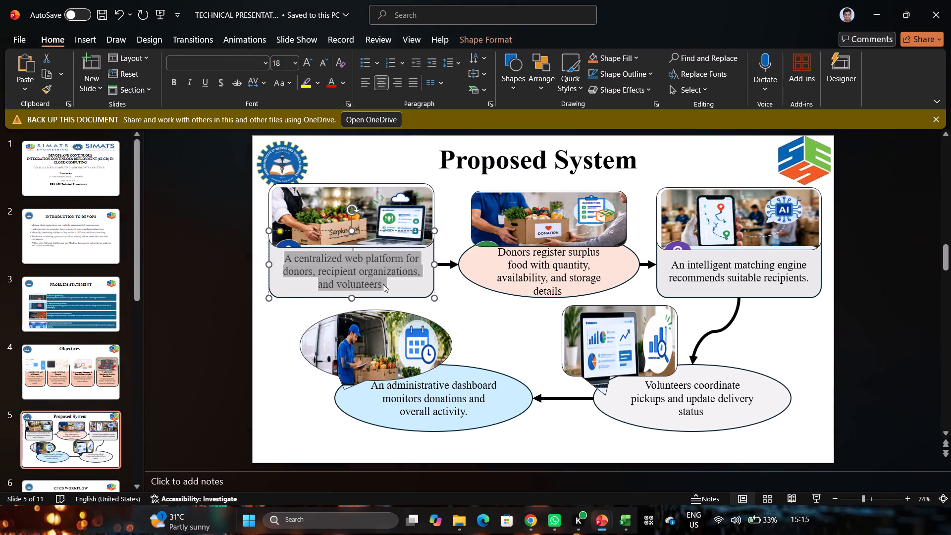
{"action": "right_click", "coordinate": [383, 284]}
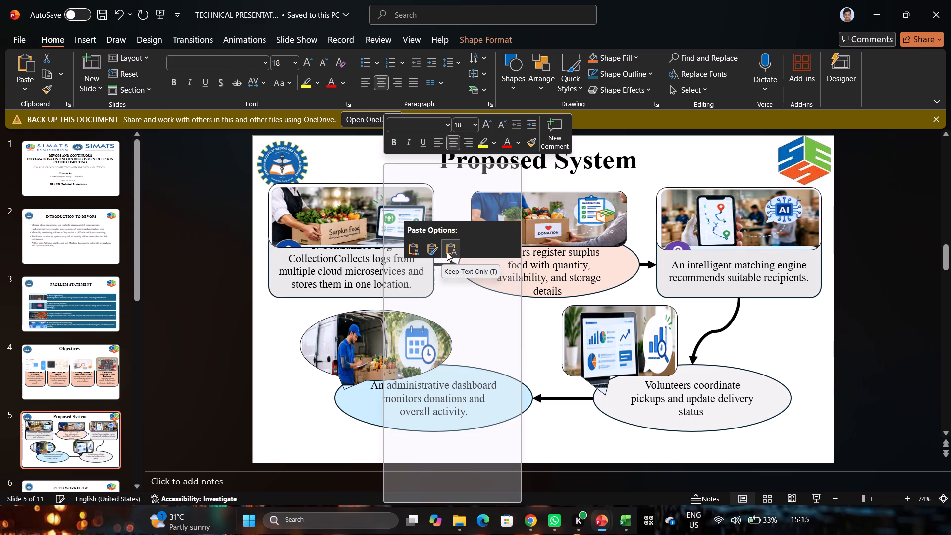
{"action": "left_click", "coordinate": [447, 252]}
Move the surplus food picture up so it sits above the Centralized Log Collection text.
{"action": "left_click", "coordinate": [388, 214]}
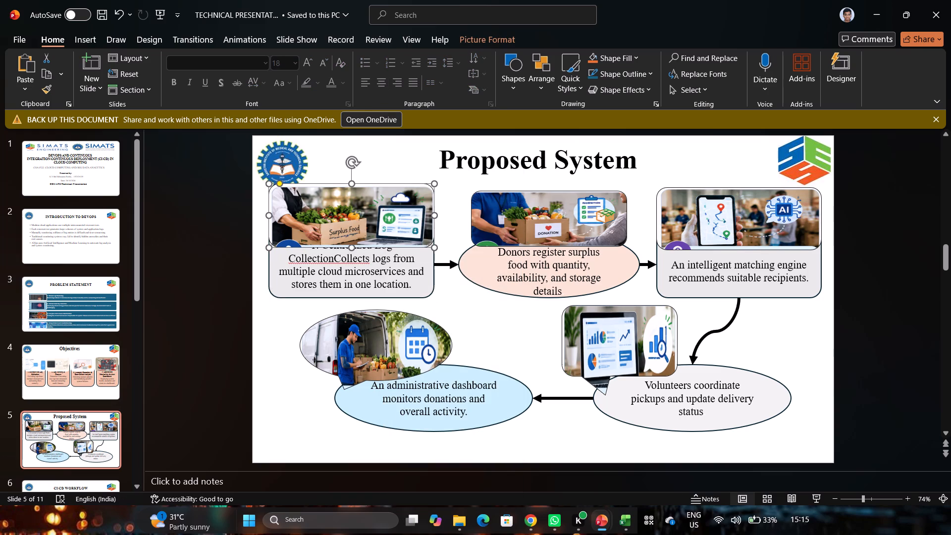
{"action": "left_click_drag", "start_coordinate": [388, 214], "coordinate": [389, 192]}
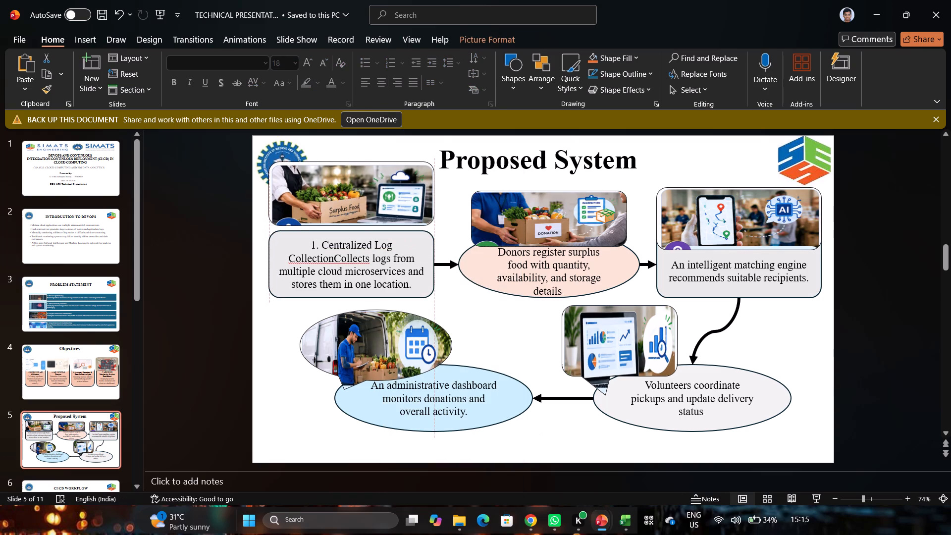
{"action": "left_click_drag", "start_coordinate": [389, 192], "coordinate": [390, 198]}
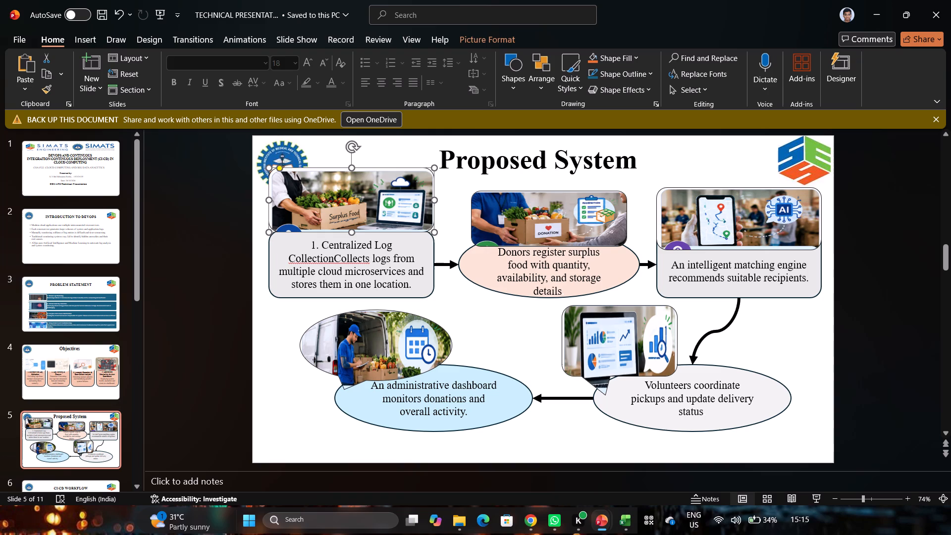
Stretch the Centralized Log Collection box slightly downward by its lower edge.
{"action": "left_click", "coordinate": [410, 282]}
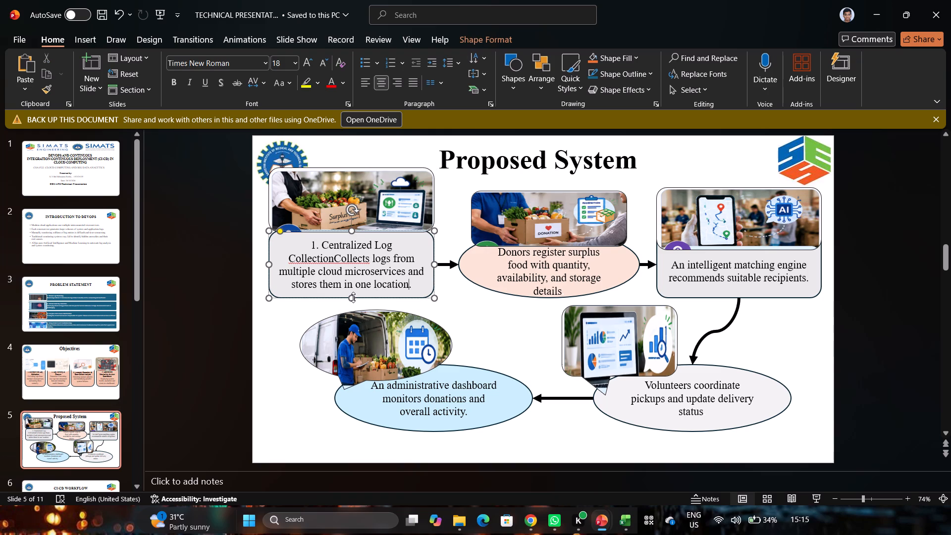
{"action": "left_click_drag", "start_coordinate": [353, 297], "coordinate": [353, 303]}
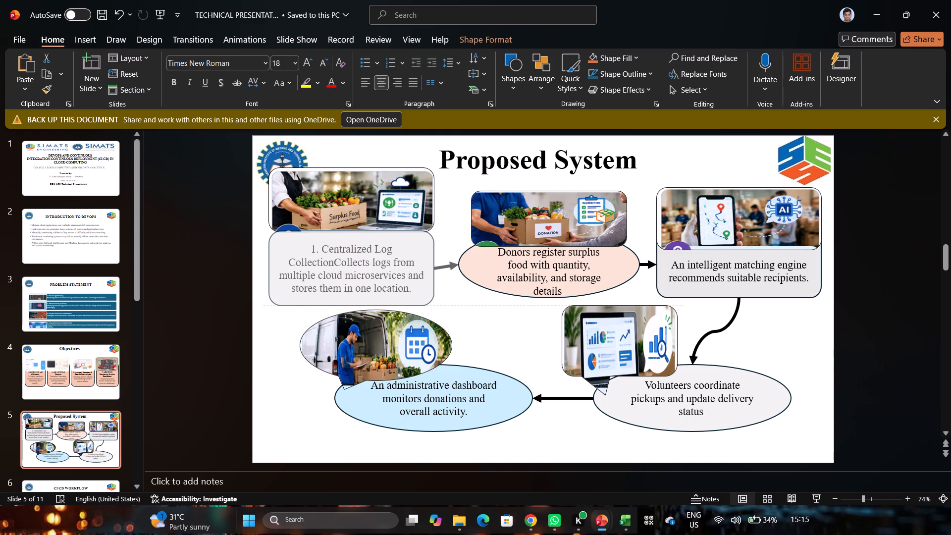
{"action": "left_click_drag", "start_coordinate": [353, 303], "coordinate": [353, 302]}
Put the description "Collects logs from multiple cloud microservices..." on its own unnumbered line below the numbered Centralized Log Collection heading.
{"action": "key", "text": "alt+Tab"}
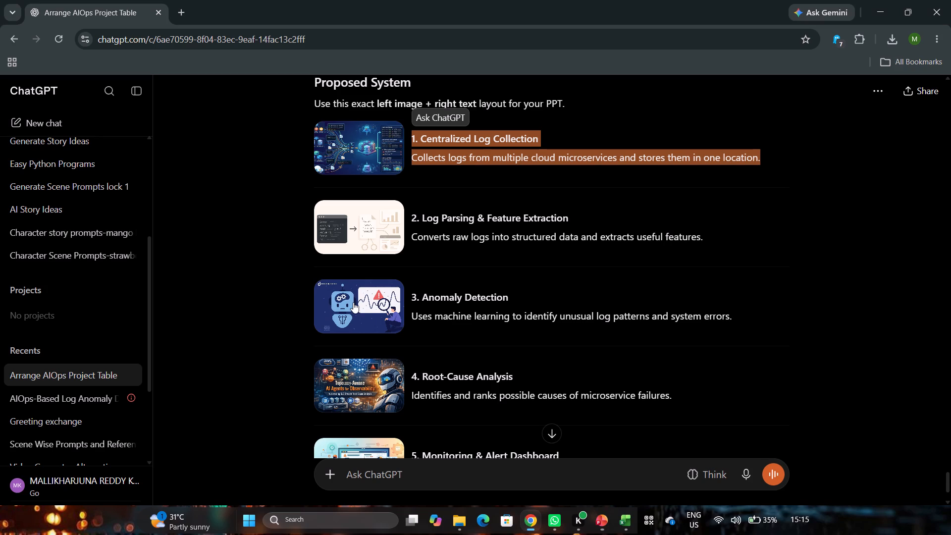
{"action": "key", "text": "alt+Tab"}
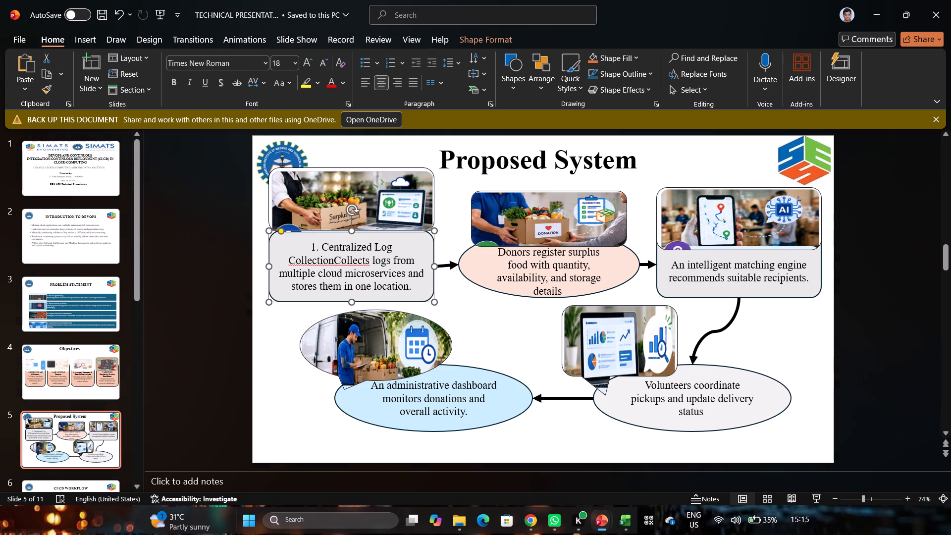
{"action": "left_click", "coordinate": [335, 258]}
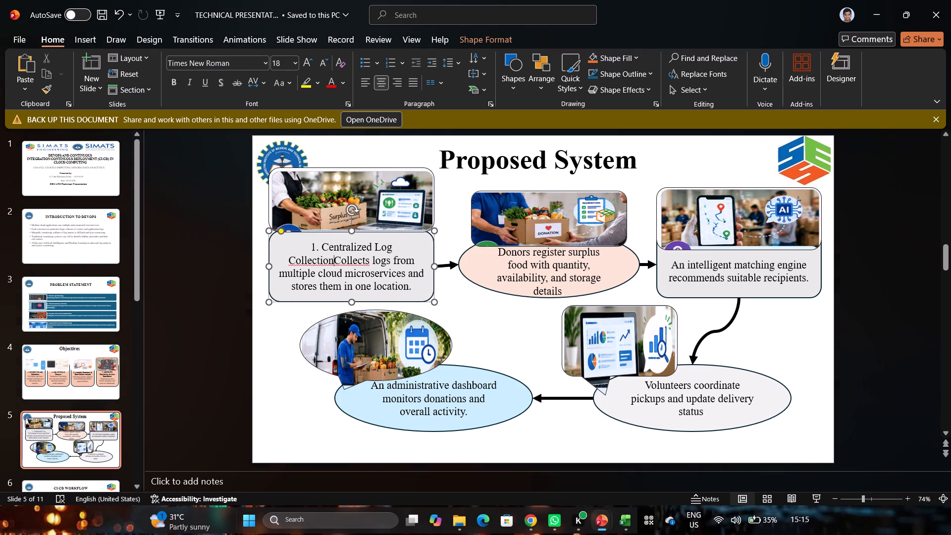
{"action": "key", "text": "Return"}
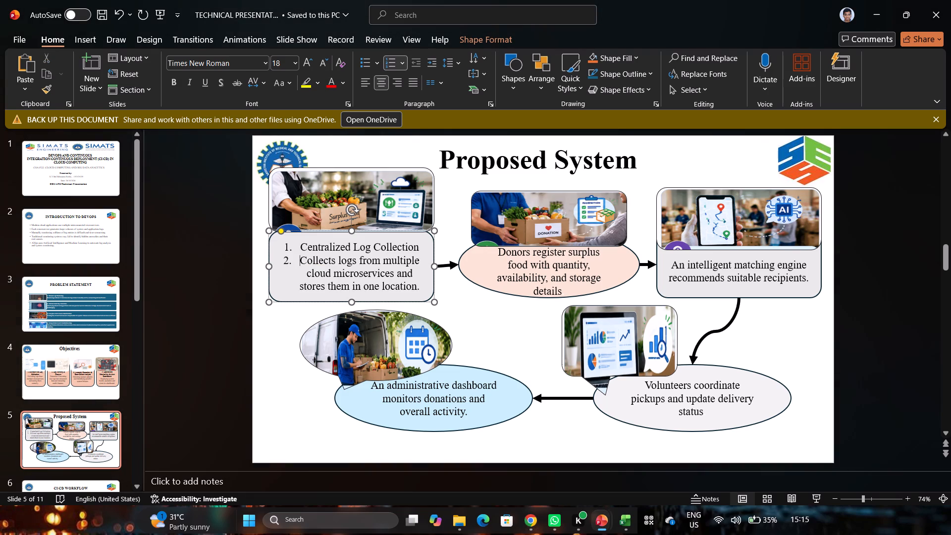
{"action": "left_click", "coordinate": [295, 263]}
{"action": "key", "text": "BackSpace"}
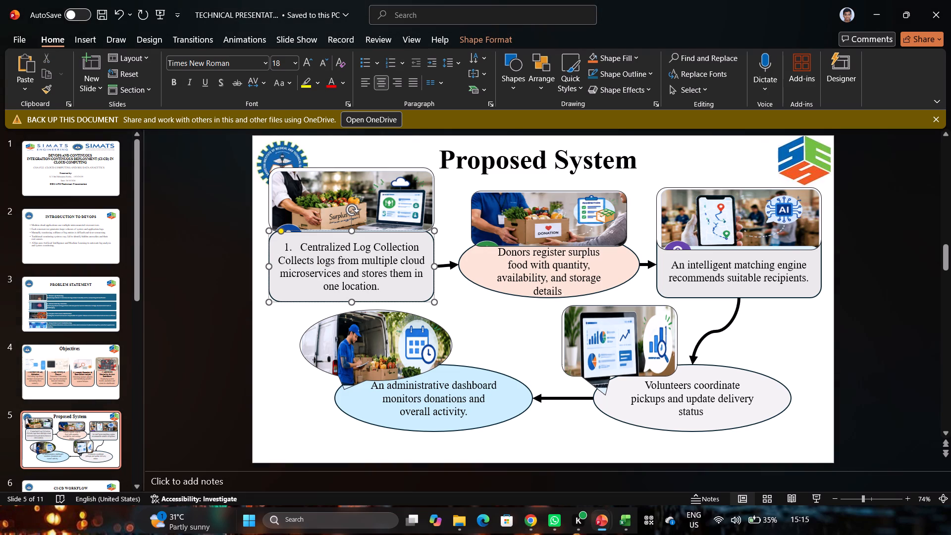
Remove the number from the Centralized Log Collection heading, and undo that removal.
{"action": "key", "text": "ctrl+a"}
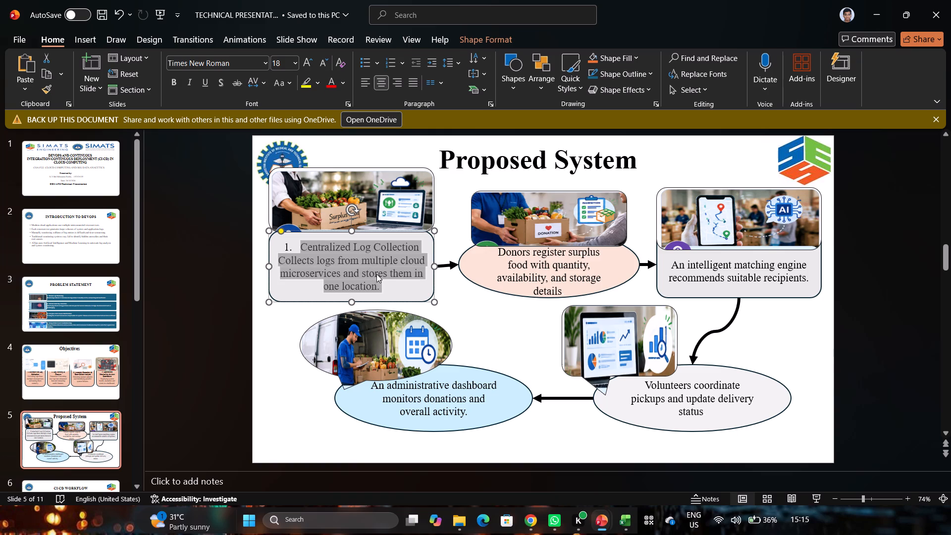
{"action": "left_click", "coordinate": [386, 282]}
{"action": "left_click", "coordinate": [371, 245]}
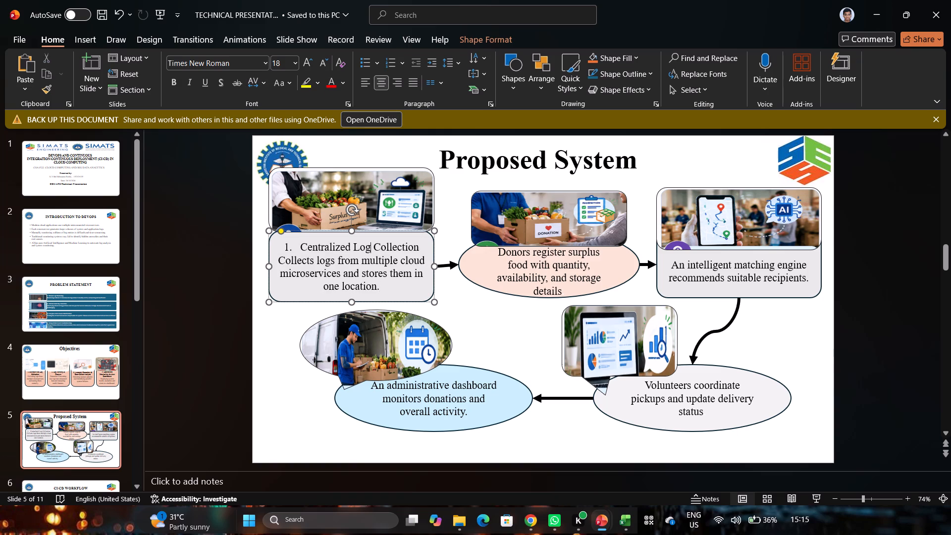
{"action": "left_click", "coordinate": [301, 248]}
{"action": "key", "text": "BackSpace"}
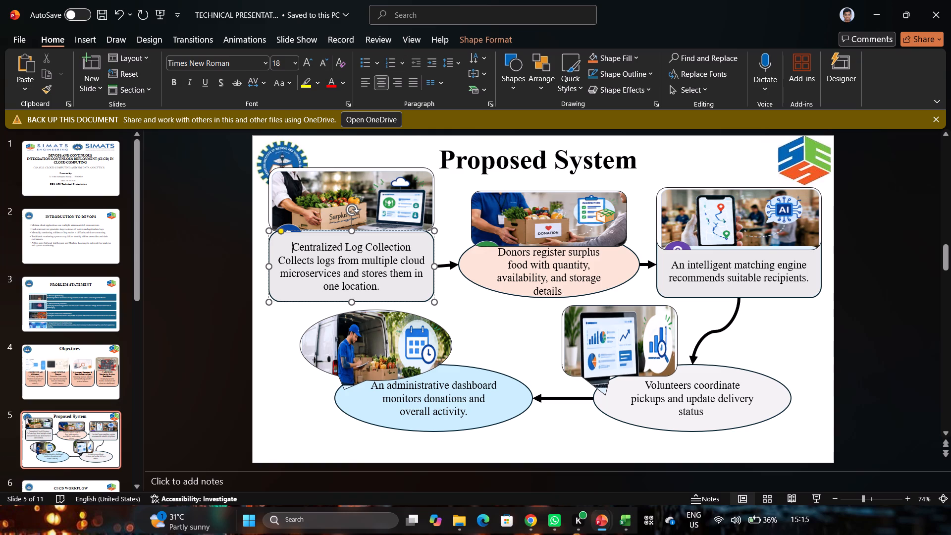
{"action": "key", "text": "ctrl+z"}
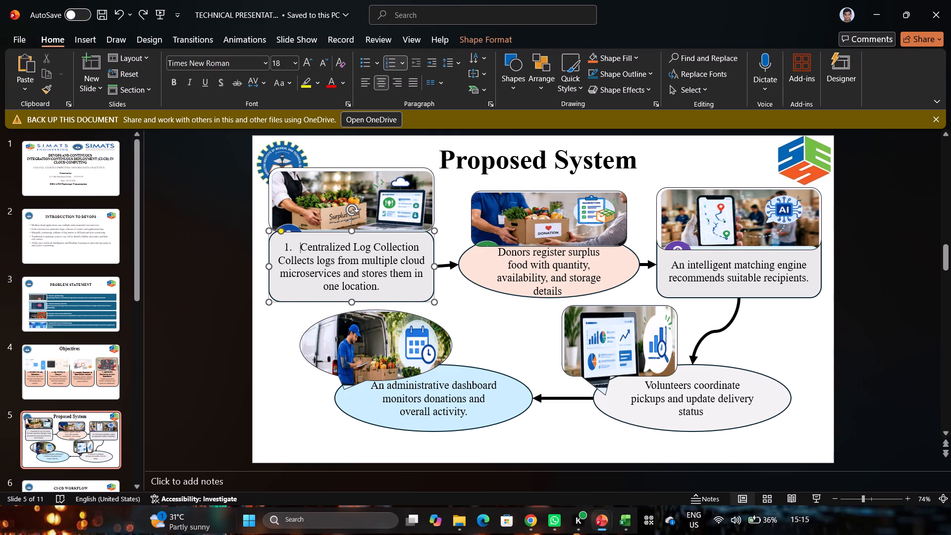
Make the "1. Centralized Log Collection" heading bold.
{"action": "left_click_drag", "start_coordinate": [421, 246], "coordinate": [282, 247]}
{"action": "left_click", "coordinate": [289, 225]}
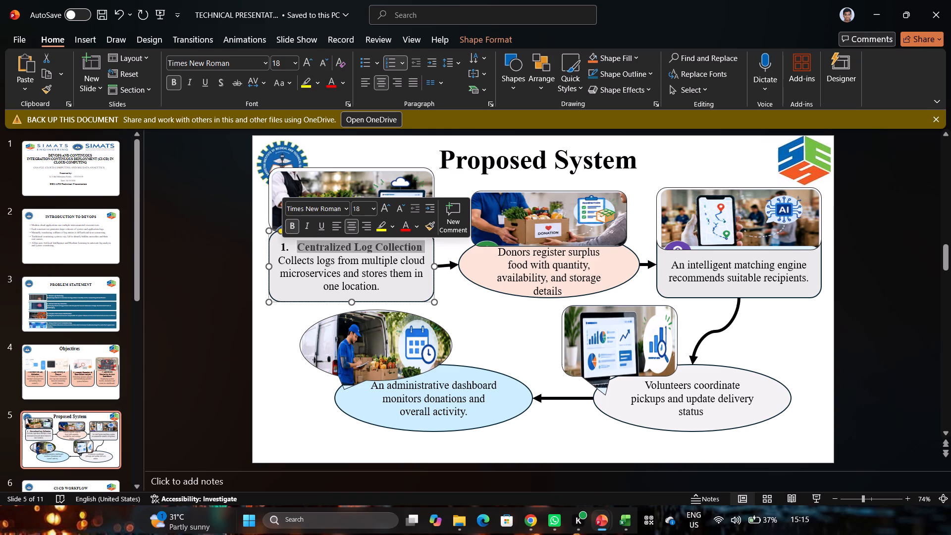
{"action": "left_click", "coordinate": [314, 288]}
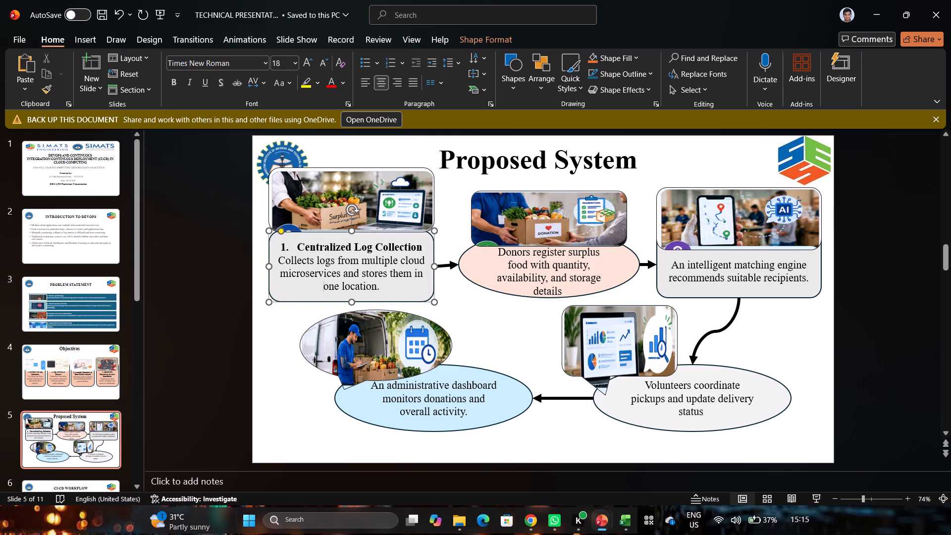
Move the surplus food picture down so it overlaps the top of the Centralized Log Collection box.
{"action": "left_click_drag", "start_coordinate": [389, 201], "coordinate": [393, 209]}
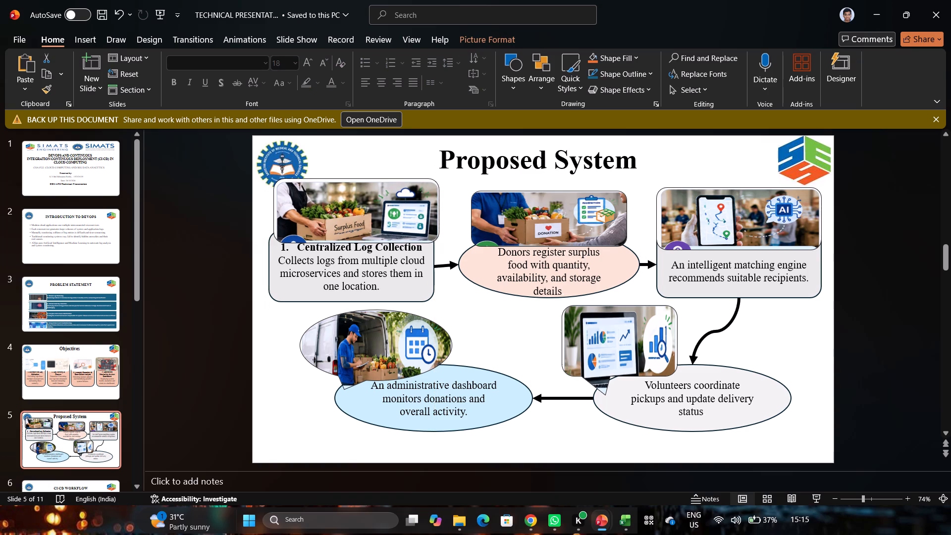
{"action": "left_click_drag", "start_coordinate": [393, 209], "coordinate": [392, 210]}
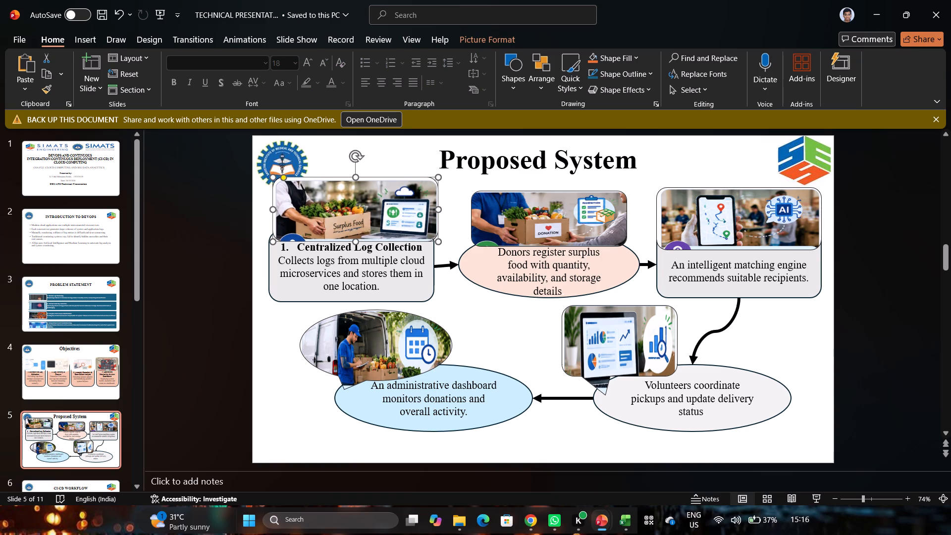
Extend the Centralized Log Collection box slightly downward and insert a blank line above its heading to lower the text.
{"action": "left_click", "coordinate": [358, 291]}
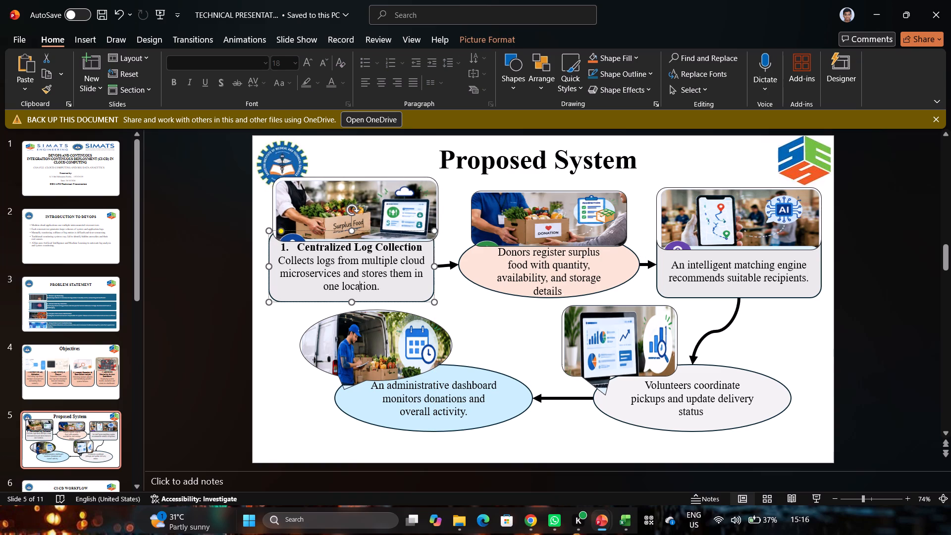
{"action": "left_click", "coordinate": [351, 302]}
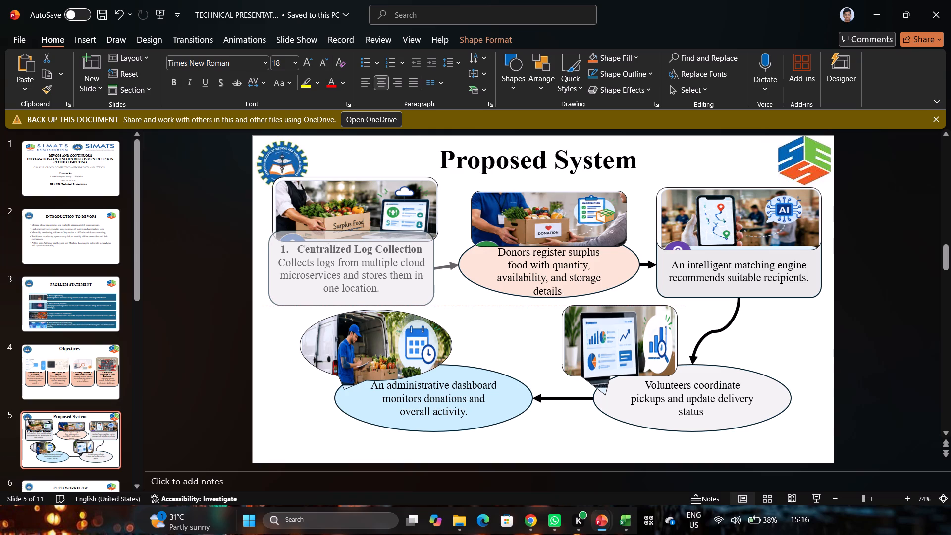
{"action": "left_click", "coordinate": [293, 249]}
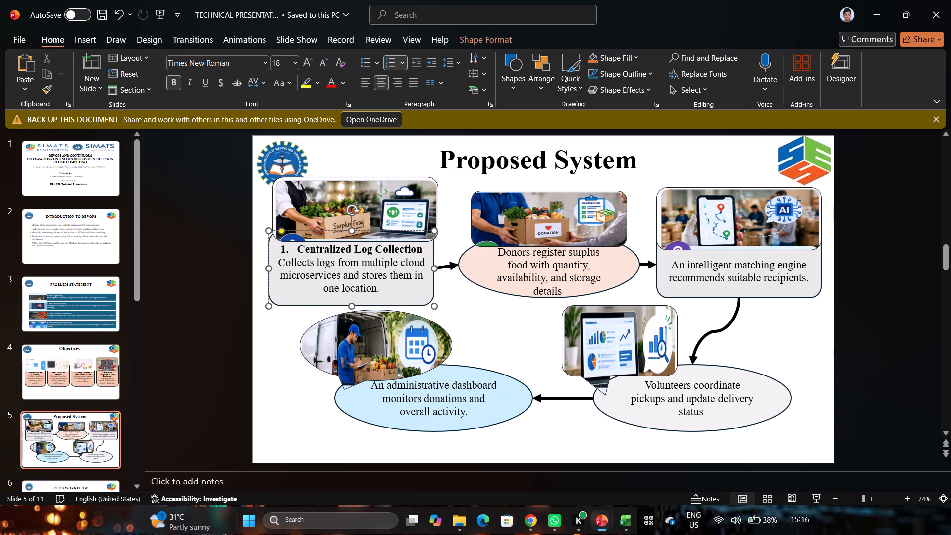
{"action": "left_click", "coordinate": [282, 247]}
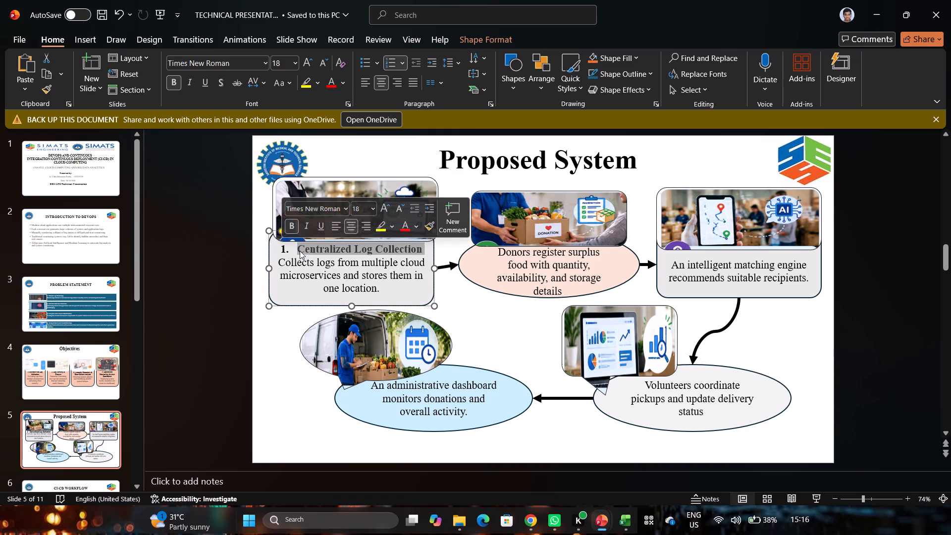
{"action": "left_click", "coordinate": [292, 247]}
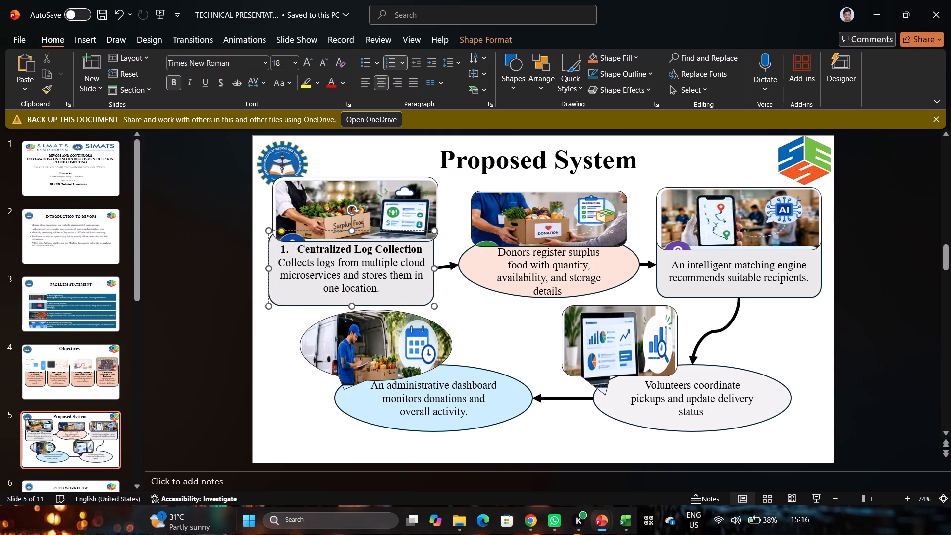
{"action": "key", "text": "Left"}
{"action": "key", "text": "Left"}
{"action": "key", "text": "Left"}
{"action": "key", "text": "Left"}
{"action": "key", "text": "Return"}
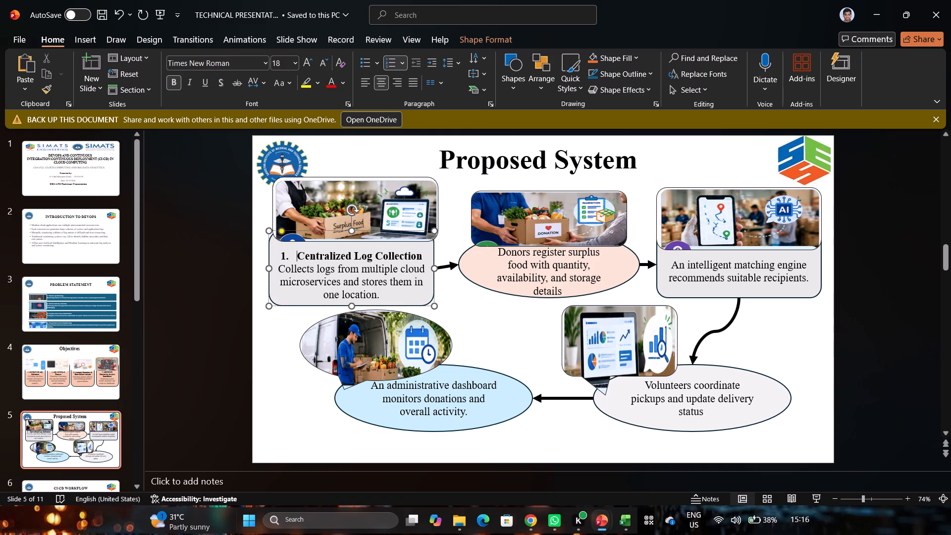
Align the surplus food picture with the box's side edges, with its bottom just above the Centralized Log Collection heading.
{"action": "left_click", "coordinate": [370, 207]}
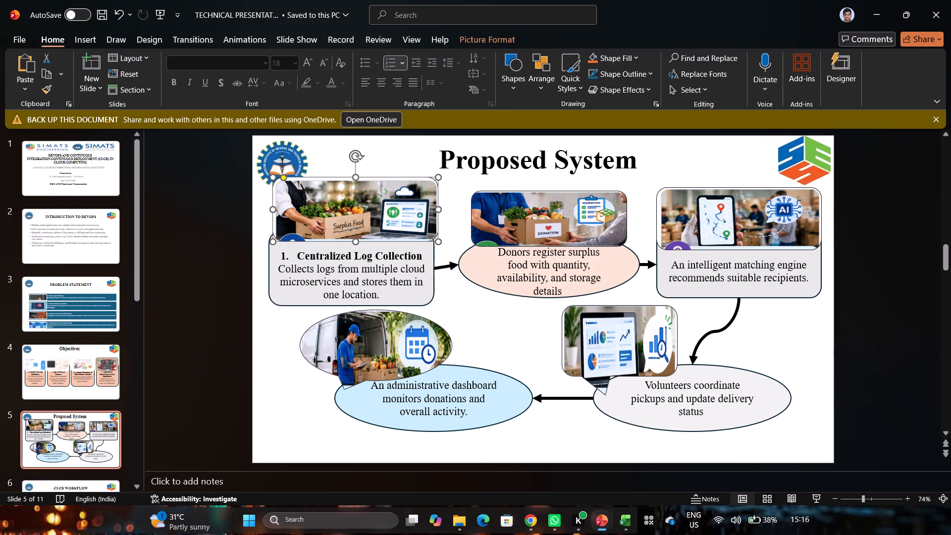
{"action": "left_click_drag", "start_coordinate": [367, 212], "coordinate": [364, 220]}
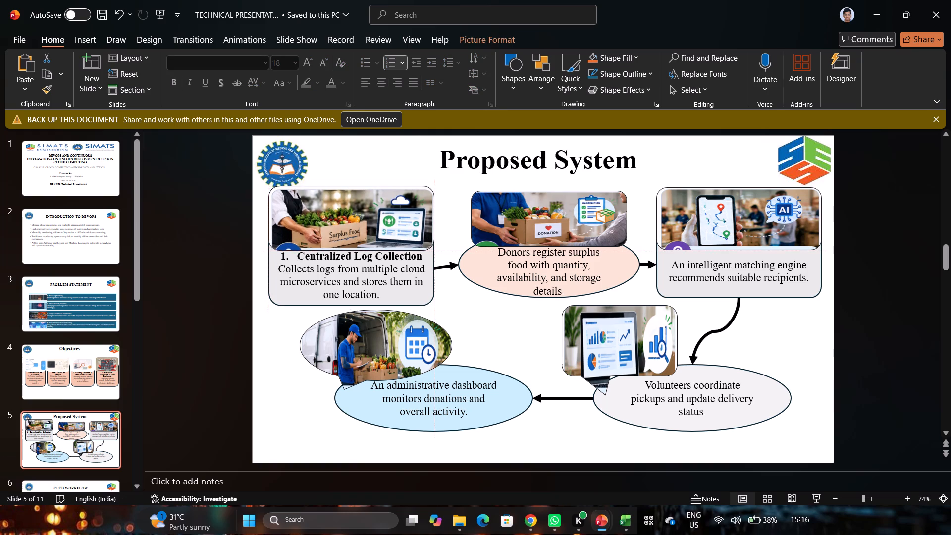
{"action": "left_click_drag", "start_coordinate": [364, 220], "coordinate": [365, 217]}
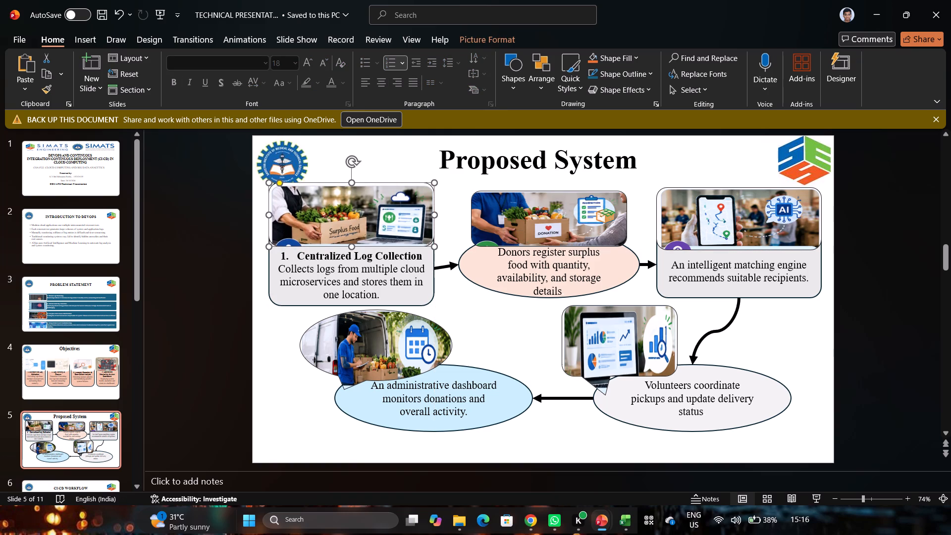
Stretch the "Donors register surplus food" ellipse down to match the first box's lower edge, and nudge the analytics laptop picture slightly.
{"action": "left_click", "coordinate": [557, 284]}
{"action": "left_click_drag", "start_coordinate": [550, 298], "coordinate": [549, 304]}
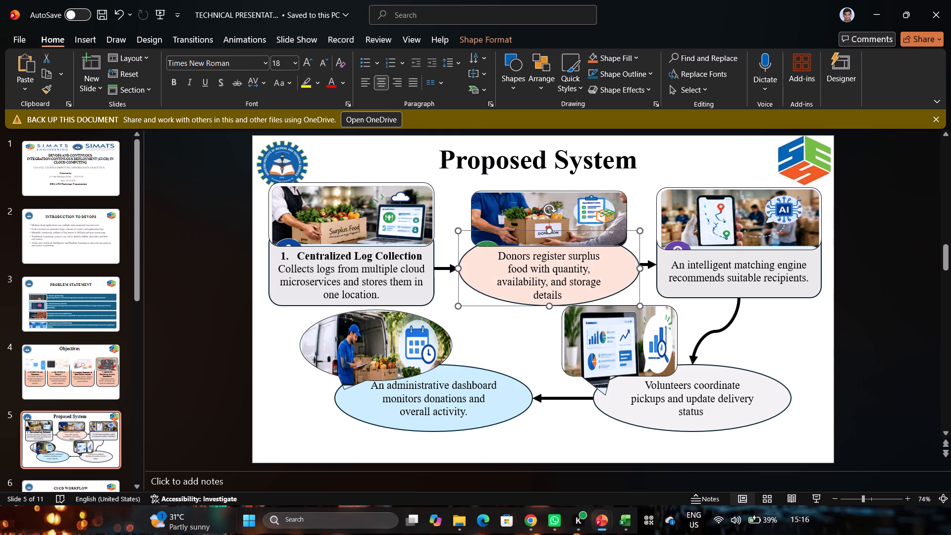
{"action": "left_click", "coordinate": [596, 331]}
{"action": "left_click", "coordinate": [596, 331]}
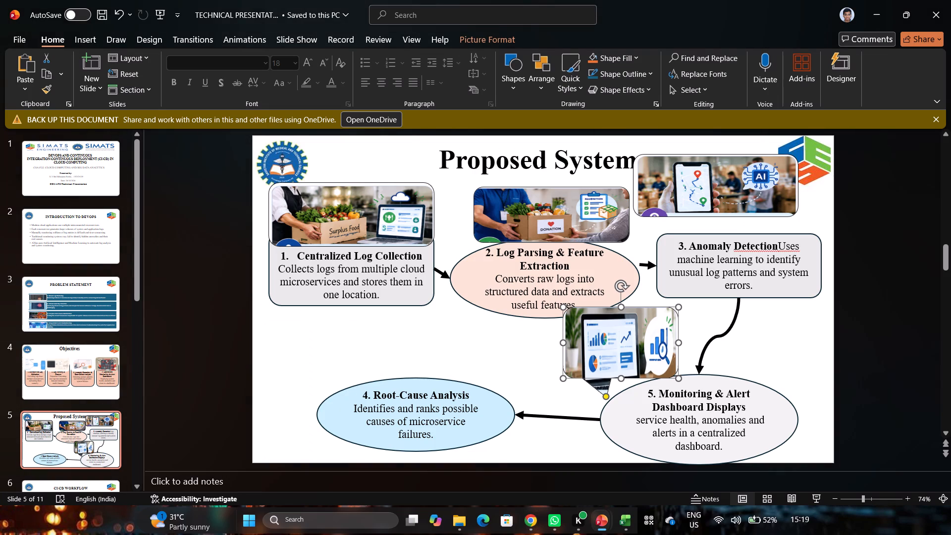
{"action": "left_click", "coordinate": [330, 209]}
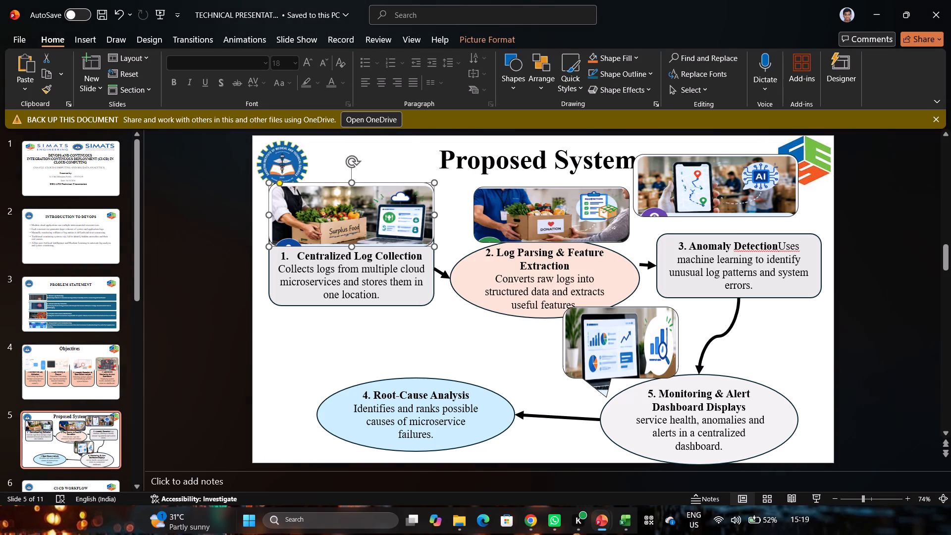
{"action": "key", "text": "BackSpace"}
{"action": "key", "text": "ctrl+v"}
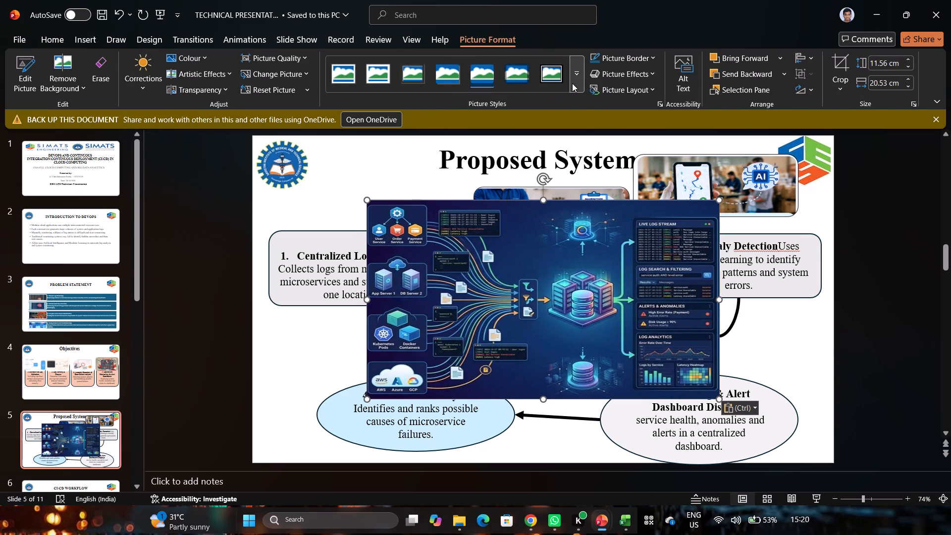
Apply the bevelled, rounded-corner picture style to the pasted log collection image.
{"action": "left_click", "coordinate": [572, 83]}
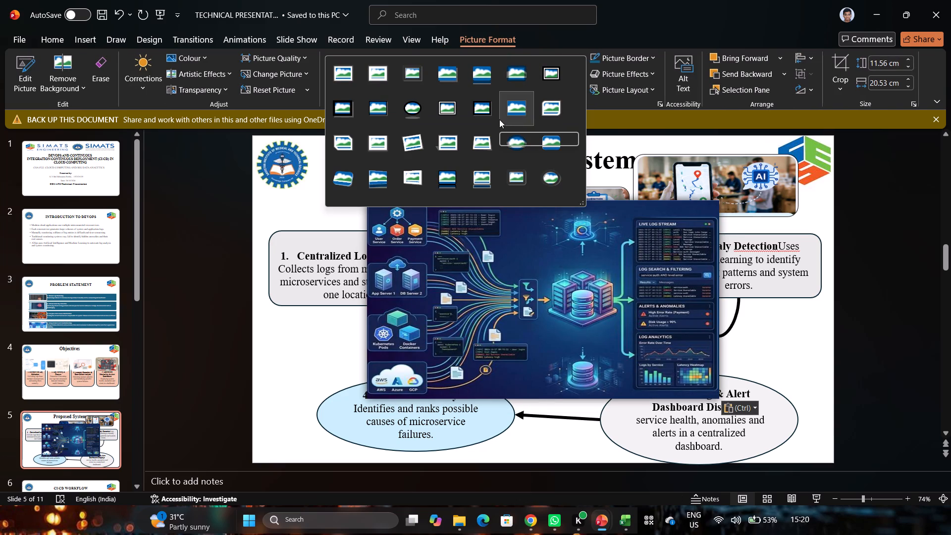
{"action": "left_click", "coordinate": [546, 140]}
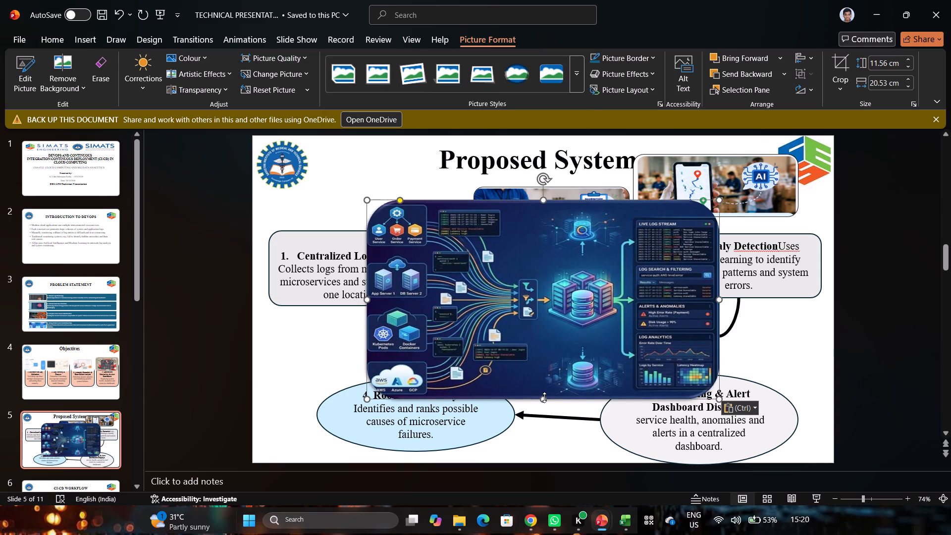
Shrink the log collection picture to about 4.93 cm high and 10.82 cm wide.
{"action": "left_click_drag", "start_coordinate": [544, 397], "coordinate": [544, 319]}
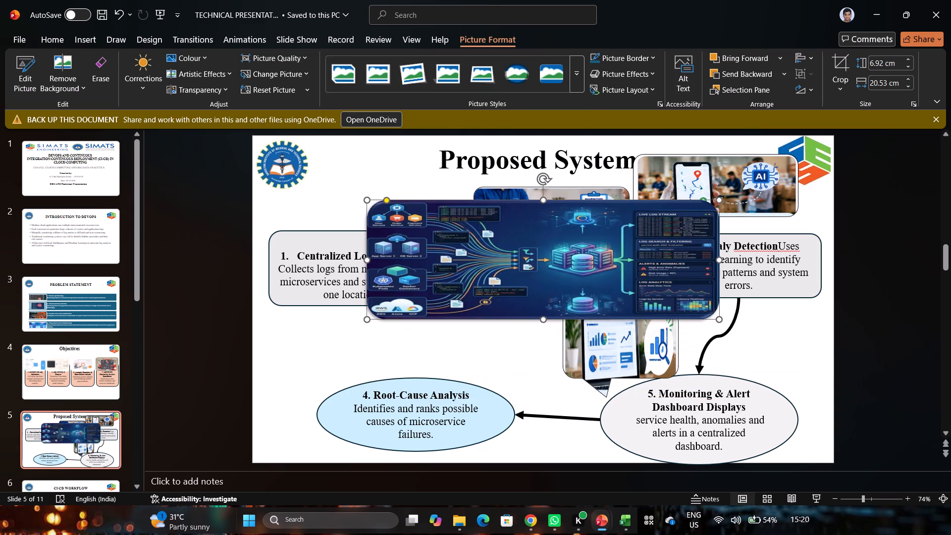
{"action": "left_click_drag", "start_coordinate": [719, 258], "coordinate": [623, 265]}
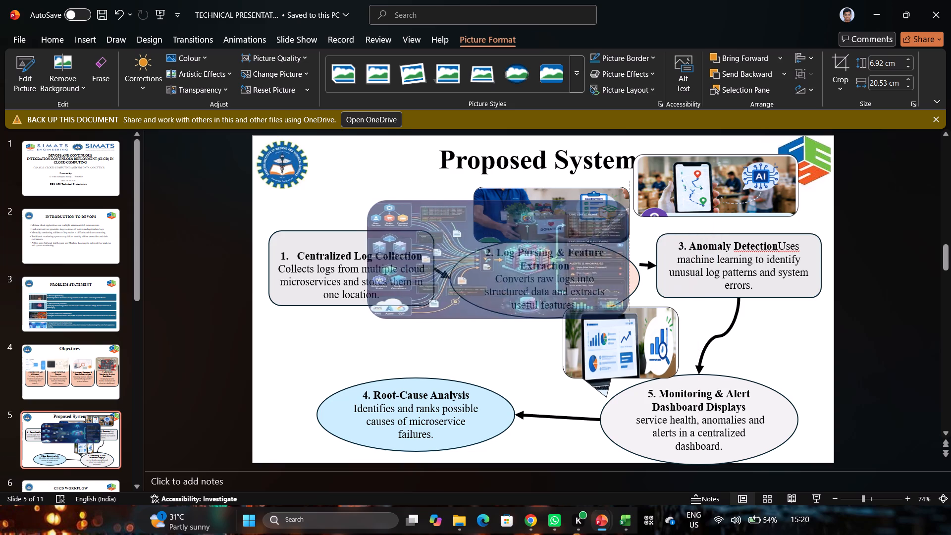
{"action": "left_click_drag", "start_coordinate": [623, 265], "coordinate": [553, 275]}
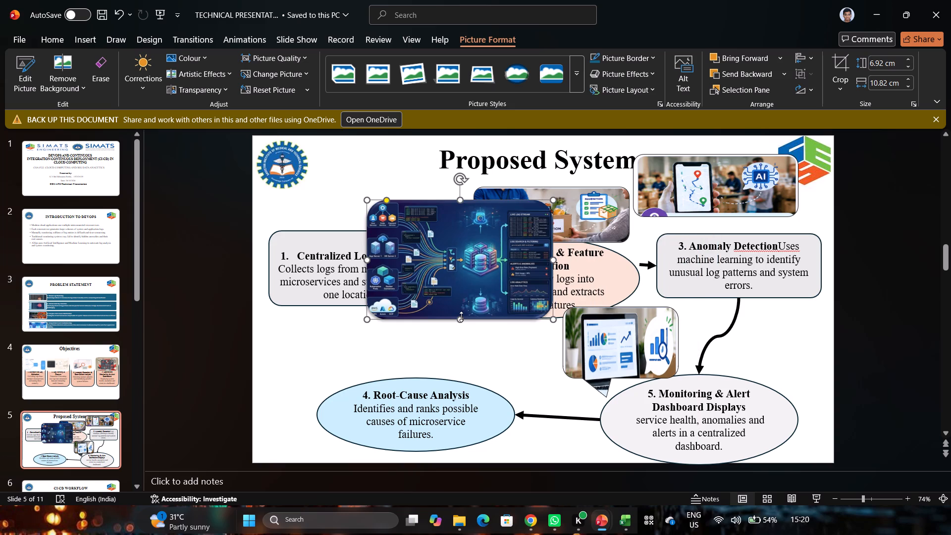
{"action": "left_click_drag", "start_coordinate": [461, 317], "coordinate": [472, 285]}
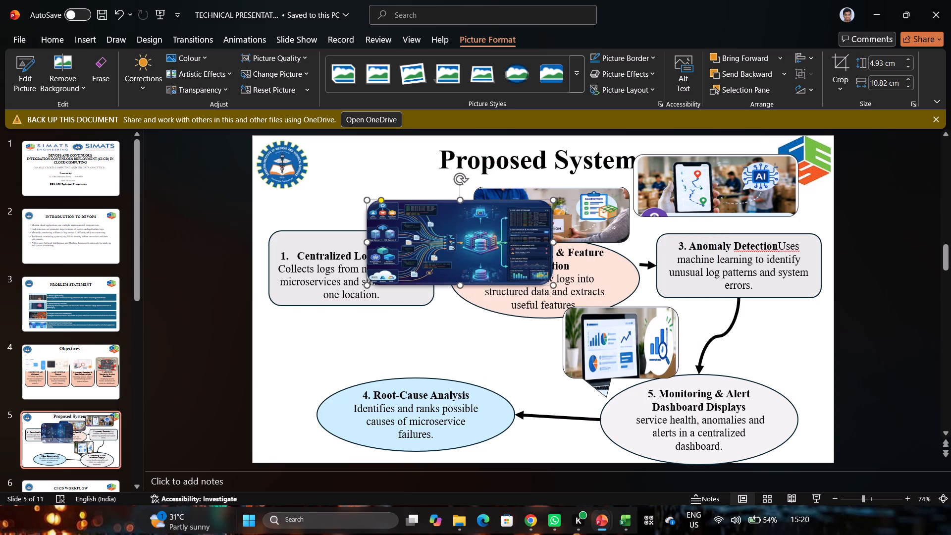
Place the log collection picture above the Centralized Log Collection box and fit it to about 3.38 cm high and 9.59 cm wide.
{"action": "left_click_drag", "start_coordinate": [469, 257], "coordinate": [370, 230]}
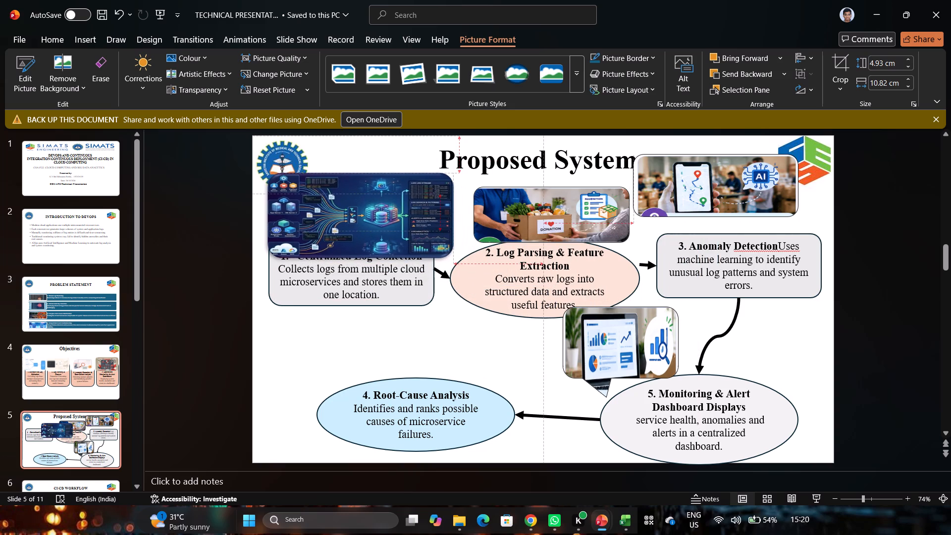
{"action": "left_click_drag", "start_coordinate": [370, 230], "coordinate": [366, 224]}
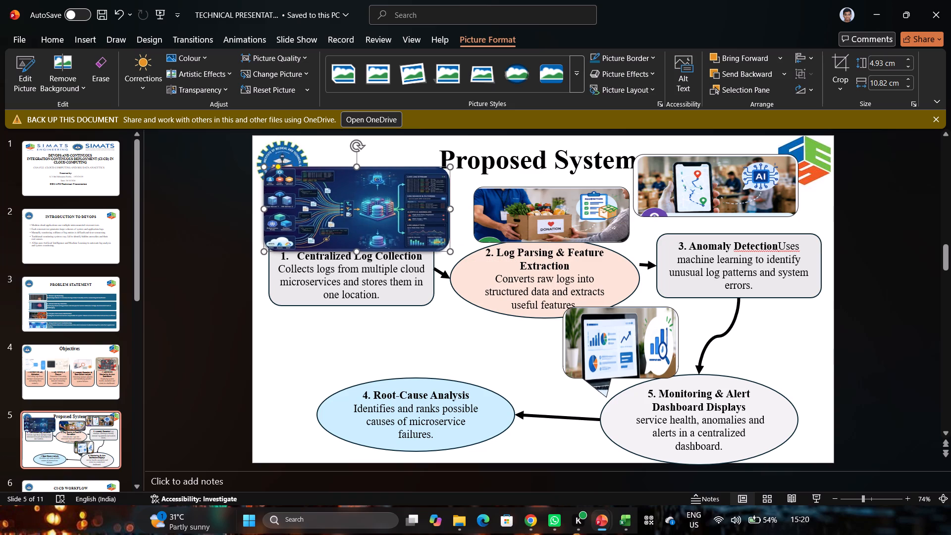
{"action": "left_click_drag", "start_coordinate": [264, 209], "coordinate": [270, 208]}
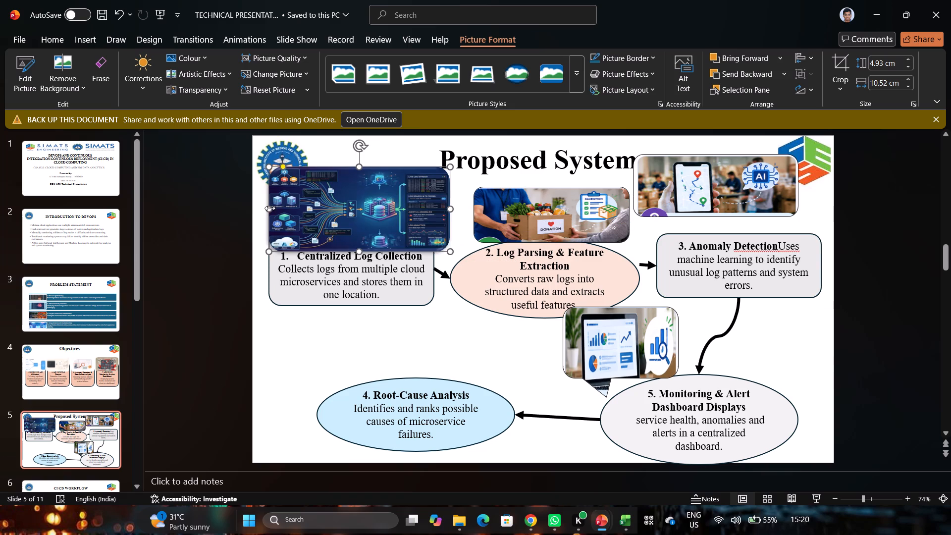
{"action": "left_click", "coordinate": [445, 210]}
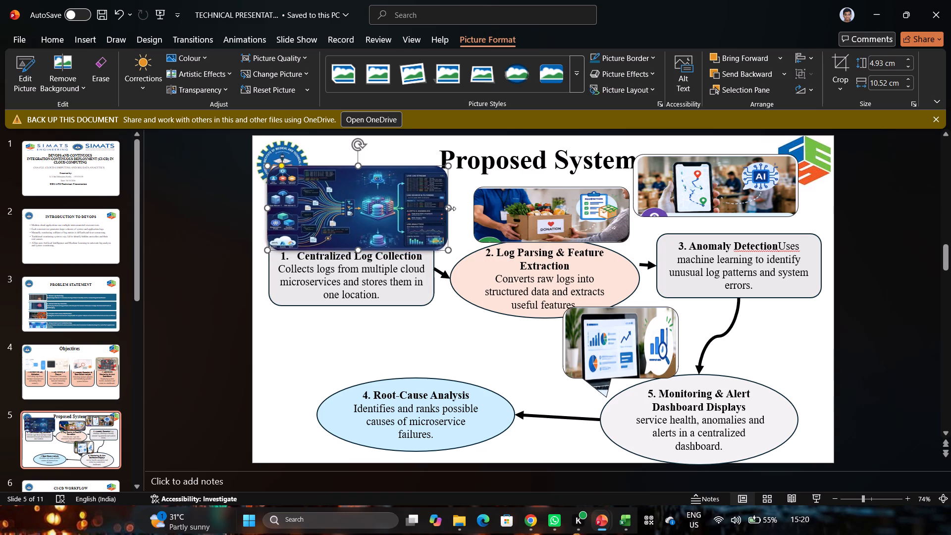
{"action": "left_click_drag", "start_coordinate": [449, 209], "coordinate": [434, 214]}
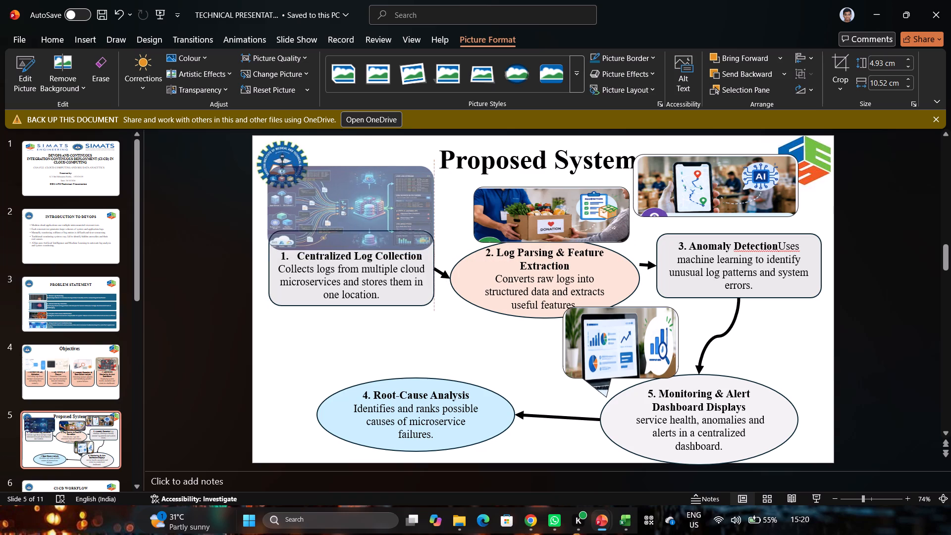
{"action": "left_click_drag", "start_coordinate": [434, 214], "coordinate": [434, 214]}
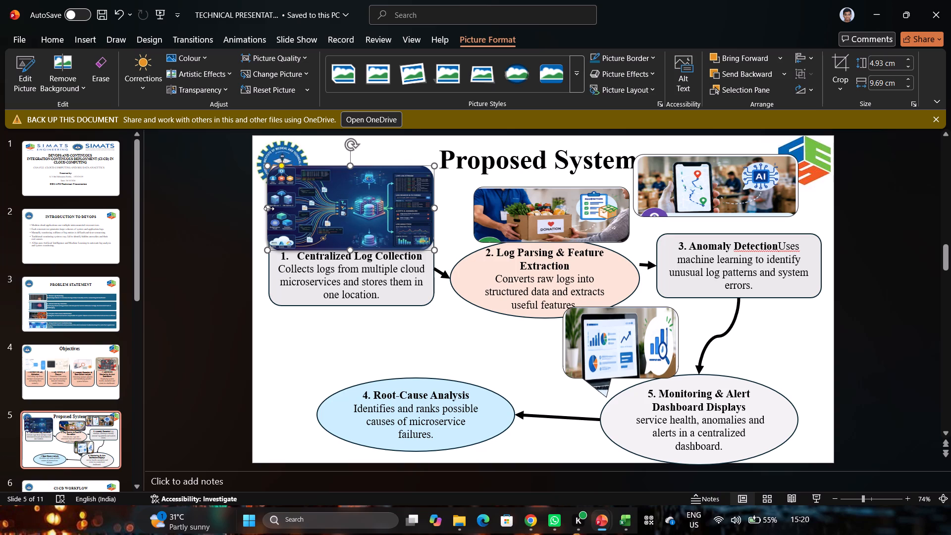
{"action": "left_click", "coordinate": [269, 209]}
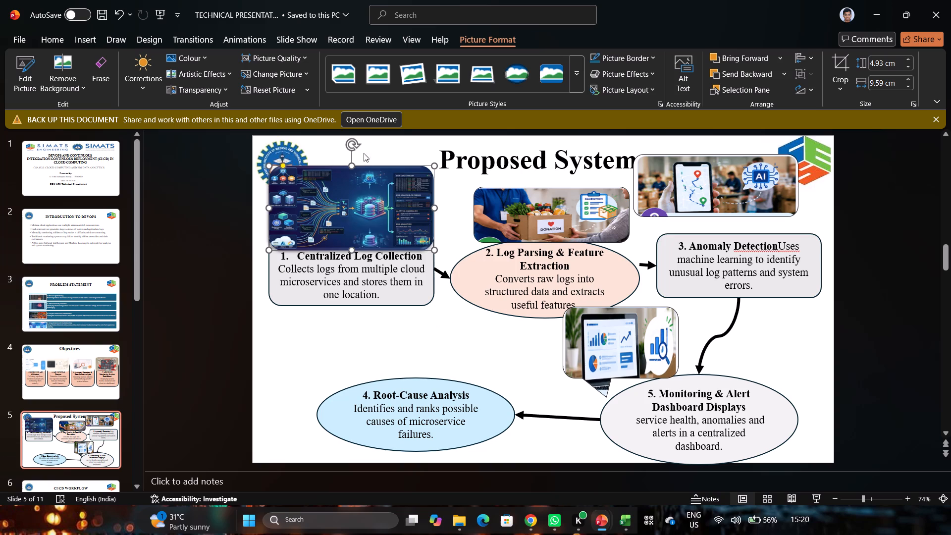
{"action": "left_click_drag", "start_coordinate": [351, 166], "coordinate": [354, 193]}
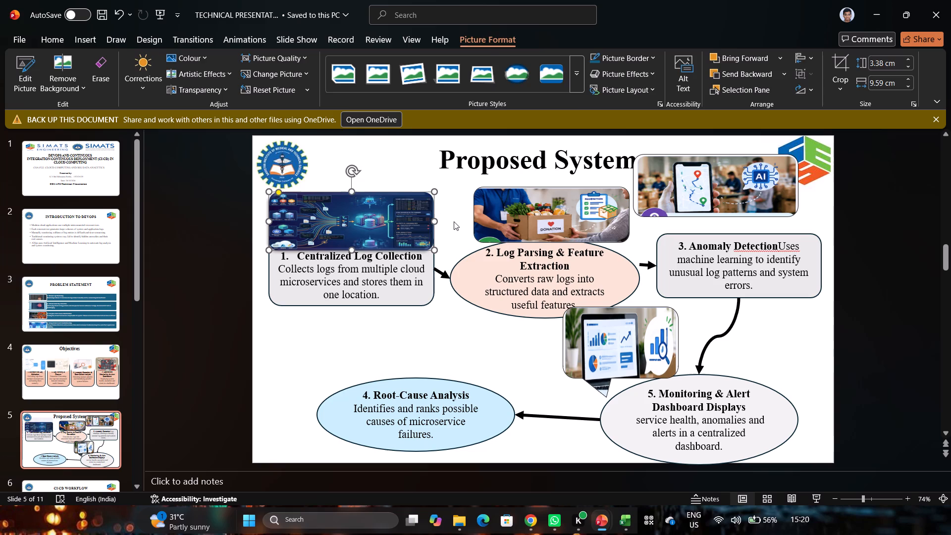
Fine-tune the log collection picture's side edges to line up with the Centralized Log Collection box.
{"action": "left_click", "coordinate": [454, 221]}
{"action": "left_click", "coordinate": [425, 221]}
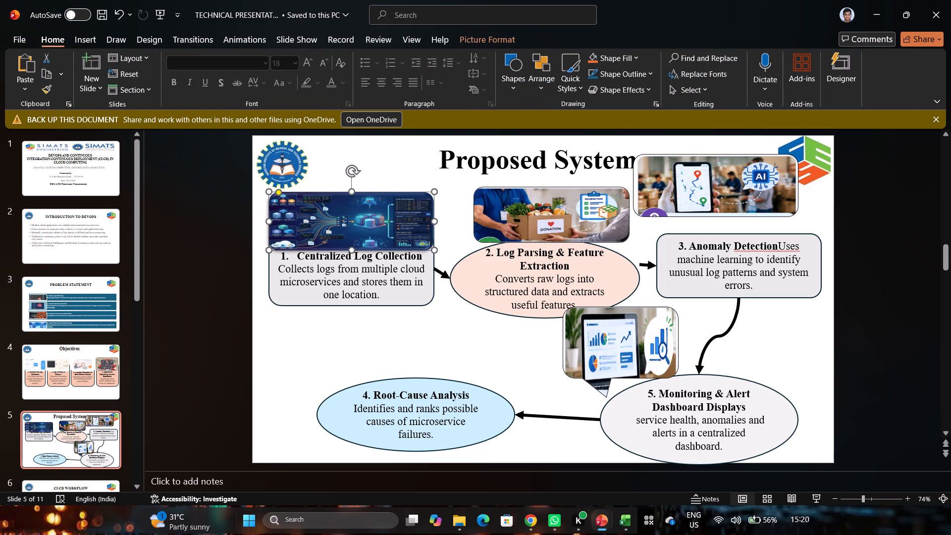
{"action": "left_click", "coordinate": [434, 221]}
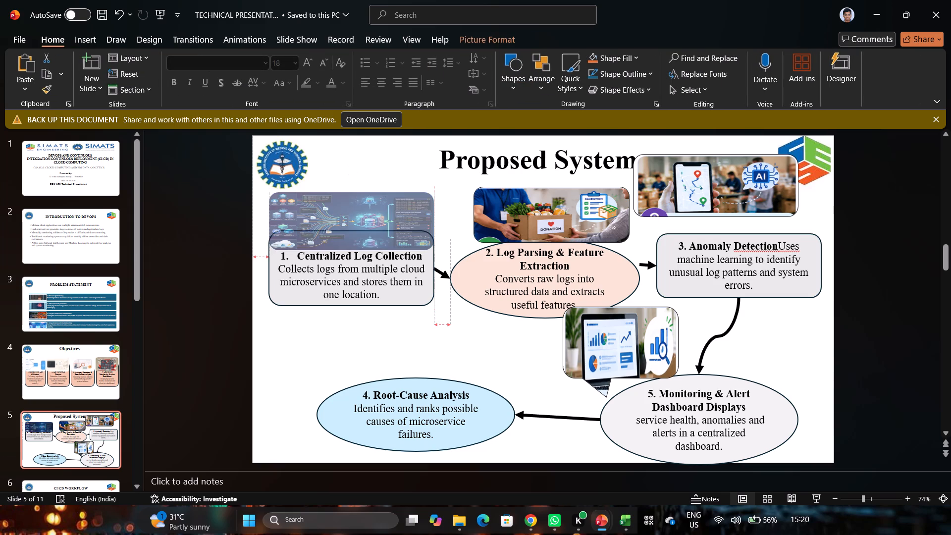
{"action": "left_click", "coordinate": [470, 237]}
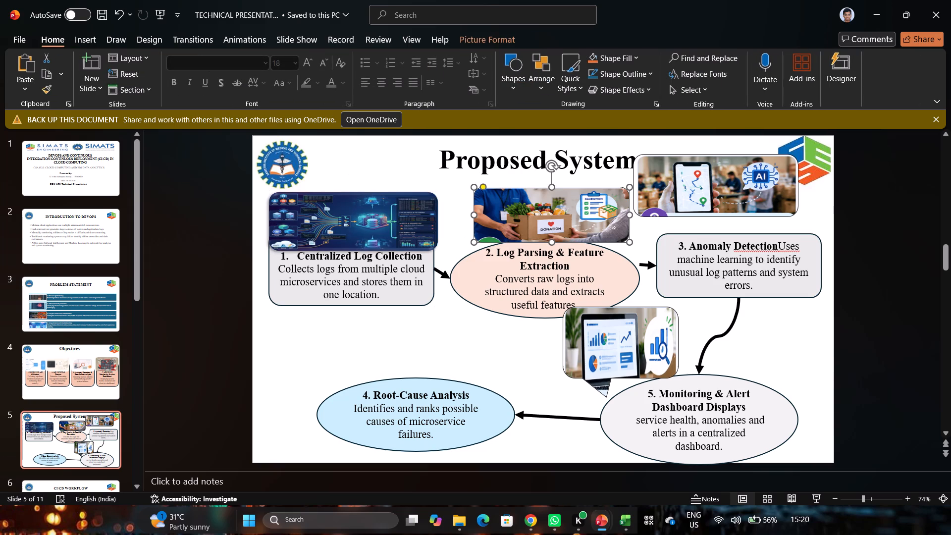
{"action": "left_click", "coordinate": [421, 229]}
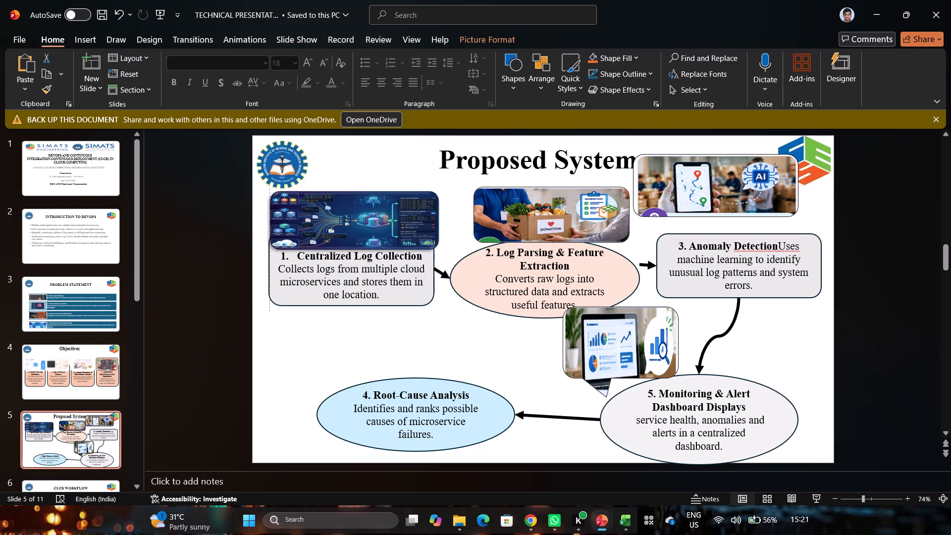
{"action": "left_click_drag", "start_coordinate": [439, 220], "coordinate": [438, 219]}
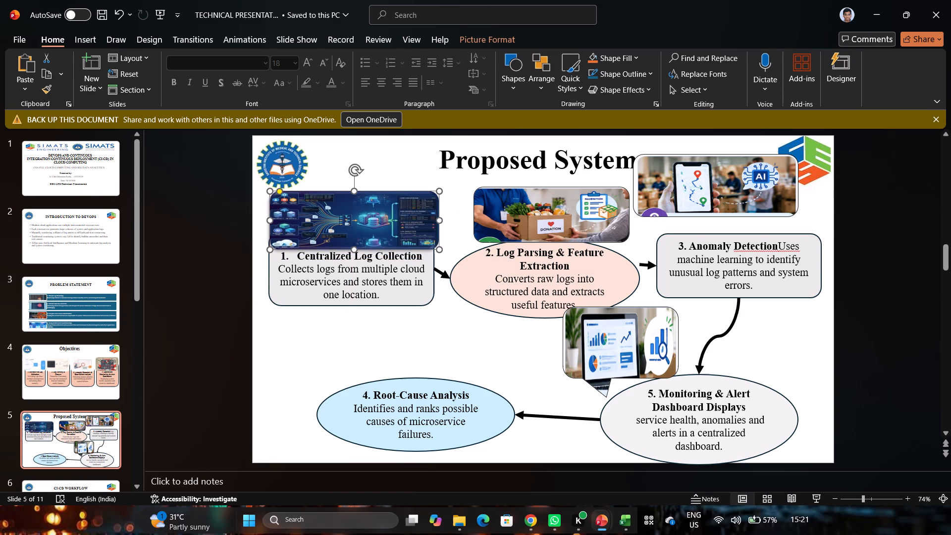
{"action": "left_click_drag", "start_coordinate": [438, 219], "coordinate": [434, 219]}
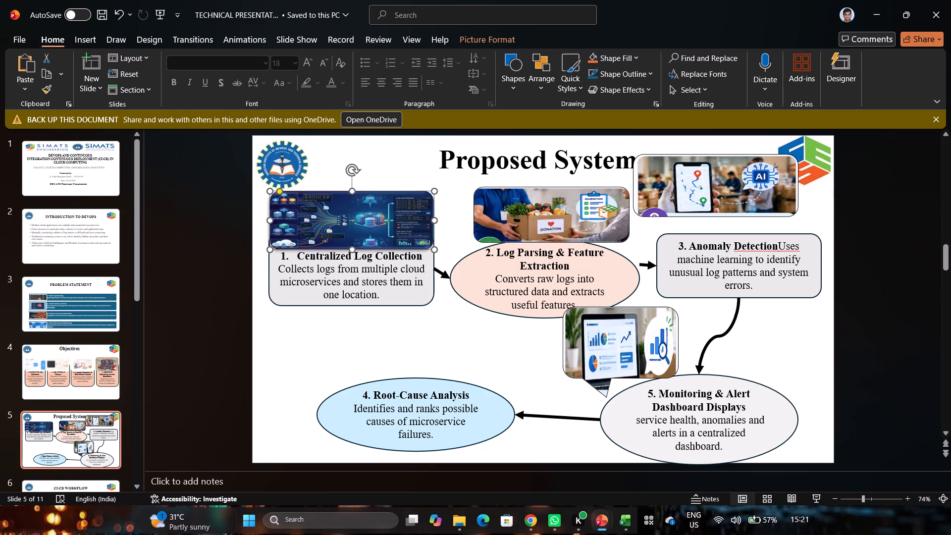
{"action": "left_click", "coordinate": [271, 222]}
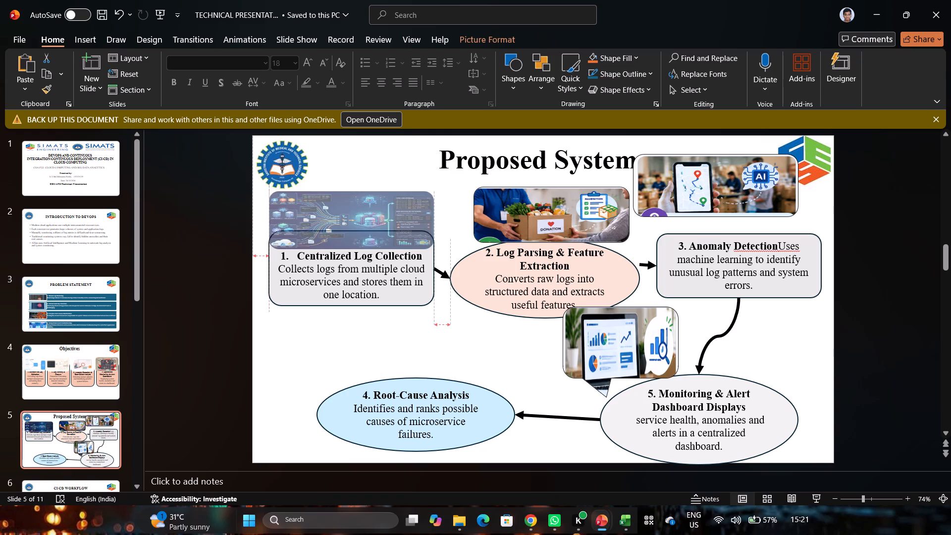
{"action": "left_click", "coordinate": [387, 175]}
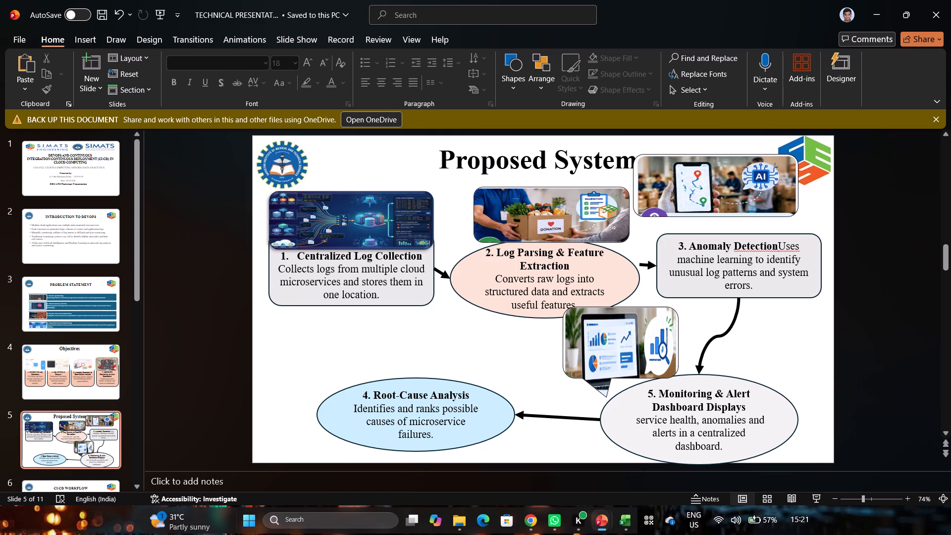
Copy the Log Parsing & Feature Extraction image from the Proposed System answer in ChatGPT in Chrome.
{"action": "key", "text": "alt+Tab"}
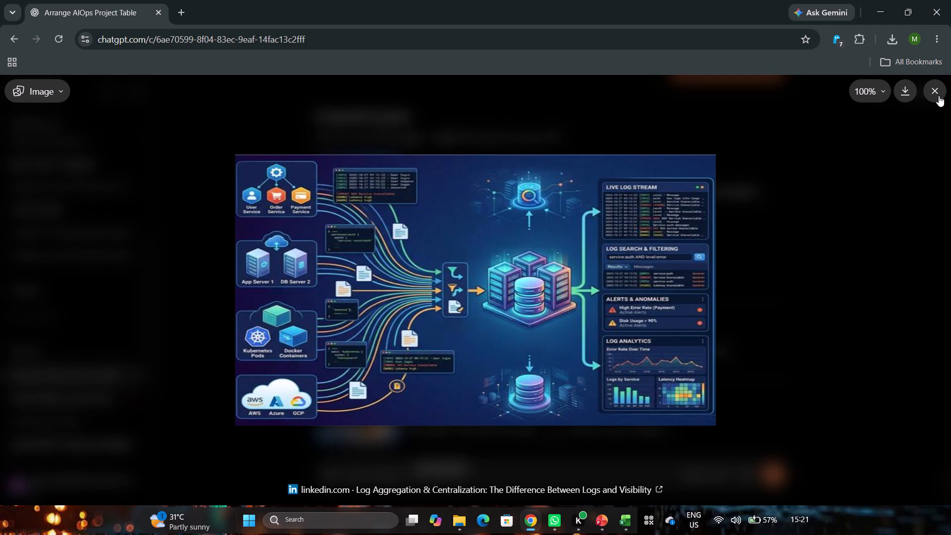
{"action": "left_click", "coordinate": [936, 91]}
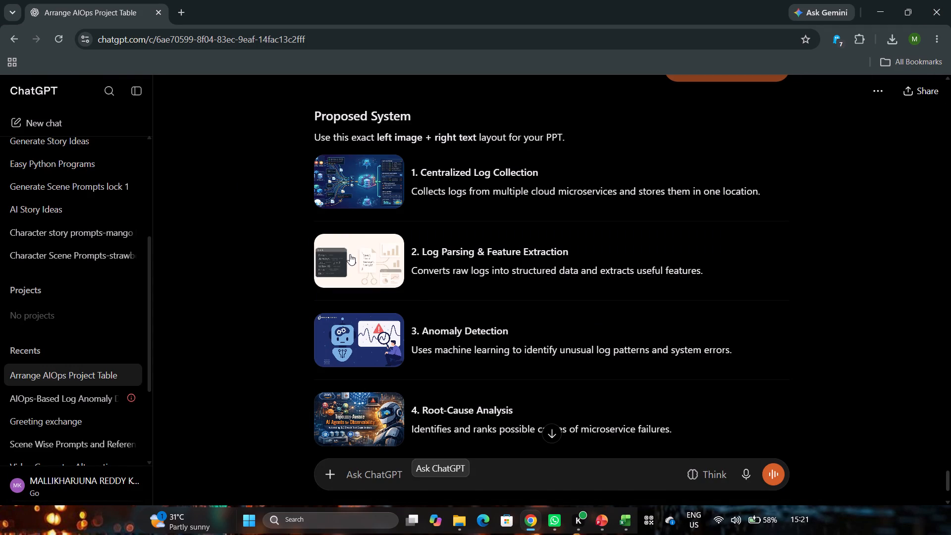
{"action": "left_click", "coordinate": [350, 254]}
{"action": "right_click", "coordinate": [439, 245]}
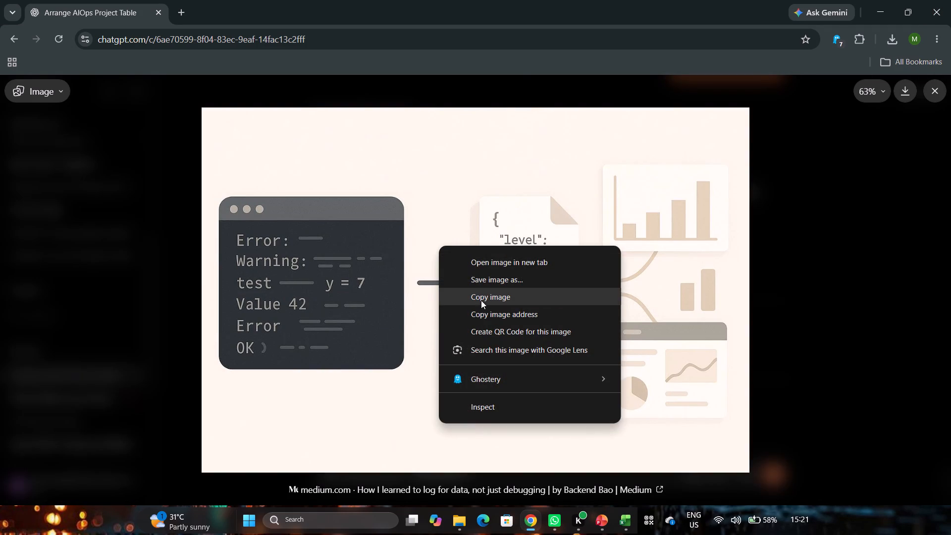
{"action": "left_click", "coordinate": [481, 300]}
{"action": "left_click", "coordinate": [940, 94]}
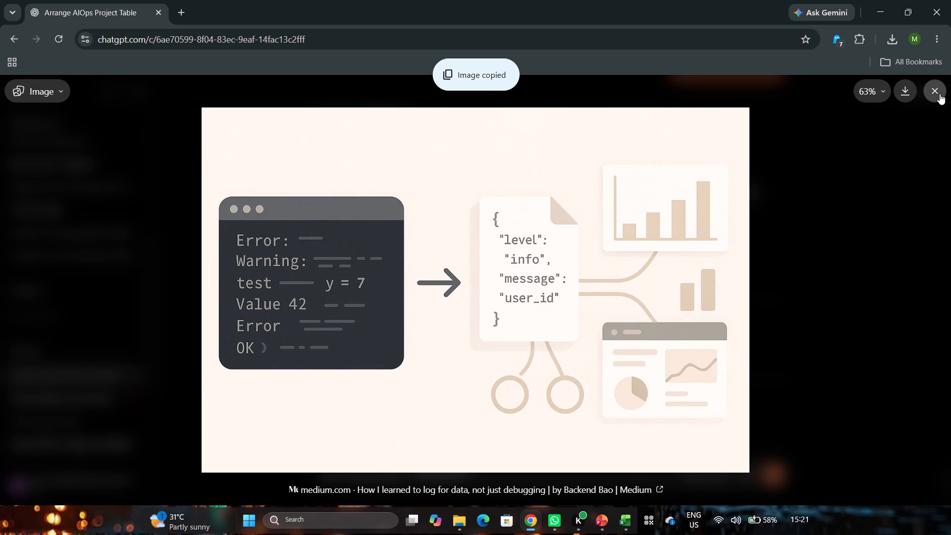
{"action": "scroll", "coordinate": [709, 246], "scroll_direction": "right", "scroll_amount": 1}
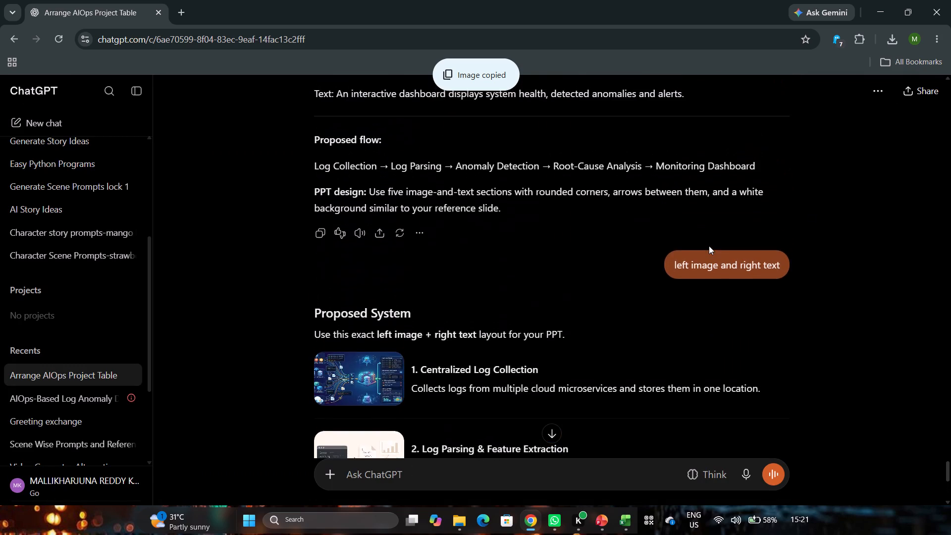
{"action": "scroll", "coordinate": [709, 246], "scroll_direction": "right", "scroll_amount": 1}
{"action": "scroll", "coordinate": [709, 246], "scroll_direction": "down", "scroll_amount": 1}
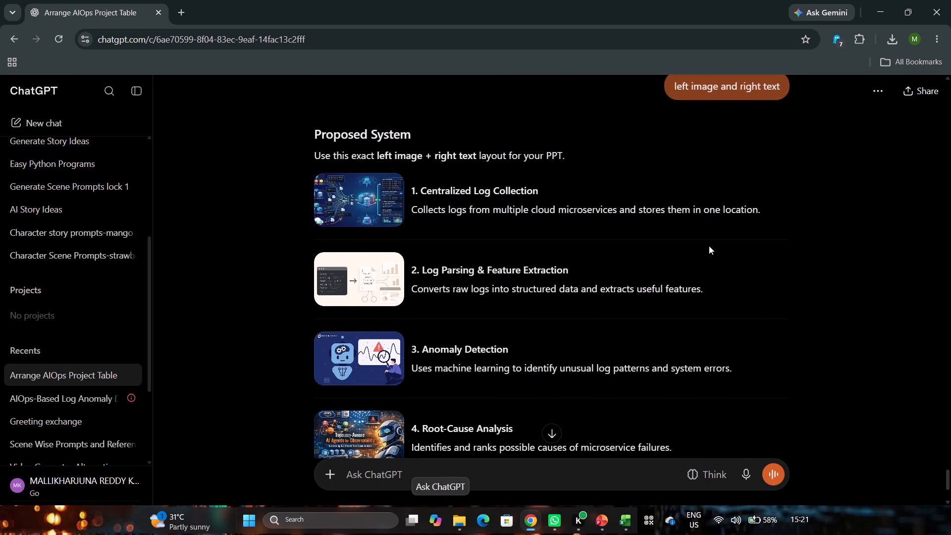
Back in PowerPoint, replace the donation-box picture above the Log Parsing & Feature Extraction oval with the copied image.
{"action": "key", "text": "alt+Tab"}
{"action": "left_click", "coordinate": [519, 217]}
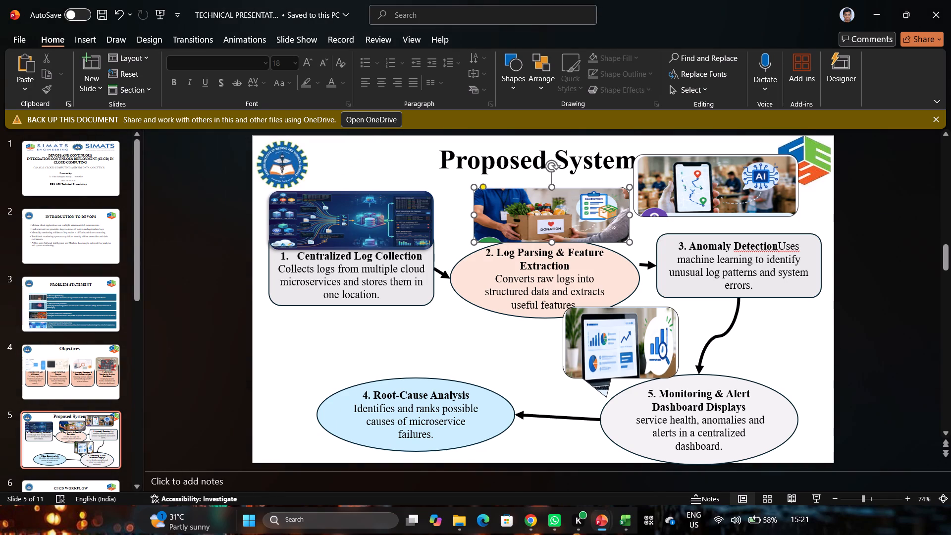
{"action": "key", "text": "BackSpace"}
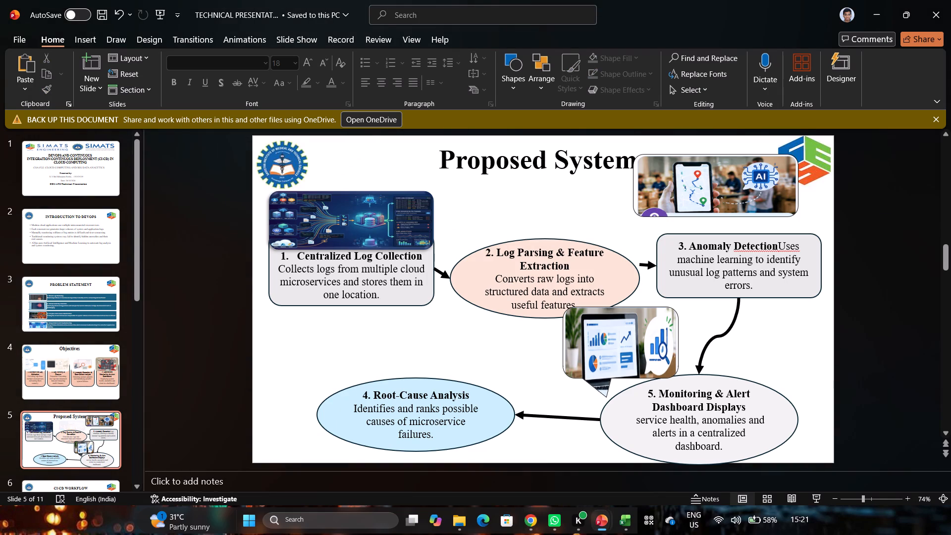
{"action": "key", "text": "ctrl+v"}
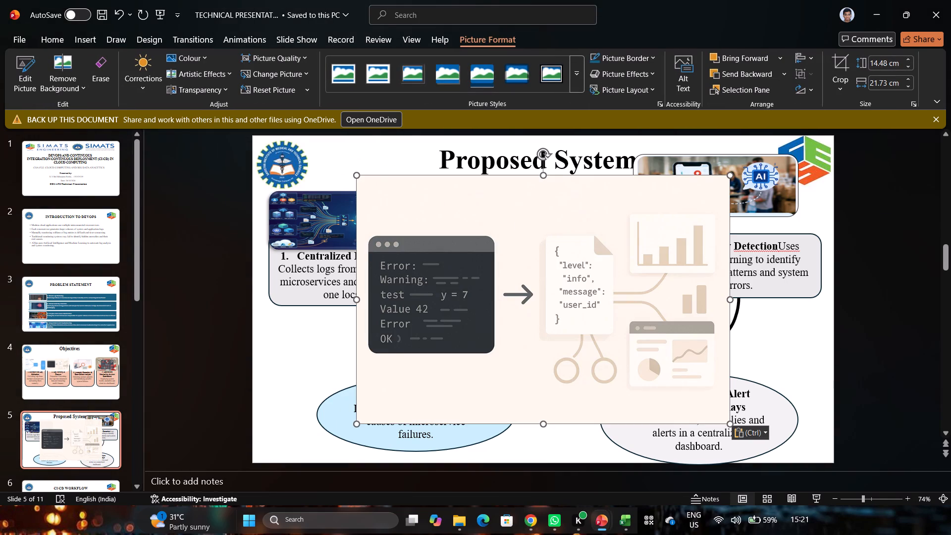
Shrink the pasted log parsing image to about 6.32 cm high and 9.49 cm wide and move it over the Log Parsing oval.
{"action": "left_click_drag", "start_coordinate": [358, 424], "coordinate": [614, 285]}
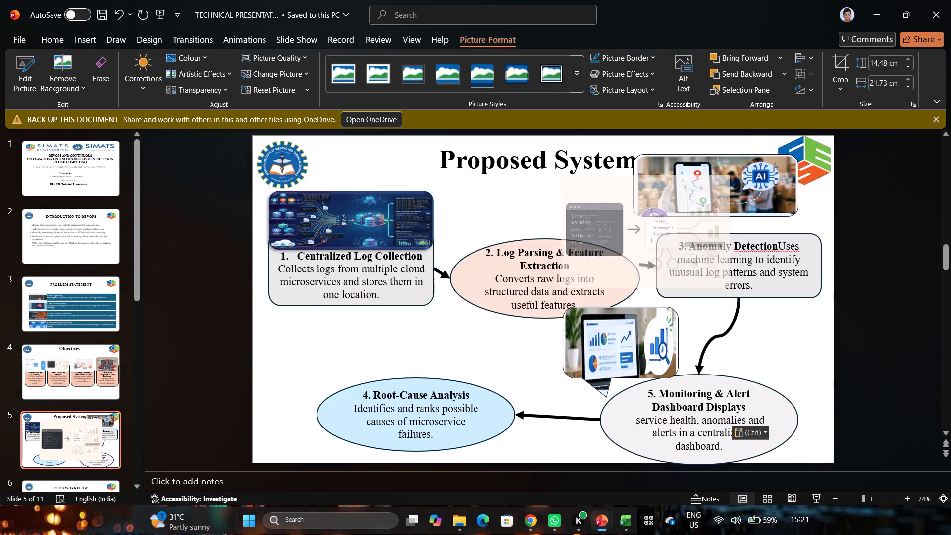
{"action": "left_click_drag", "start_coordinate": [614, 285], "coordinate": [619, 284]}
{"action": "left_click_drag", "start_coordinate": [631, 233], "coordinate": [524, 227]}
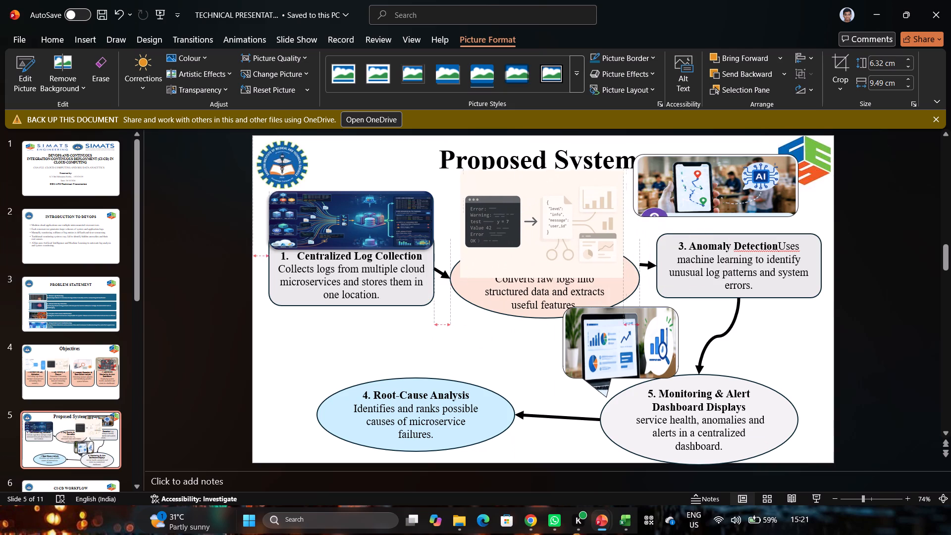
Apply the reflected rounded-rectangle picture style to the log parsing image.
{"action": "left_click", "coordinate": [580, 79]}
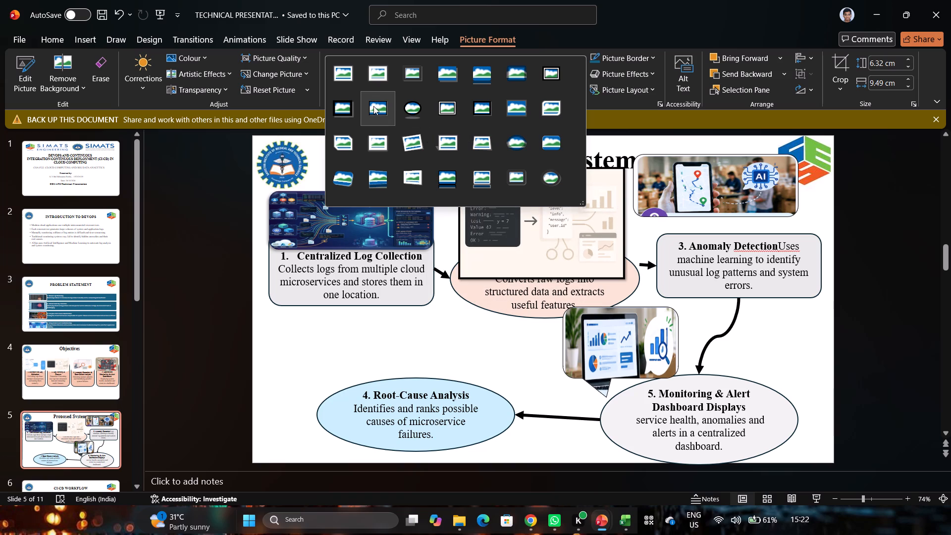
{"action": "left_click", "coordinate": [475, 67]}
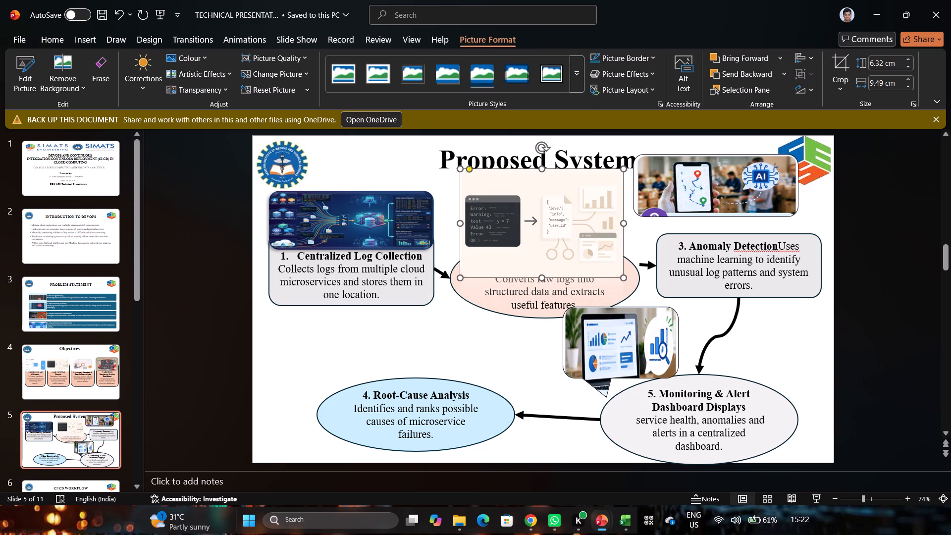
Shrink the log parsing picture to about 4.2 cm high and 6.3 cm wide and place it just above the Log Parsing oval.
{"action": "left_click_drag", "start_coordinate": [462, 167], "coordinate": [515, 223]}
{"action": "left_click_drag", "start_coordinate": [557, 228], "coordinate": [535, 208]}
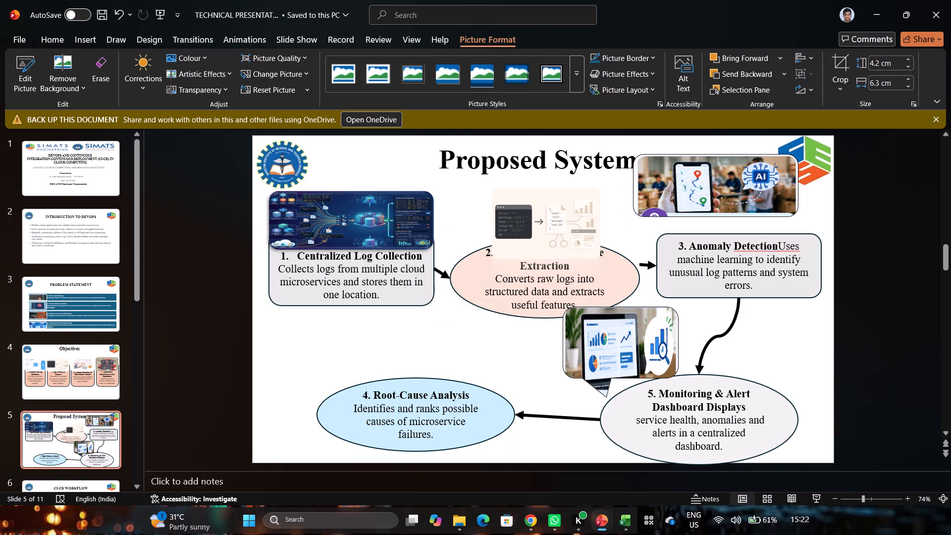
{"action": "left_click_drag", "start_coordinate": [535, 208], "coordinate": [535, 197]}
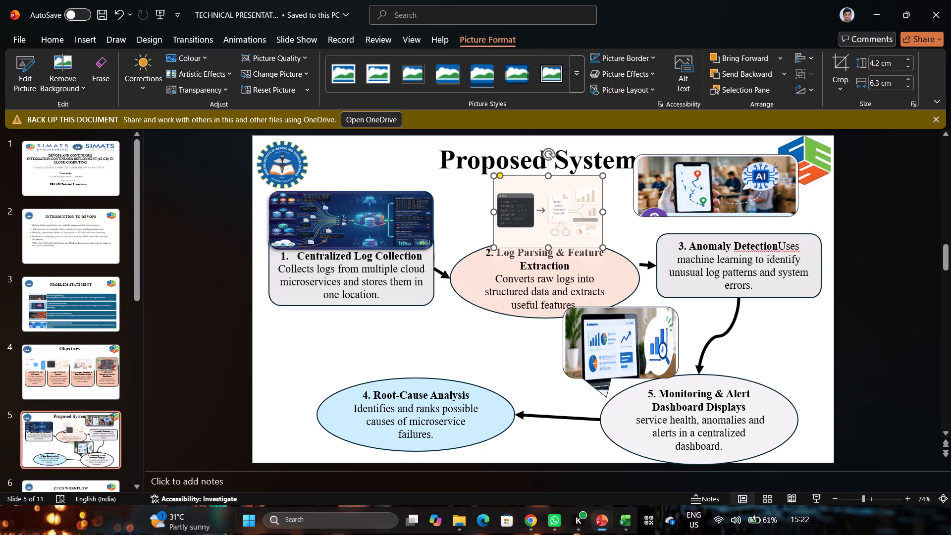
Reshape the laptop dashboard picture's callout pointer so its tip reaches into the near edge of the Monitoring & Alert Dashboard oval.
{"action": "left_click", "coordinate": [598, 346]}
{"action": "left_click", "coordinate": [598, 346]}
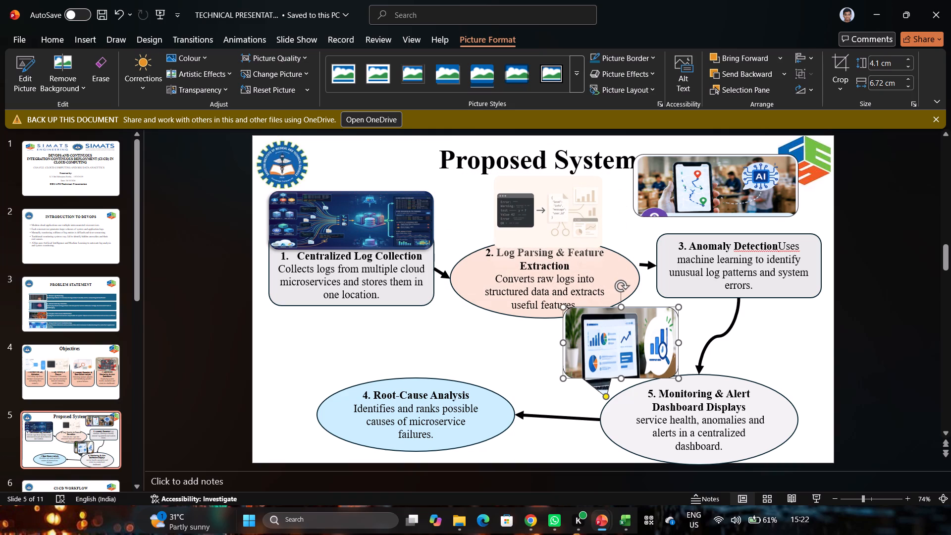
{"action": "left_click", "coordinate": [603, 393]}
{"action": "left_click_drag", "start_coordinate": [606, 394], "coordinate": [607, 418]}
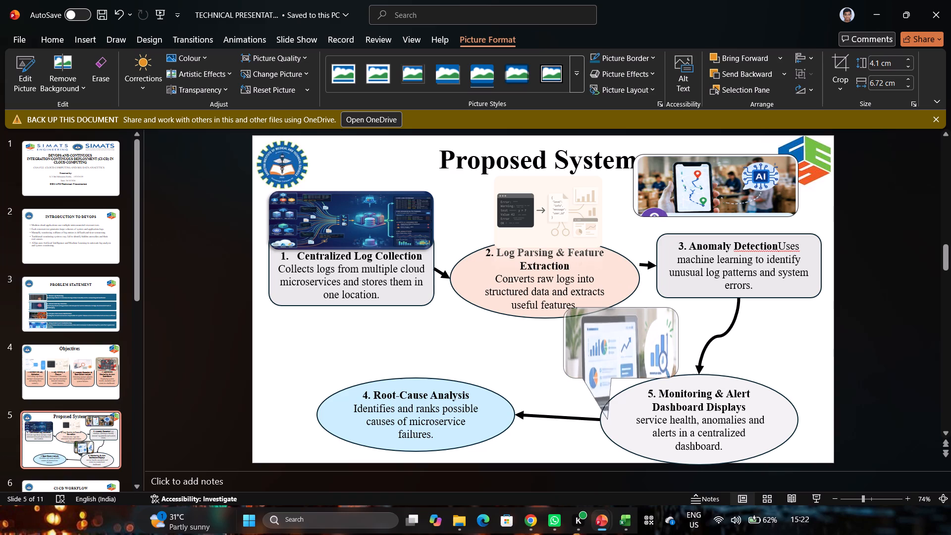
{"action": "left_click_drag", "start_coordinate": [607, 418], "coordinate": [598, 395]}
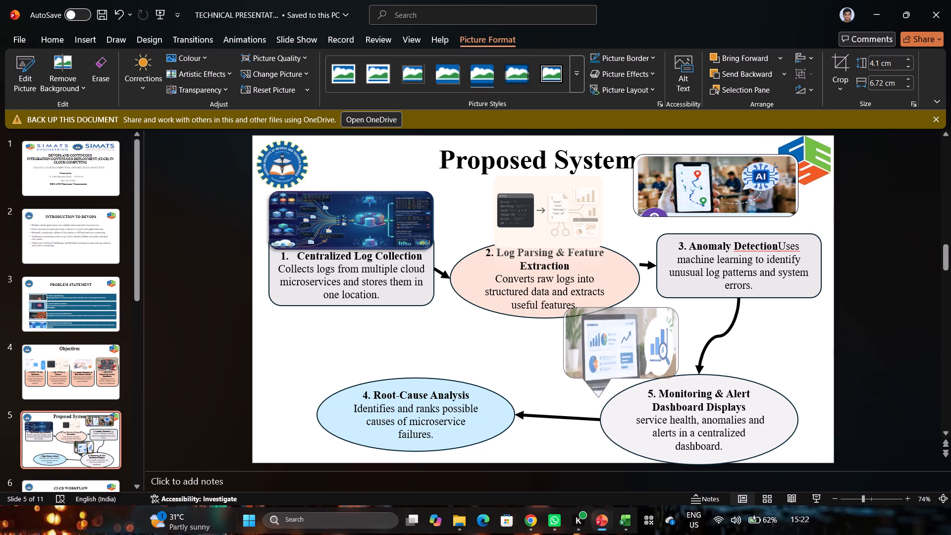
{"action": "left_click_drag", "start_coordinate": [598, 395], "coordinate": [596, 378]}
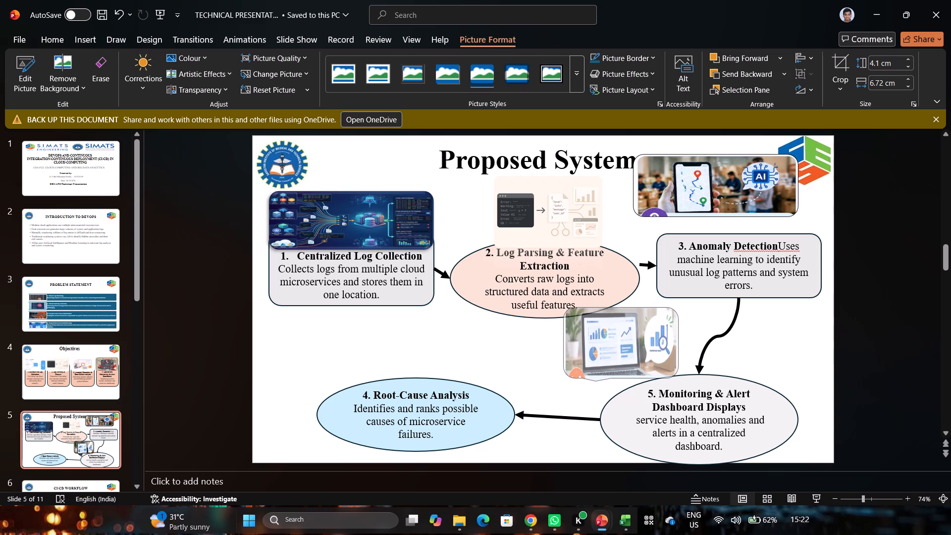
{"action": "left_click_drag", "start_coordinate": [596, 378], "coordinate": [615, 411]}
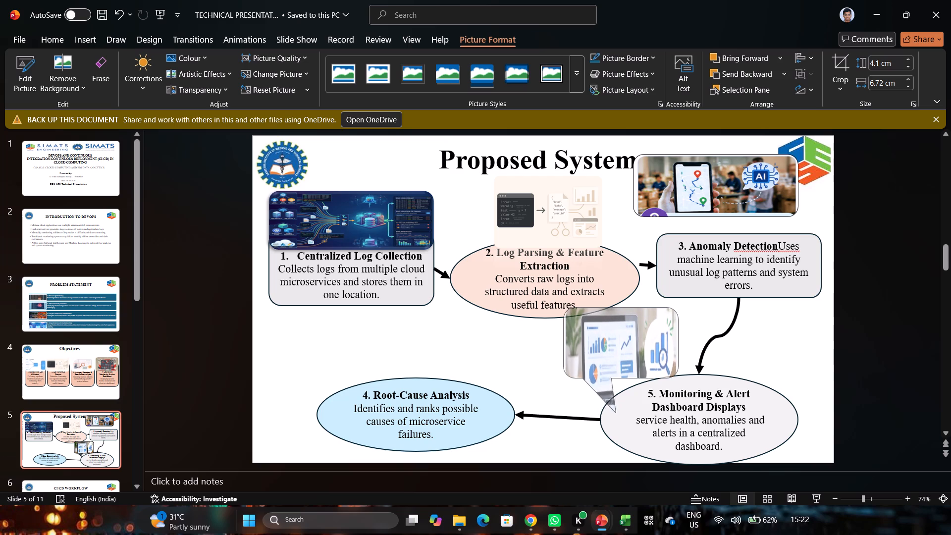
{"action": "left_click_drag", "start_coordinate": [615, 411], "coordinate": [618, 416]}
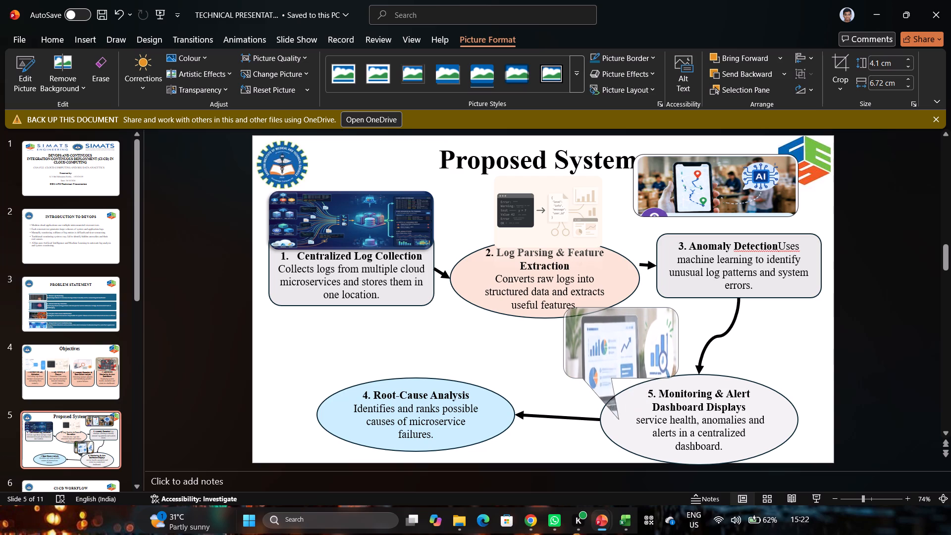
{"action": "left_click_drag", "start_coordinate": [618, 416], "coordinate": [615, 421]}
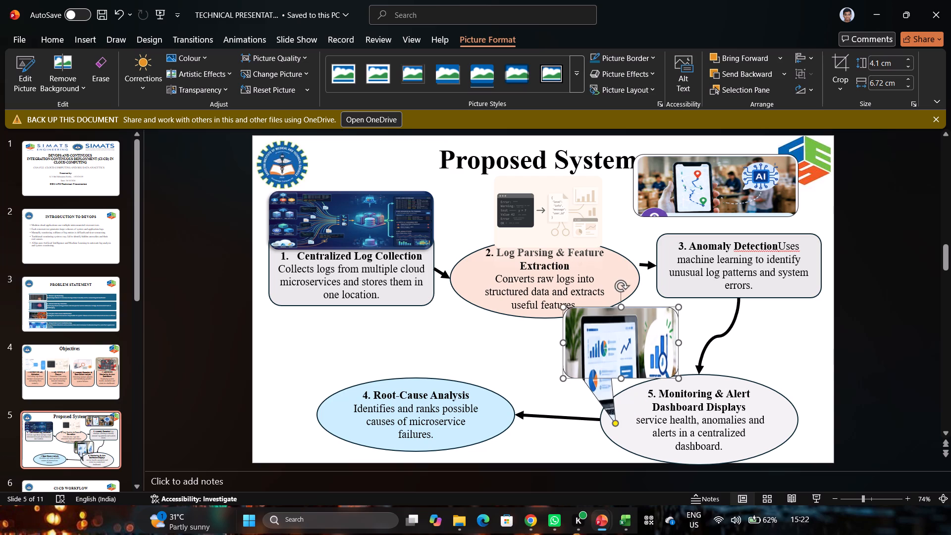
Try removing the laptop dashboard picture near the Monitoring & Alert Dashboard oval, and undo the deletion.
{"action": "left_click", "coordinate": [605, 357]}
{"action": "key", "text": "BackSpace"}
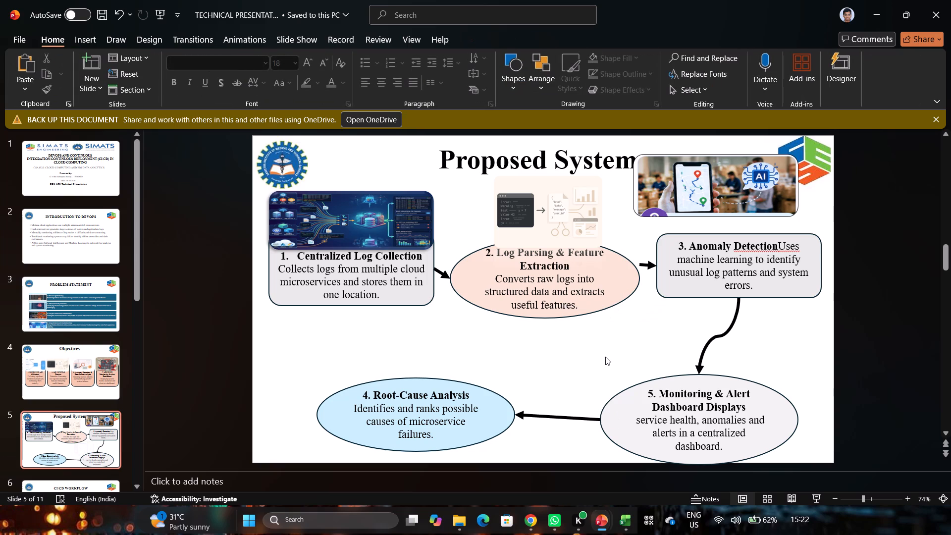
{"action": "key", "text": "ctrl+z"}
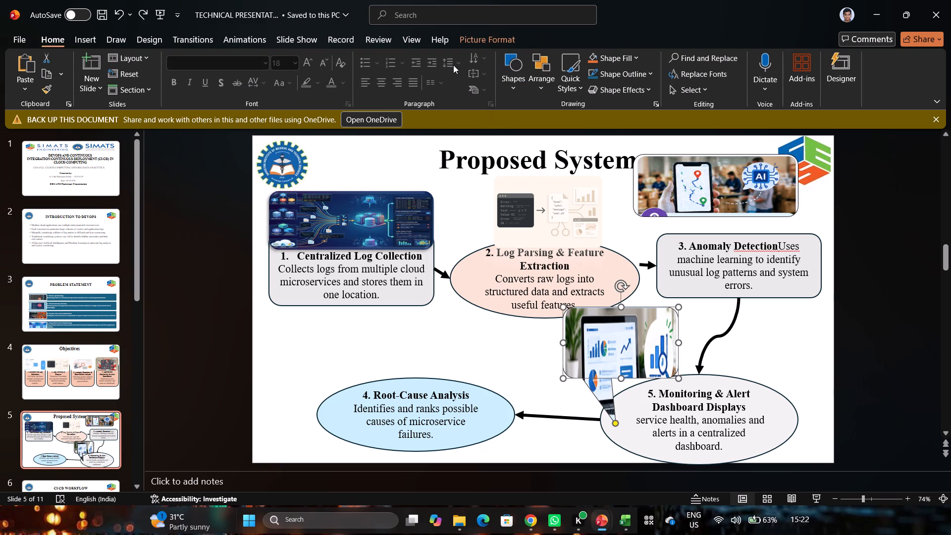
Open the gallery of shapes available to insert on the Proposed System slide.
{"action": "left_click", "coordinate": [79, 35]}
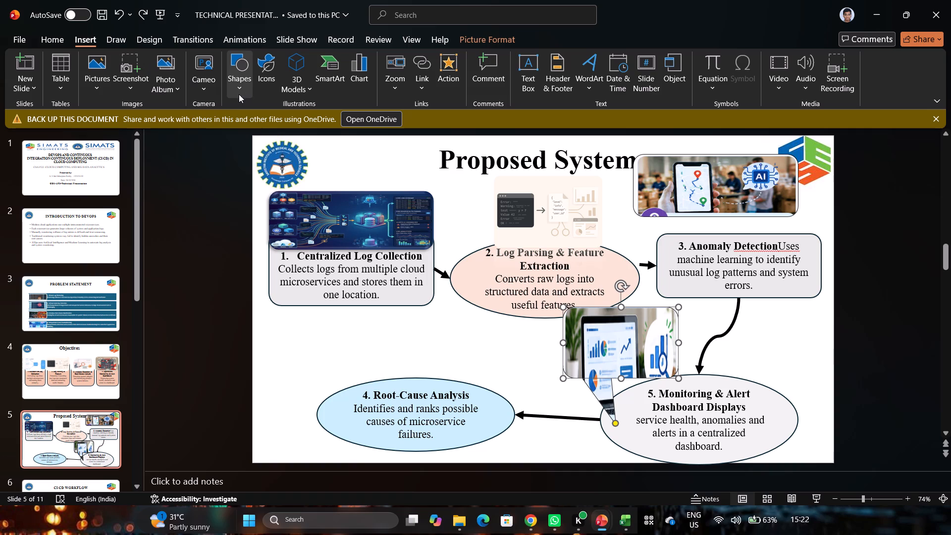
{"action": "left_click", "coordinate": [237, 88]}
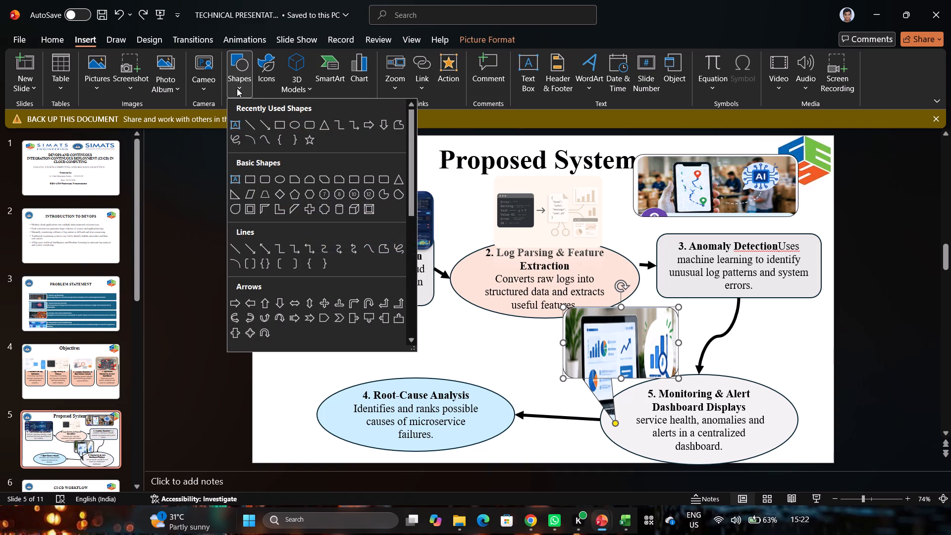
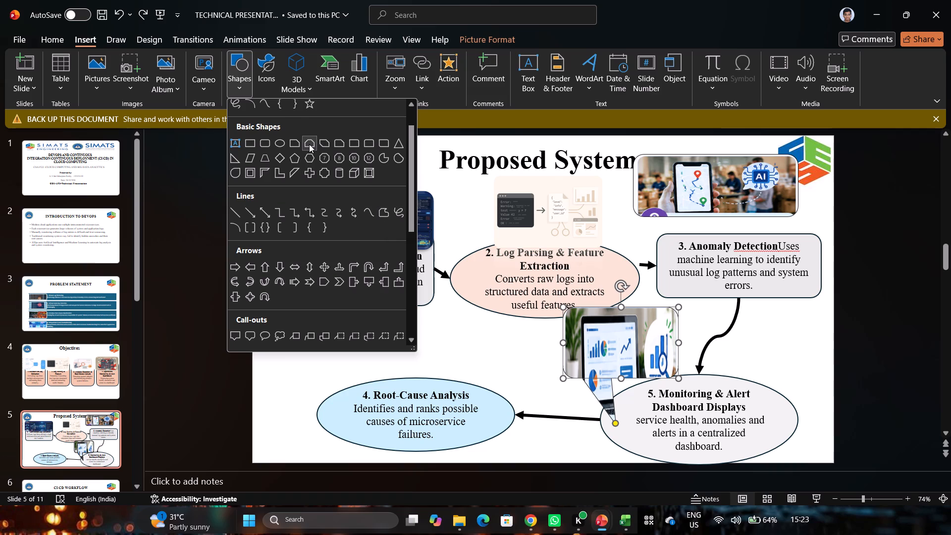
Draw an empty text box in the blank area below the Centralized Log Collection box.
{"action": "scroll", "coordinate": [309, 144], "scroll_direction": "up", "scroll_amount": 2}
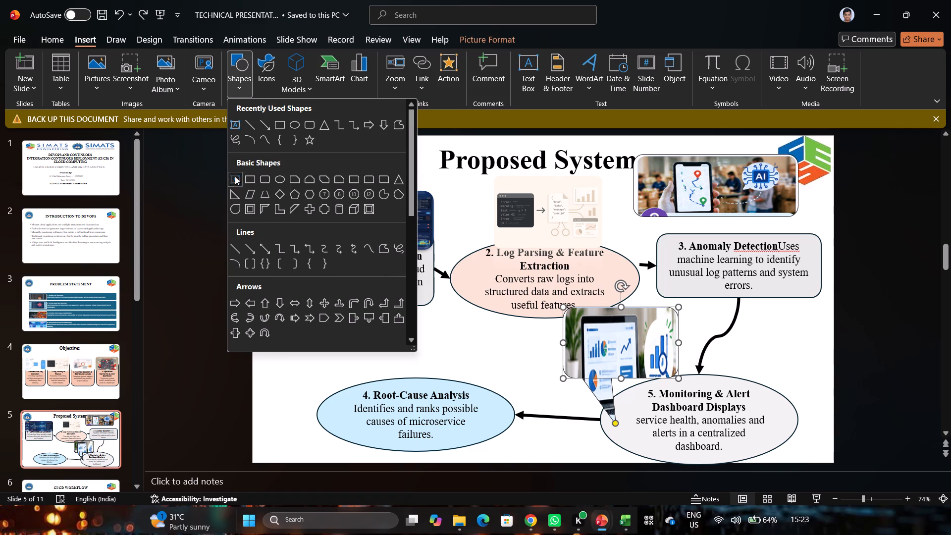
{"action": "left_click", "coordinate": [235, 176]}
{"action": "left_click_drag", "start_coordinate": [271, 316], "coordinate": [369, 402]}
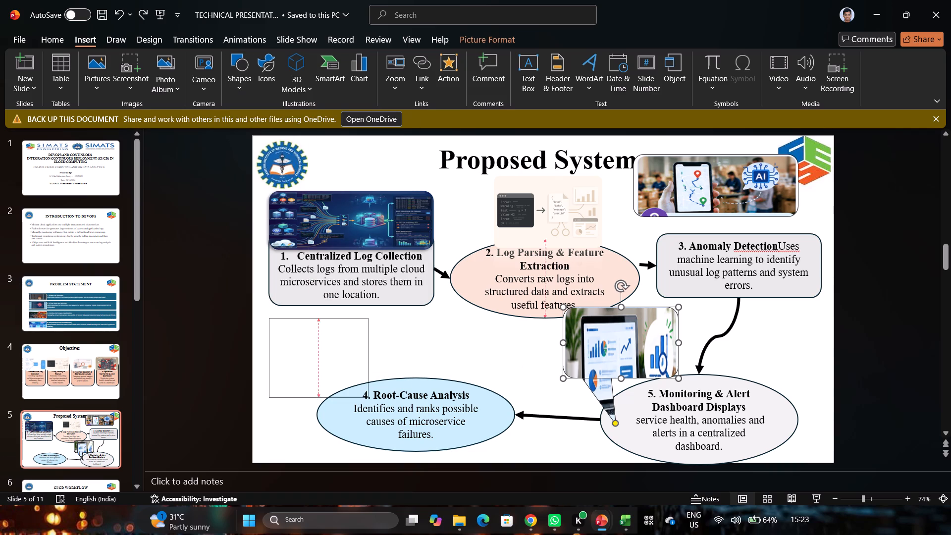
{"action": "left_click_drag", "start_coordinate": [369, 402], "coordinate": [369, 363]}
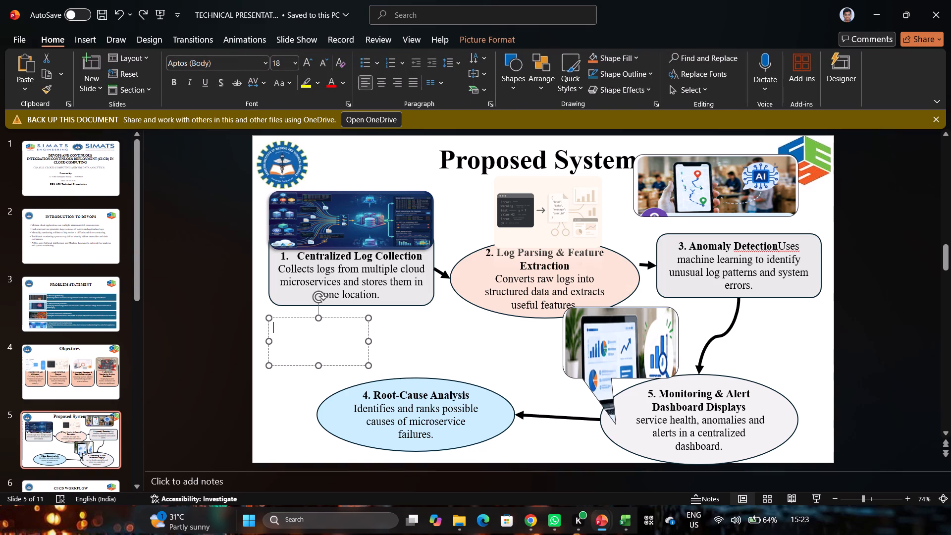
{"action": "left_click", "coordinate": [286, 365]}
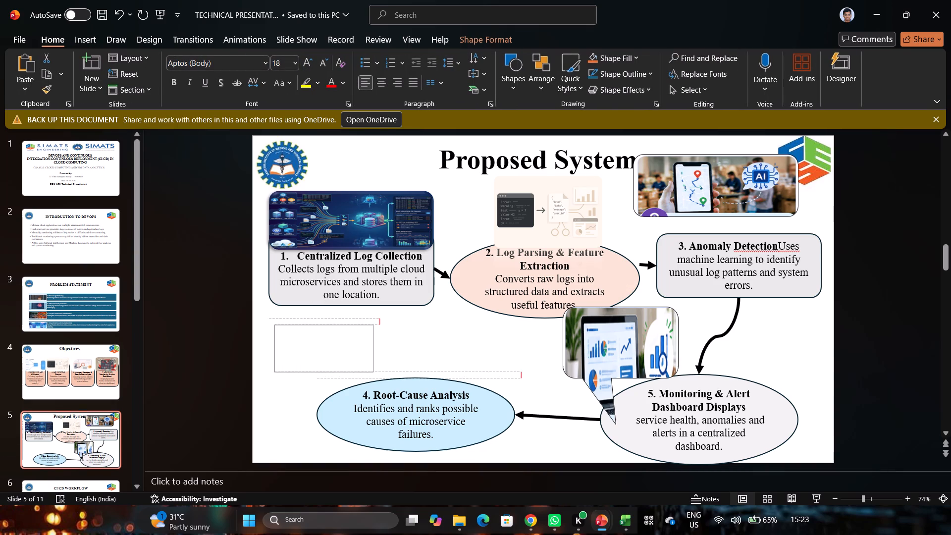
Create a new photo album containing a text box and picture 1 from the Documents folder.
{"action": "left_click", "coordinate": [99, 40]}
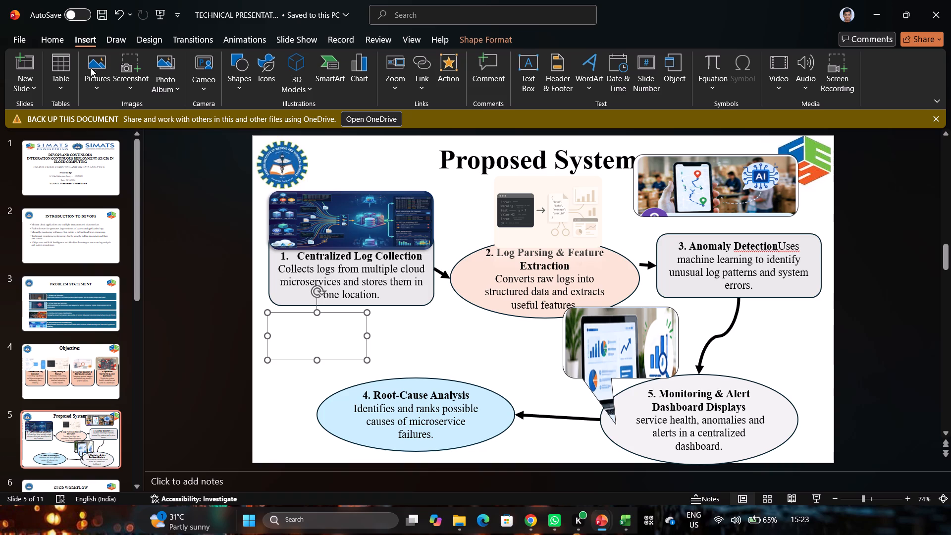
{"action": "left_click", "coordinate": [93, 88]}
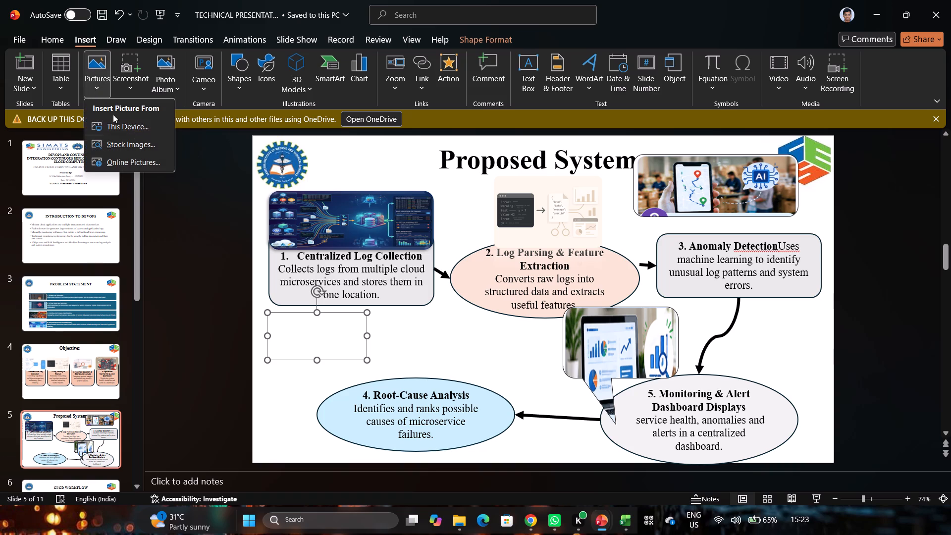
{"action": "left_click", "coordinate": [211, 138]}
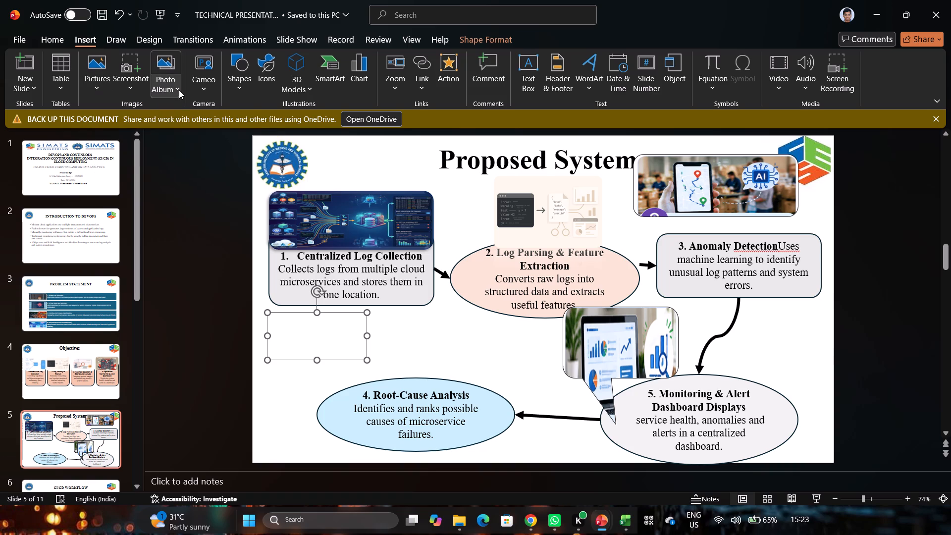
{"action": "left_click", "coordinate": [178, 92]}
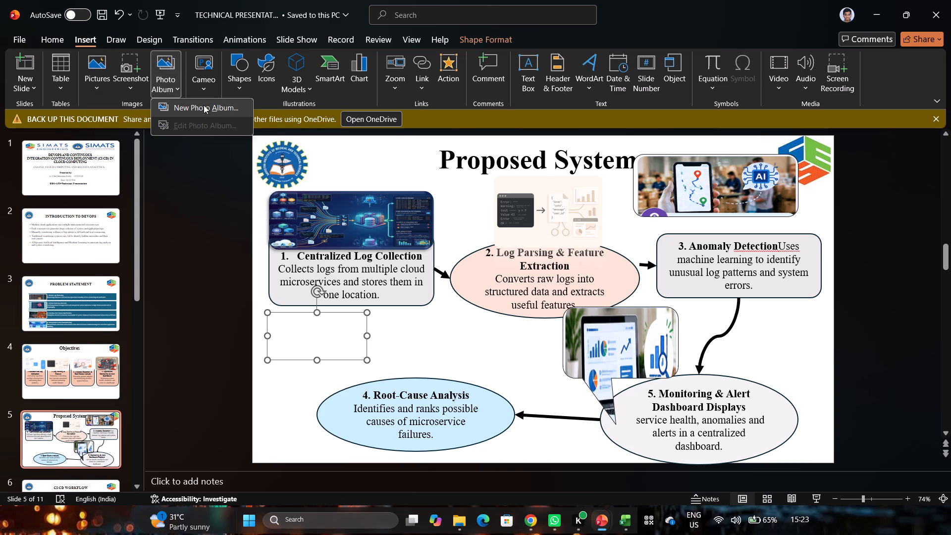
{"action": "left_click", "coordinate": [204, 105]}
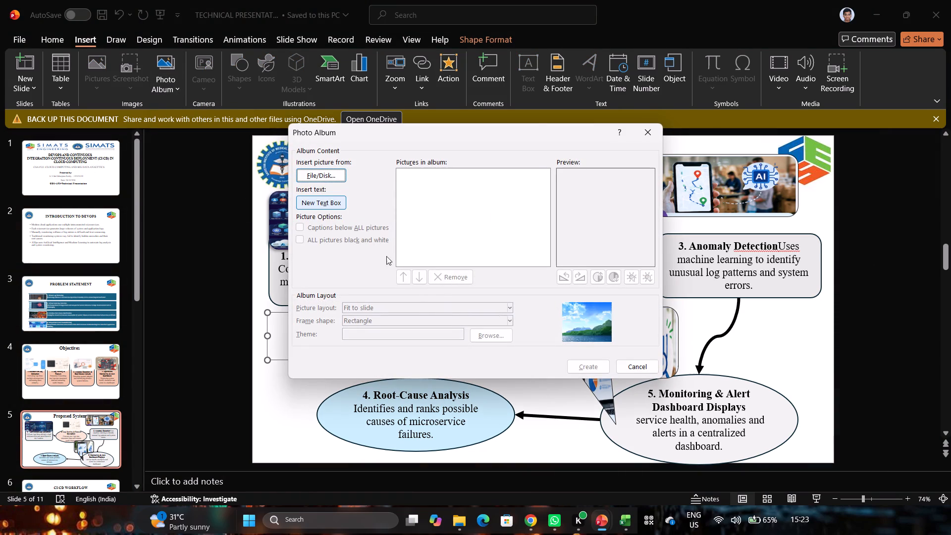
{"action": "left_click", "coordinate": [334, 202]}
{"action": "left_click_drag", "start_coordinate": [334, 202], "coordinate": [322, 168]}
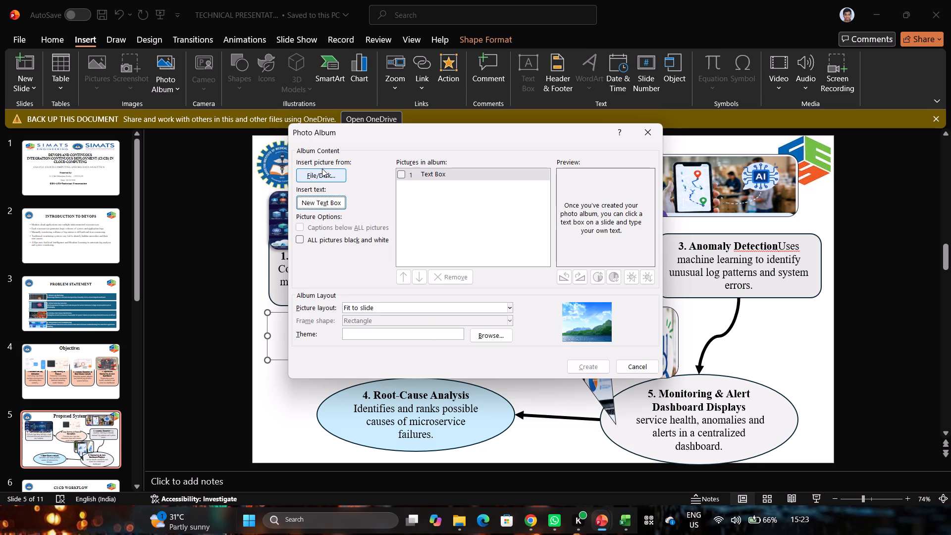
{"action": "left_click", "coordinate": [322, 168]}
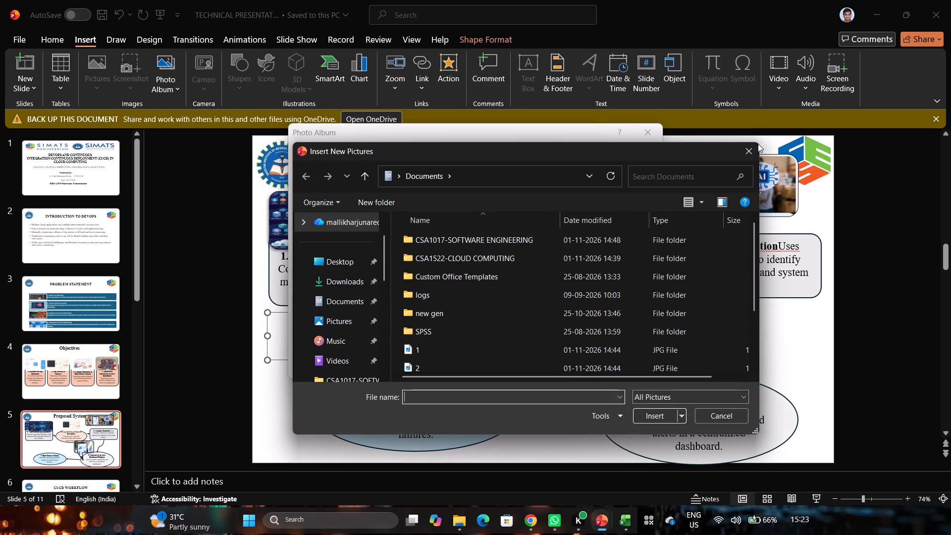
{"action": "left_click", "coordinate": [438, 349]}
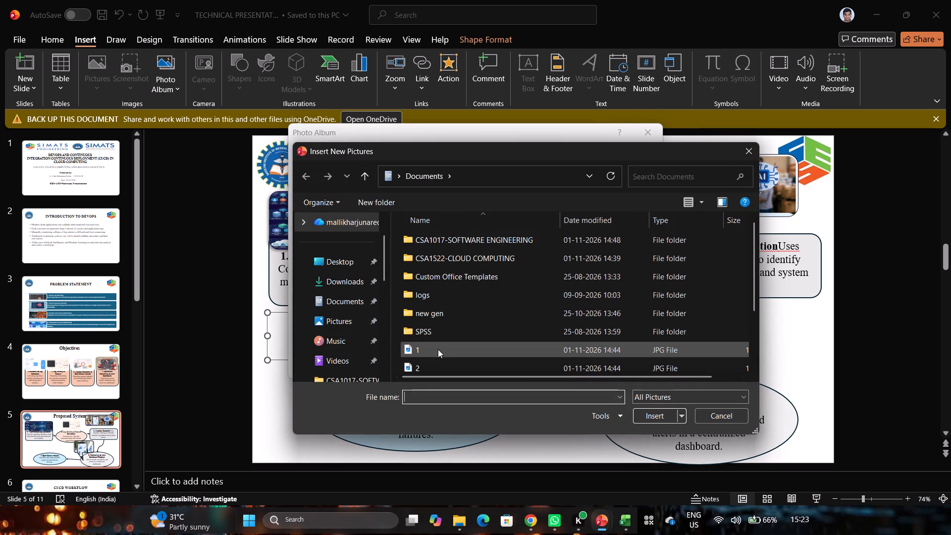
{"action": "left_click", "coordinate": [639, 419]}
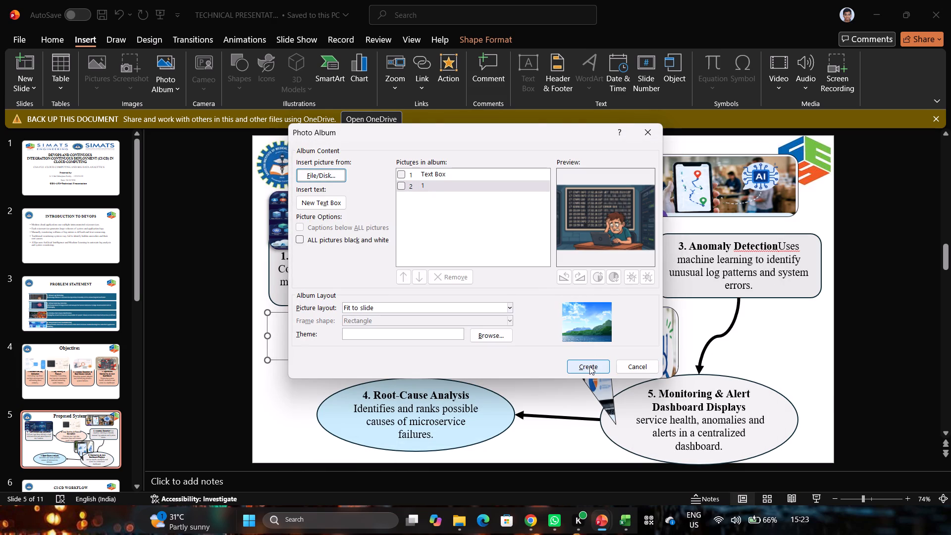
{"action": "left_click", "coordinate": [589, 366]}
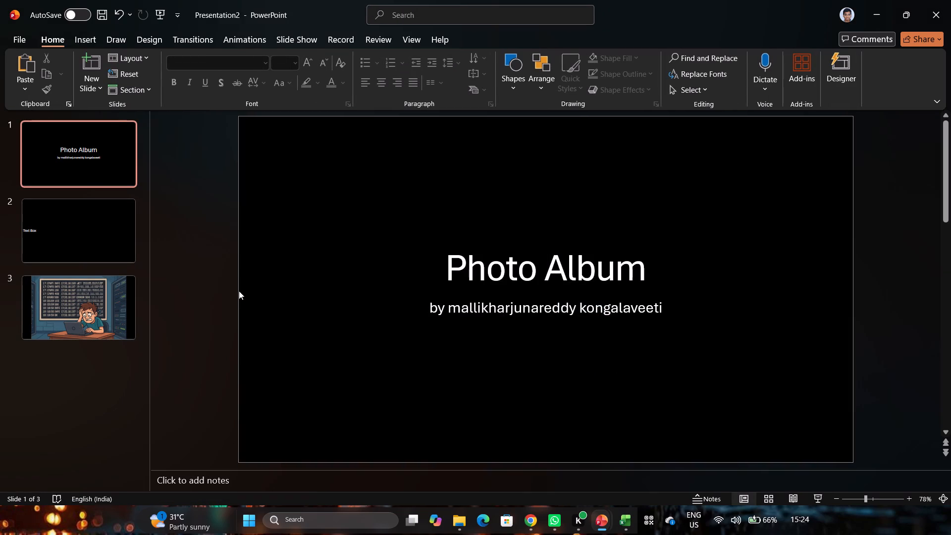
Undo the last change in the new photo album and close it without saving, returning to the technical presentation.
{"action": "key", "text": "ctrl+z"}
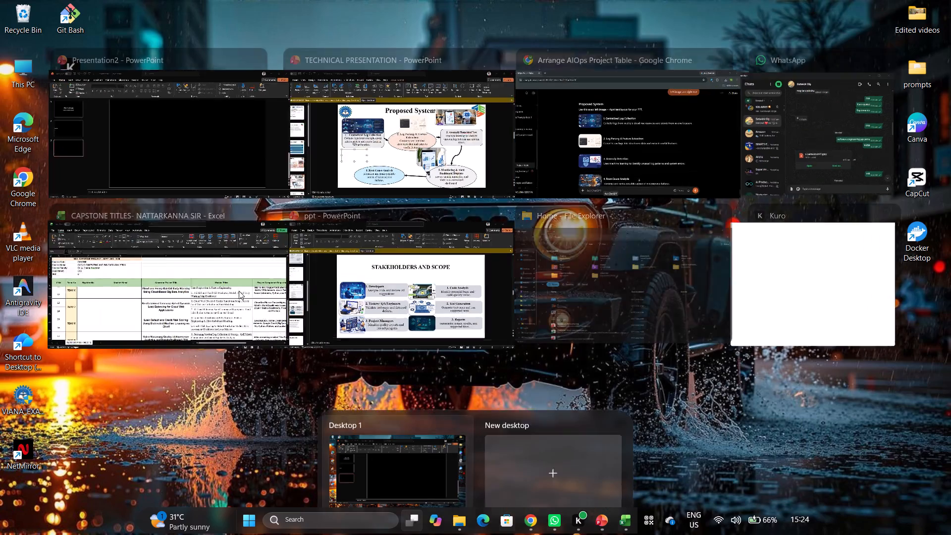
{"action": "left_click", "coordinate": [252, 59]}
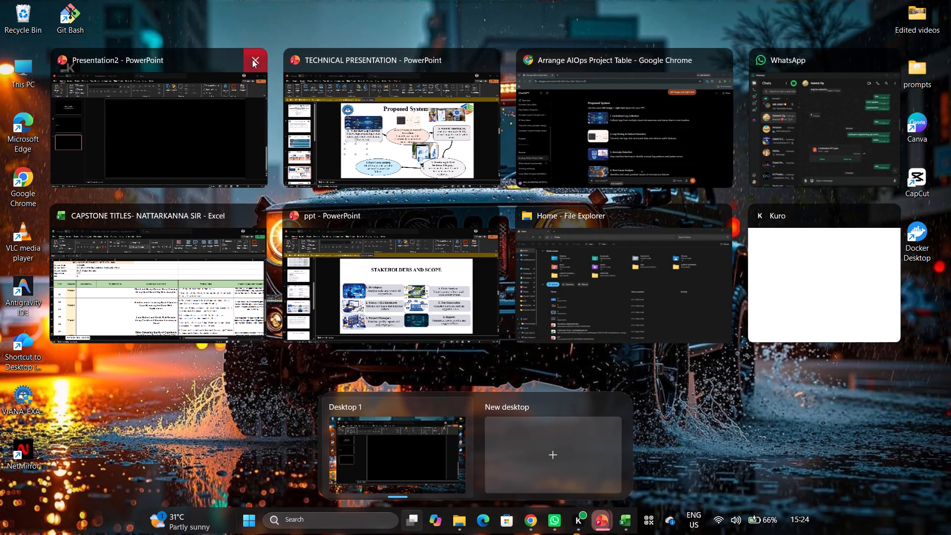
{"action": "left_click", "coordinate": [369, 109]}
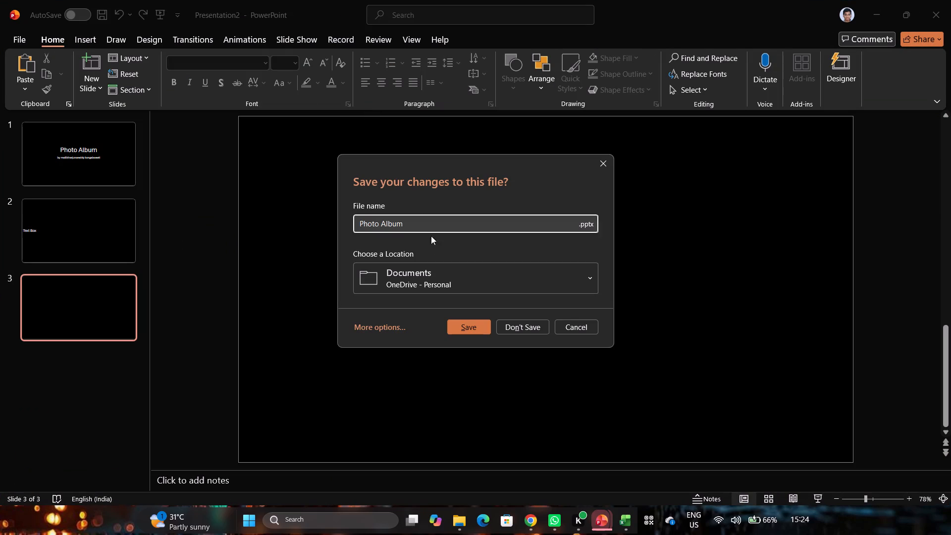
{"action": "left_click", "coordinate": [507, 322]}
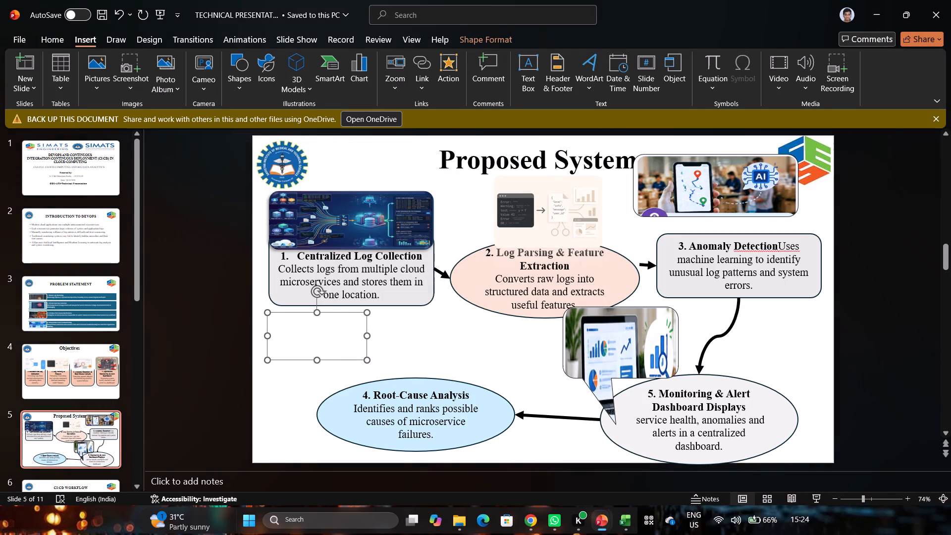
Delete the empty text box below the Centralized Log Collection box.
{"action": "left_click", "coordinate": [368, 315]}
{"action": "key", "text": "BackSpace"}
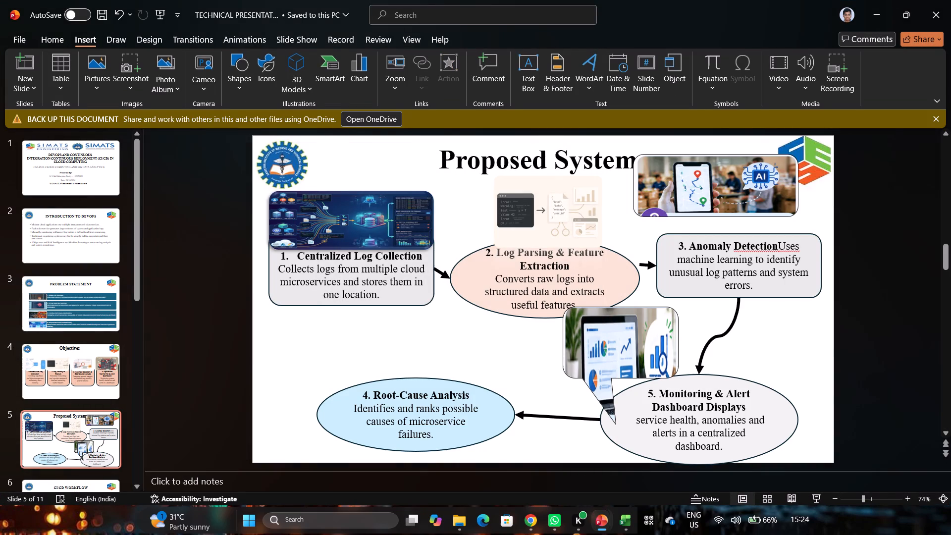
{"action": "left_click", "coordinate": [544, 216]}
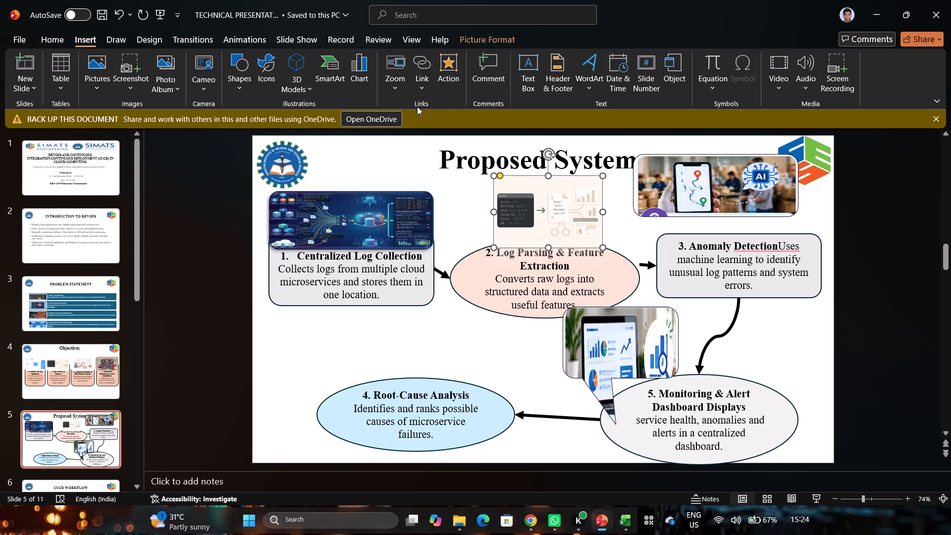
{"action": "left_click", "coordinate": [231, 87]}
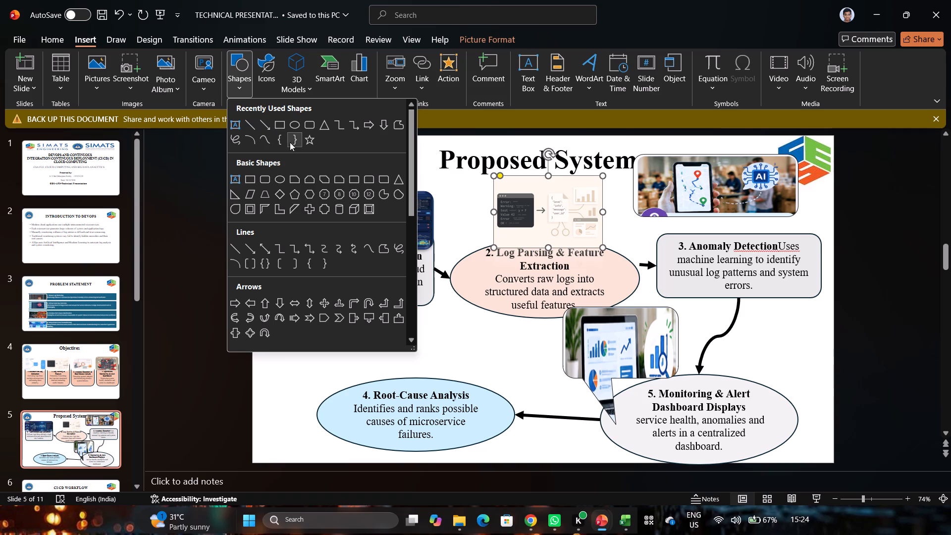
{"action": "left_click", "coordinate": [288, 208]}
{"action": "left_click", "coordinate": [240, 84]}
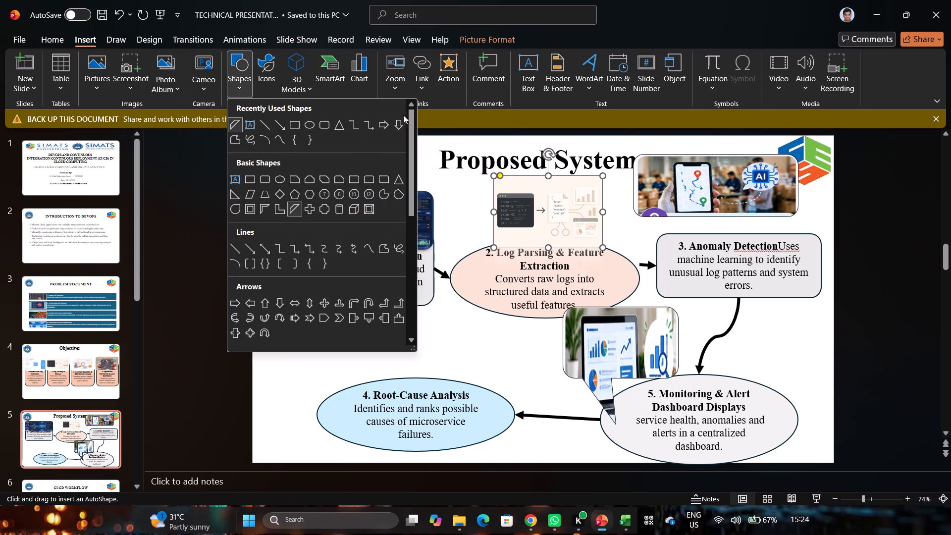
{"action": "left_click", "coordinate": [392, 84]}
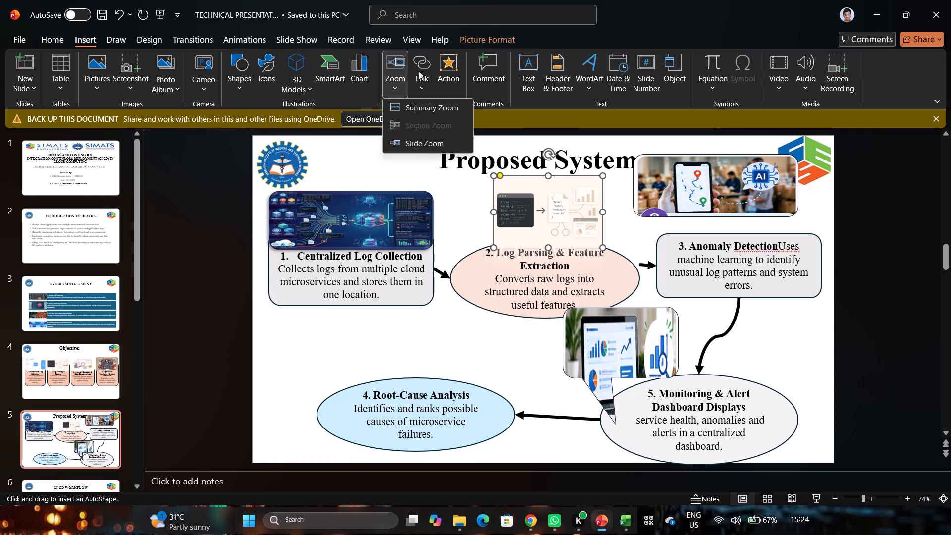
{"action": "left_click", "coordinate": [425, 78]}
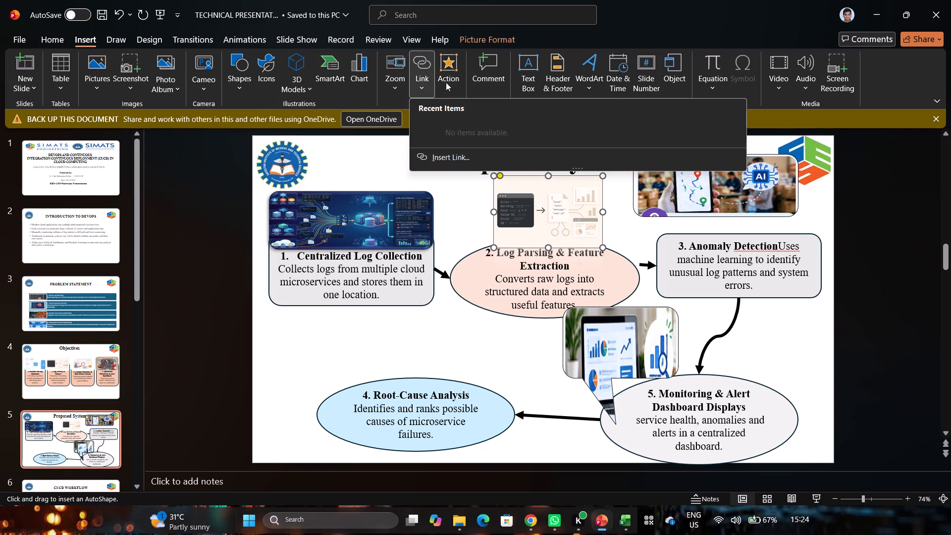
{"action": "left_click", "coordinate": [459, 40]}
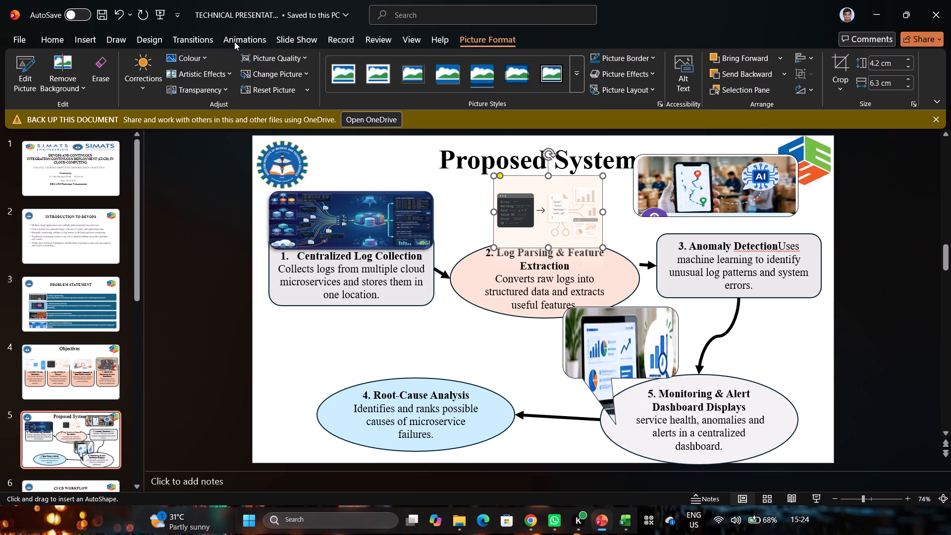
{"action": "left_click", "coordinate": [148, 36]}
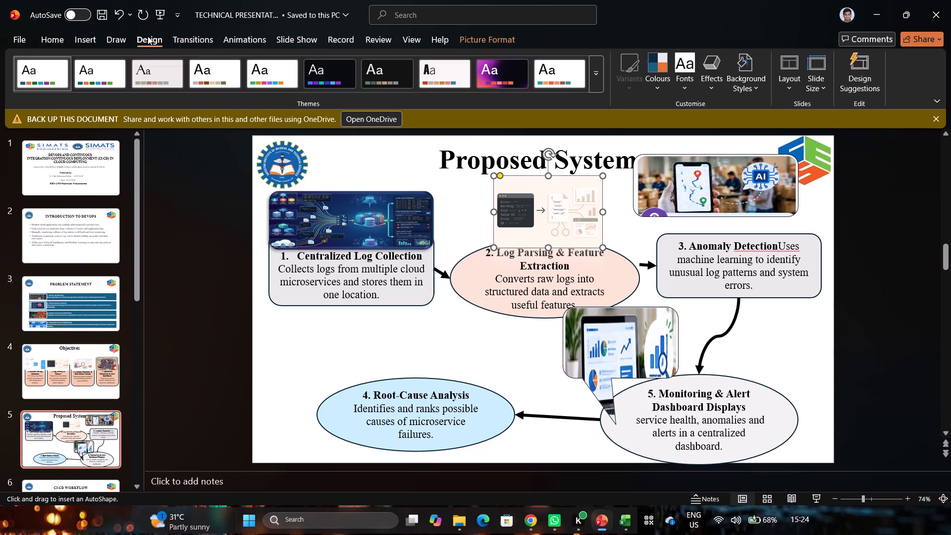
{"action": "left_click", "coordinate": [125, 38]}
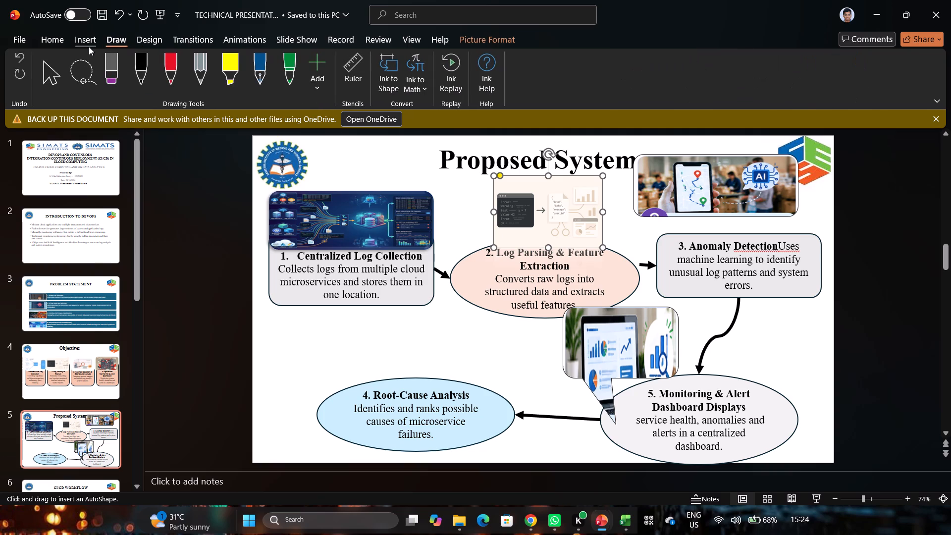
Draw a closed four-cornered freeform shape in the blank area between the Centralized Log Collection box and the Root-Cause Analysis ellipse.
{"action": "left_click", "coordinate": [85, 49]}
{"action": "left_click", "coordinate": [81, 40]}
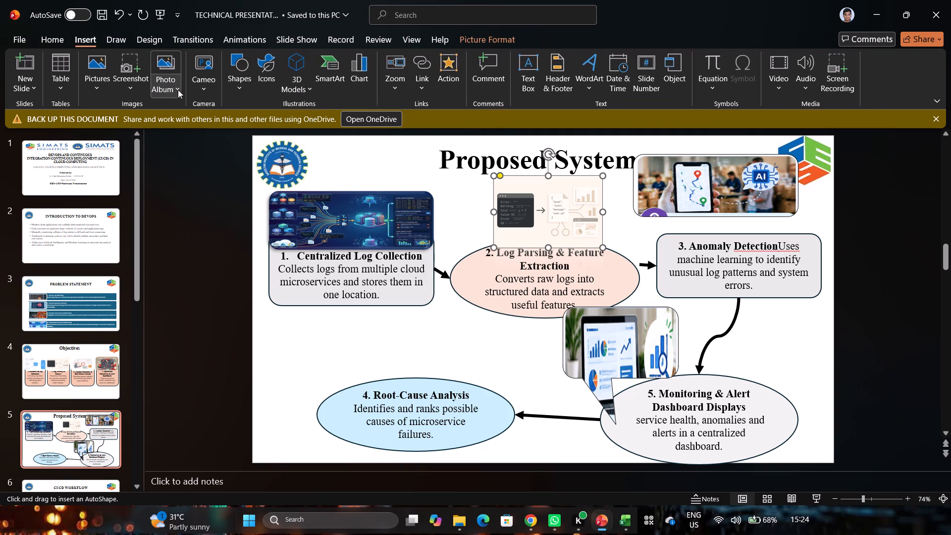
{"action": "left_click", "coordinate": [236, 89]}
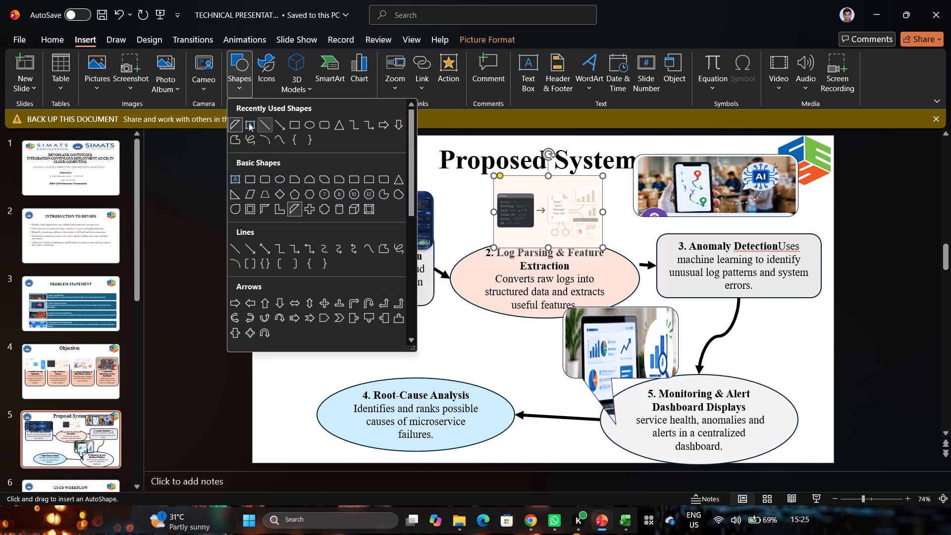
{"action": "left_click", "coordinate": [231, 137]}
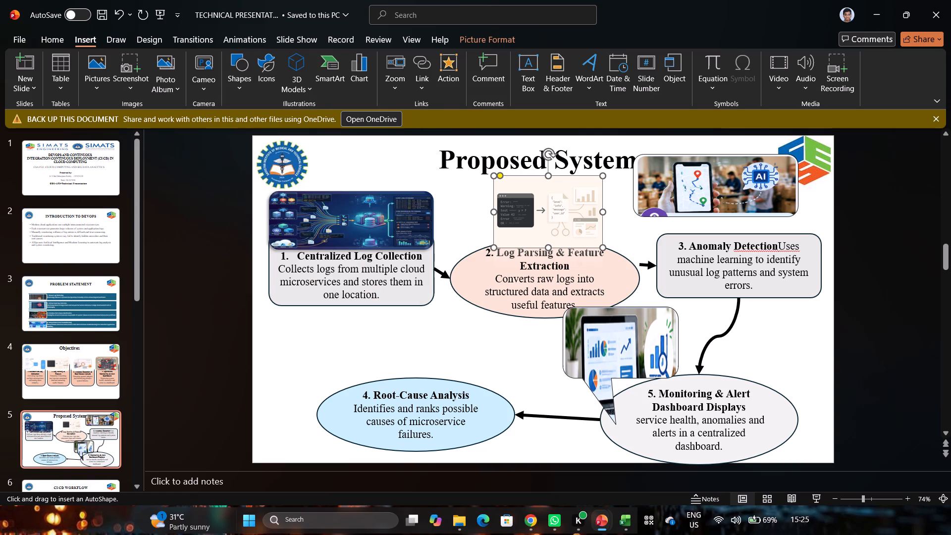
{"action": "left_click_drag", "start_coordinate": [299, 319], "coordinate": [361, 358]}
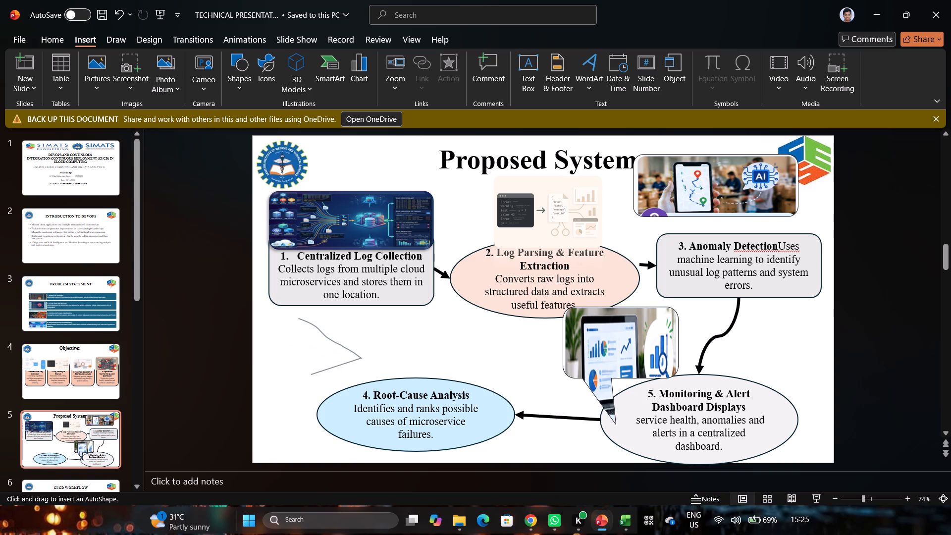
{"action": "left_click", "coordinate": [315, 375]}
{"action": "left_click", "coordinate": [295, 318]}
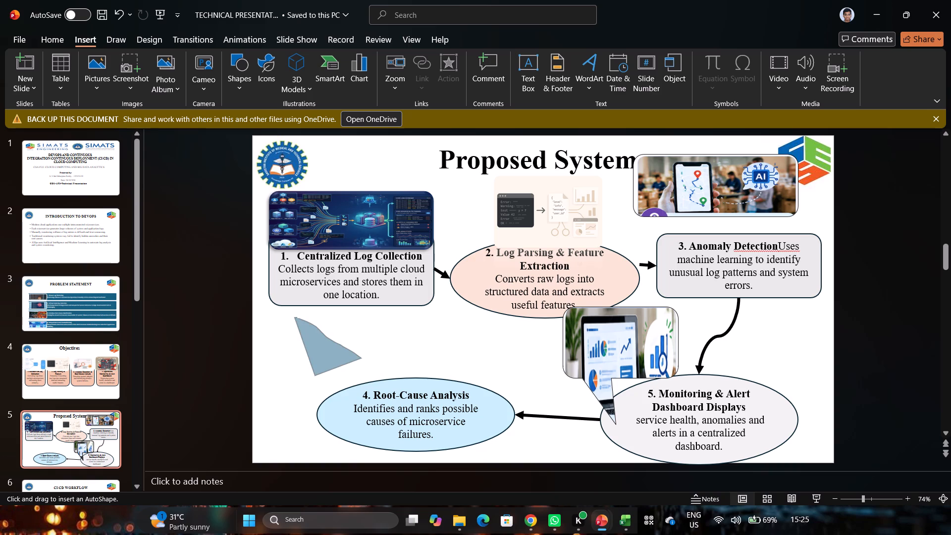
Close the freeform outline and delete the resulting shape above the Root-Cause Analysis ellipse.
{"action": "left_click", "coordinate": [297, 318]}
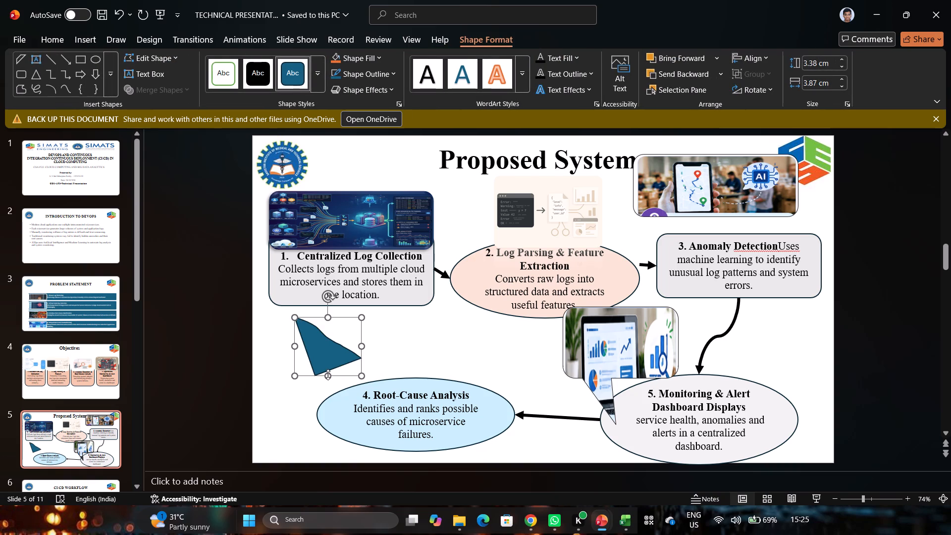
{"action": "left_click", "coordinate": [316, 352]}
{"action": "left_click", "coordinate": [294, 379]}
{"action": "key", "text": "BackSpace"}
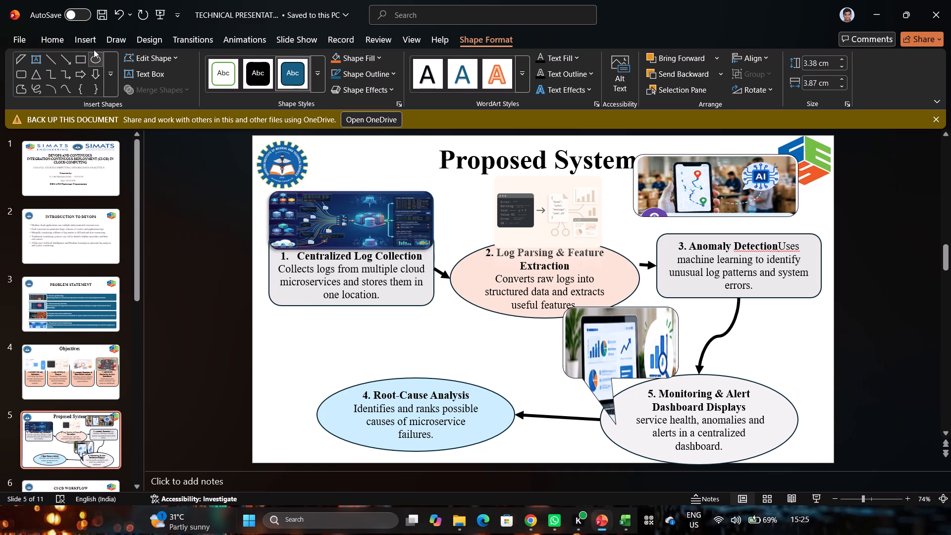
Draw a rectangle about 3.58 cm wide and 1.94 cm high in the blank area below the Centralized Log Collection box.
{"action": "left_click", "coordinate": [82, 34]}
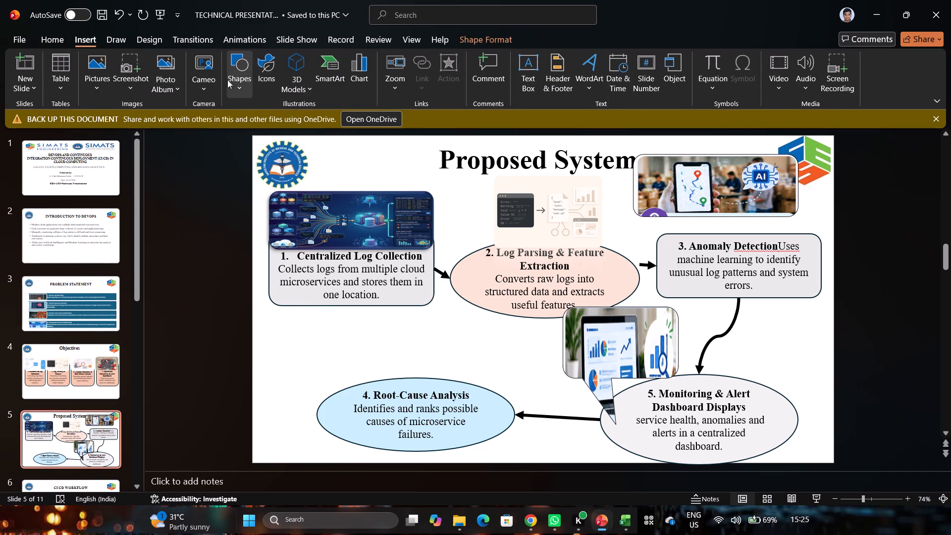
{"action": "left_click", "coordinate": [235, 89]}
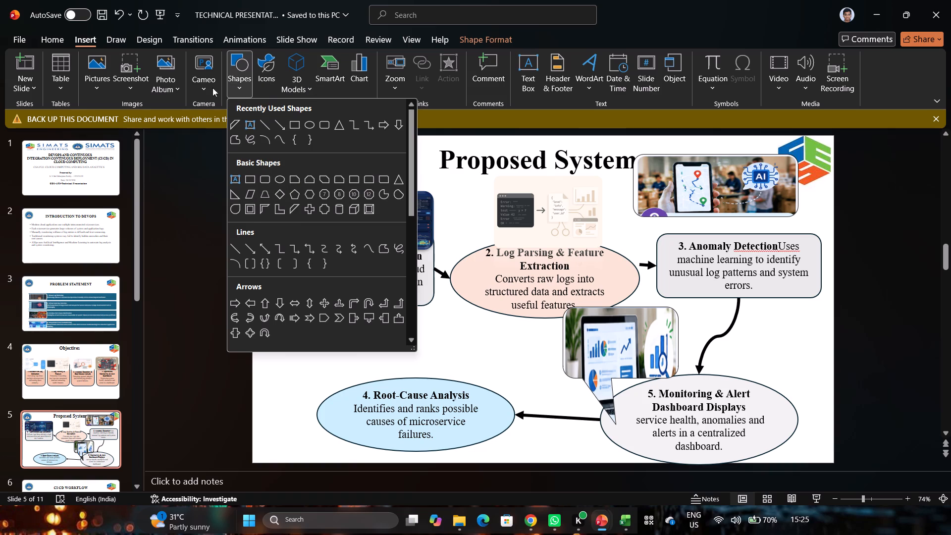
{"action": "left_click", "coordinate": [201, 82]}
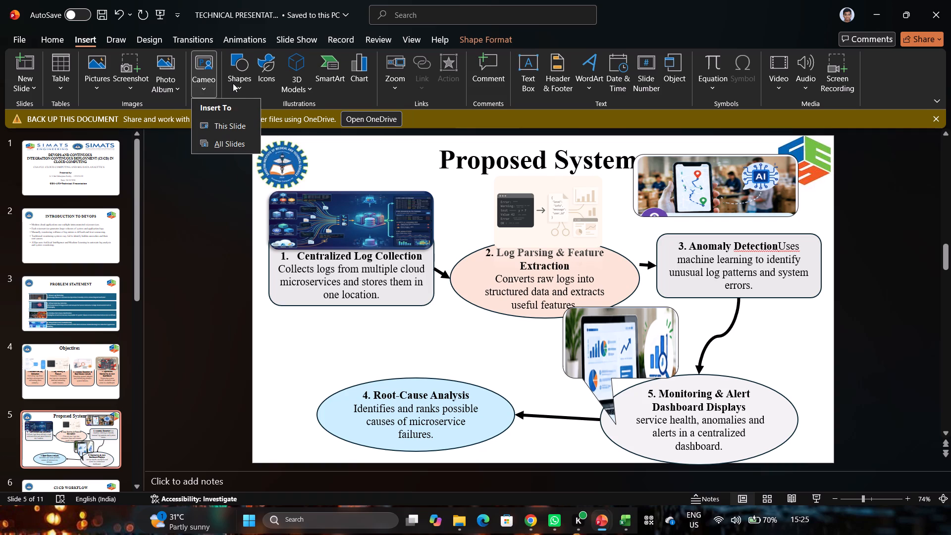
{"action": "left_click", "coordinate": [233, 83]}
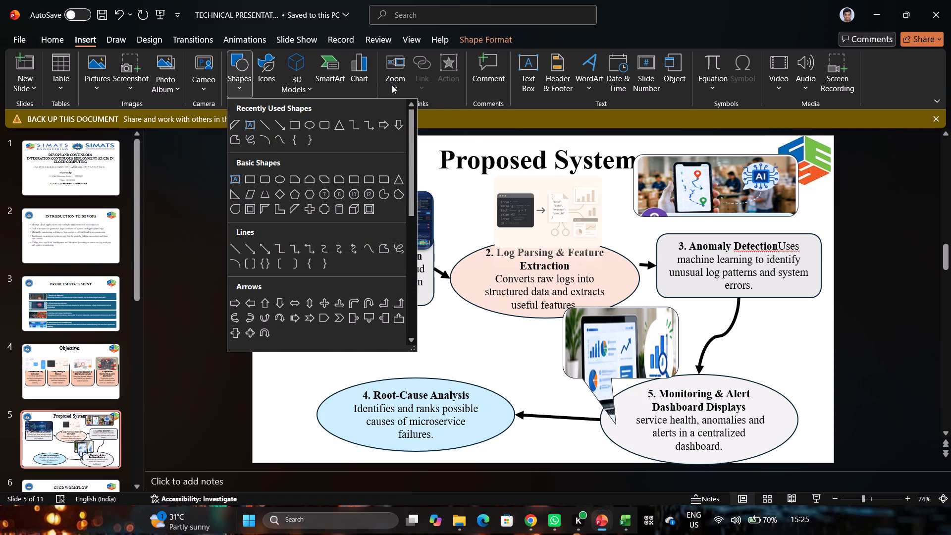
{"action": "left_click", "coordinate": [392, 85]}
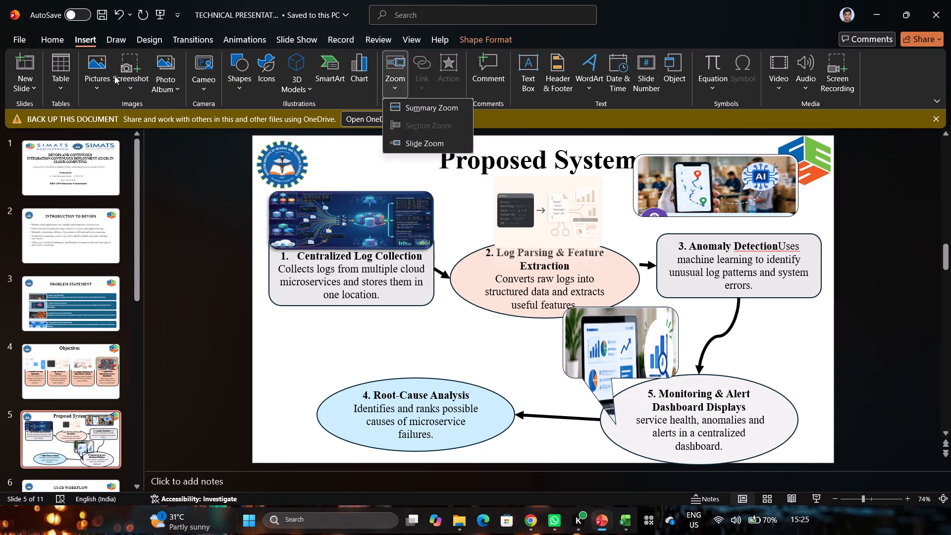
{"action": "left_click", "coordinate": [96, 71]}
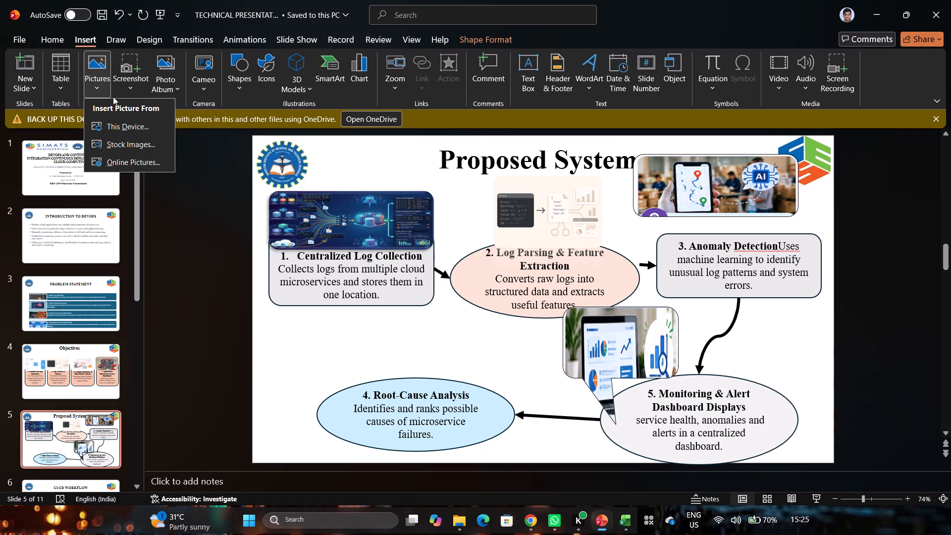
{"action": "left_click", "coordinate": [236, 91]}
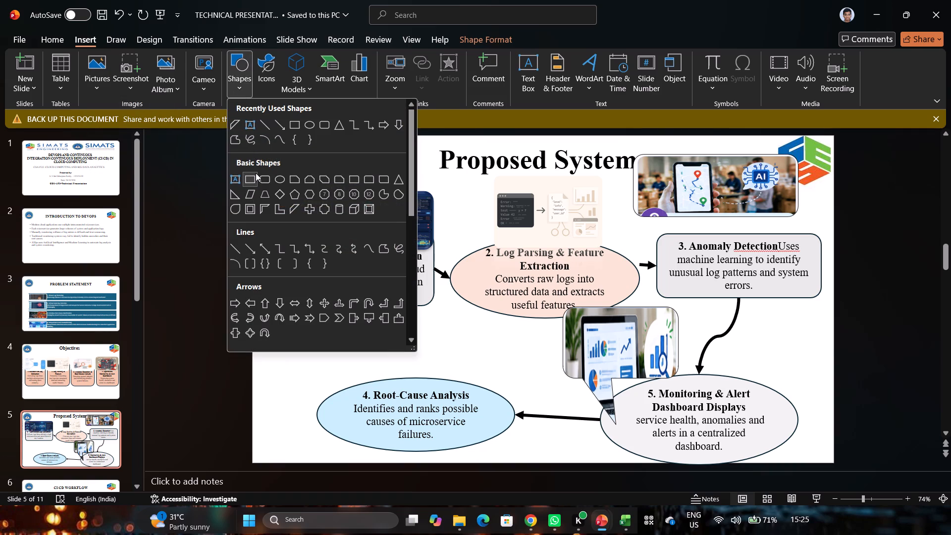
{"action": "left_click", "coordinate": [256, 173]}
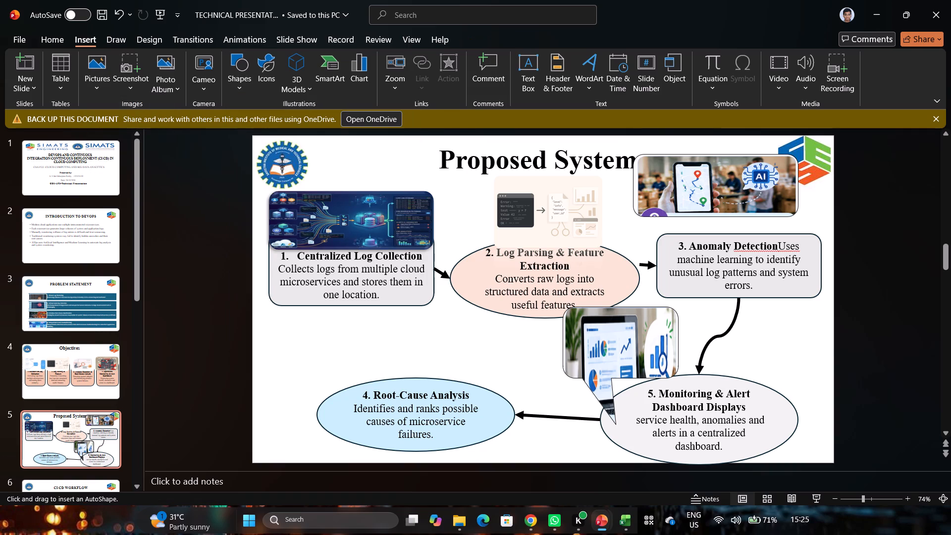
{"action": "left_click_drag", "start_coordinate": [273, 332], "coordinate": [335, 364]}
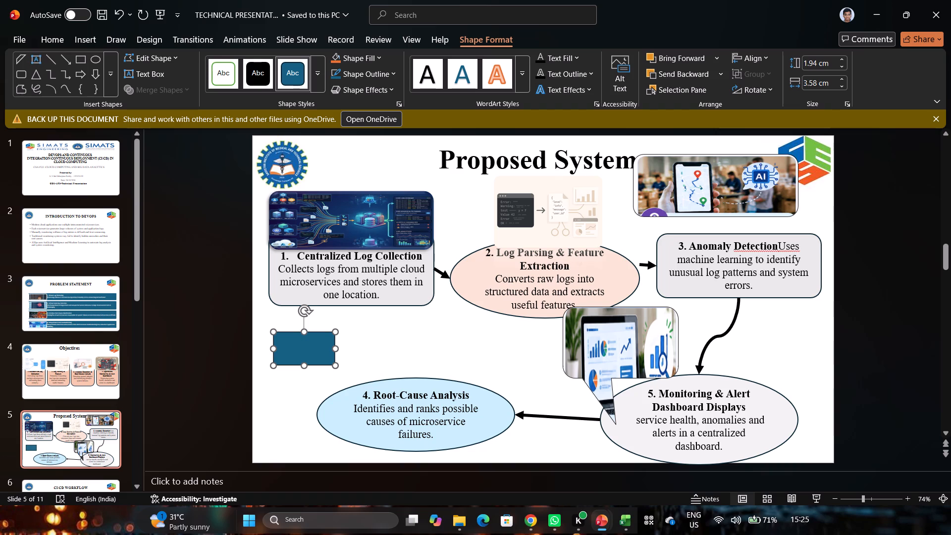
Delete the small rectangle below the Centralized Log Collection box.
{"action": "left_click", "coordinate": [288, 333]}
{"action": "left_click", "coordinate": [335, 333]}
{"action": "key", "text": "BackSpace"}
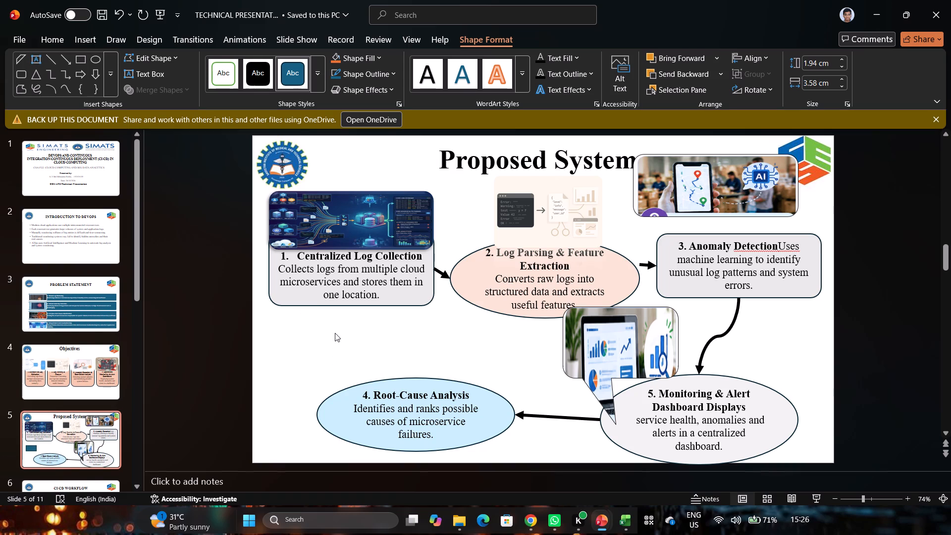
Move the callout-shaped laptop picture from the Monitoring & Alert Dashboard ellipse to the upper-left side of the Root-Cause Analysis ellipse.
{"action": "left_click", "coordinate": [600, 344]}
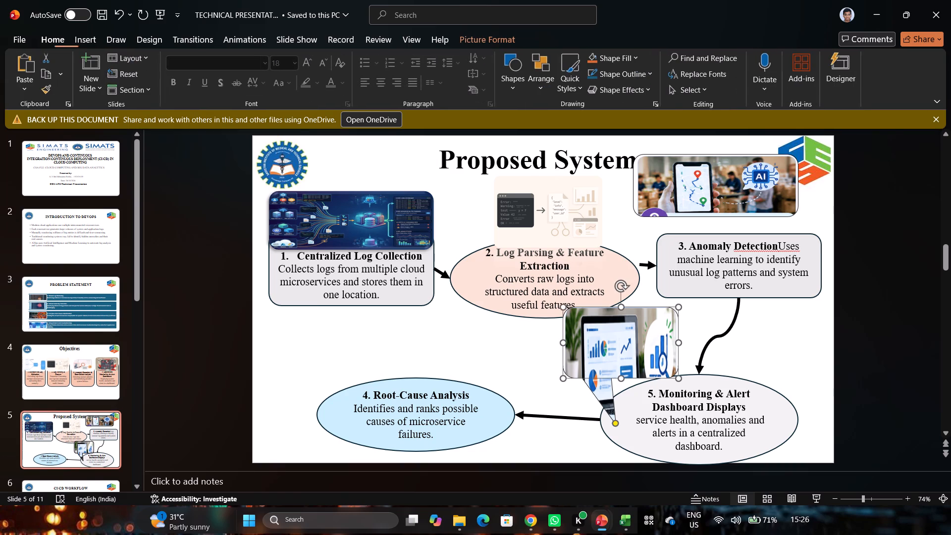
{"action": "left_click_drag", "start_coordinate": [600, 344], "coordinate": [338, 327]}
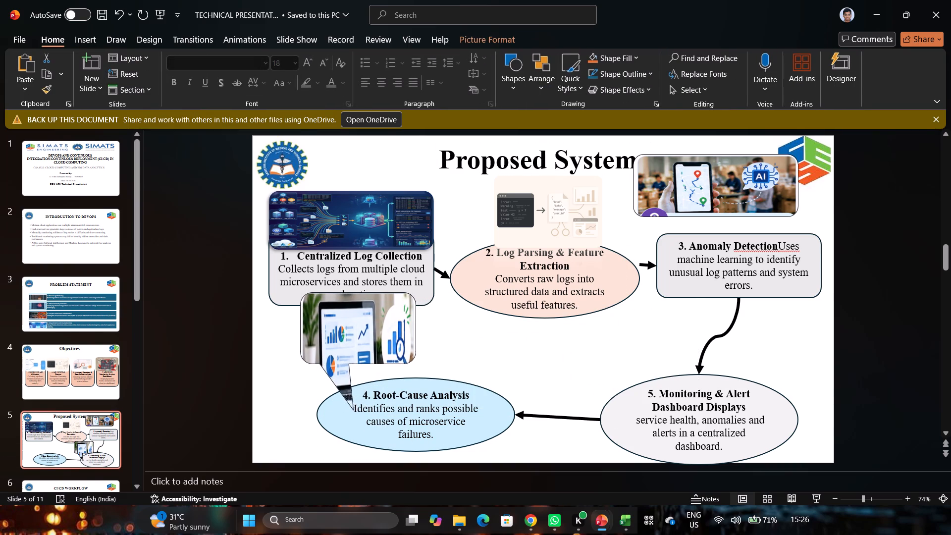
{"action": "left_click_drag", "start_coordinate": [338, 327], "coordinate": [322, 347]}
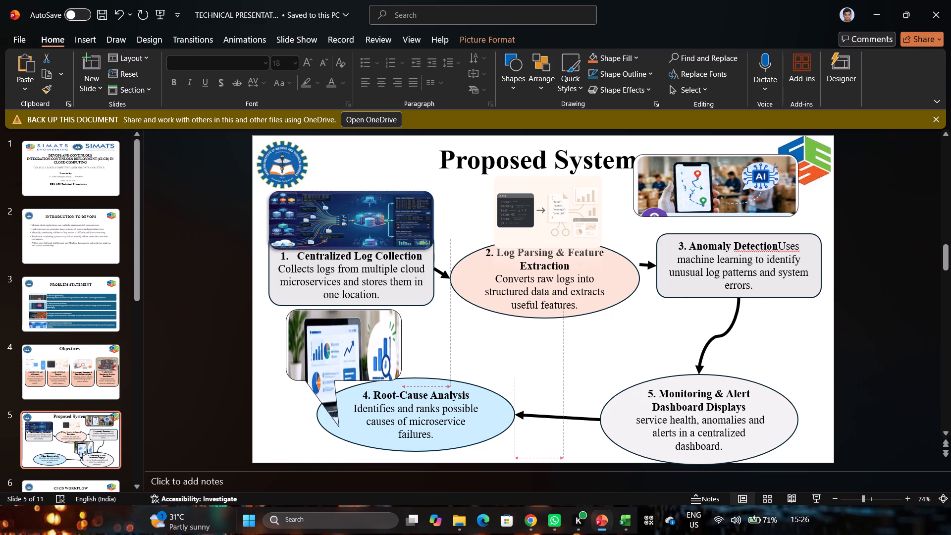
{"action": "left_click_drag", "start_coordinate": [322, 347], "coordinate": [319, 347]}
{"action": "left_click", "coordinate": [319, 347]}
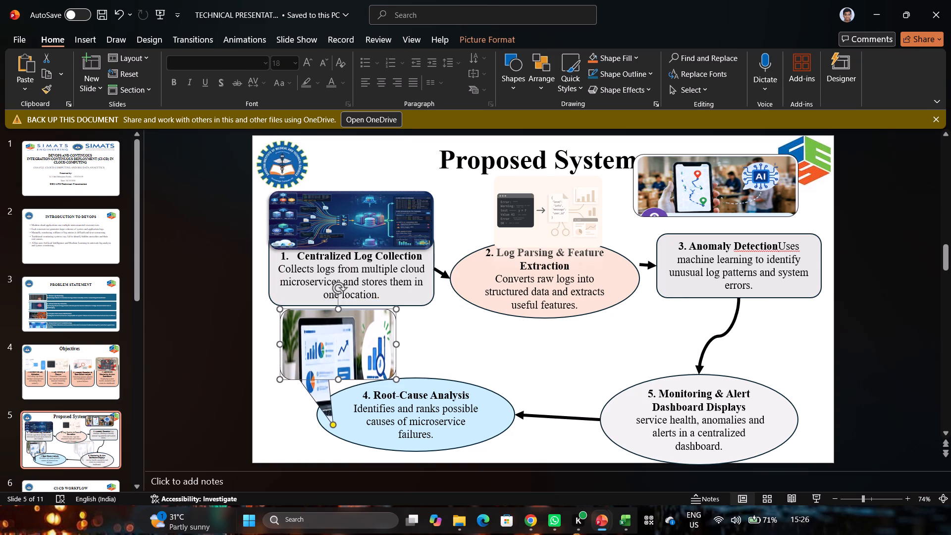
Duplicate the callout-shaped laptop picture and place the copy at the upper-left side of the Monitoring & Alert Dashboard ellipse.
{"action": "key", "text": "ctrl+c"}
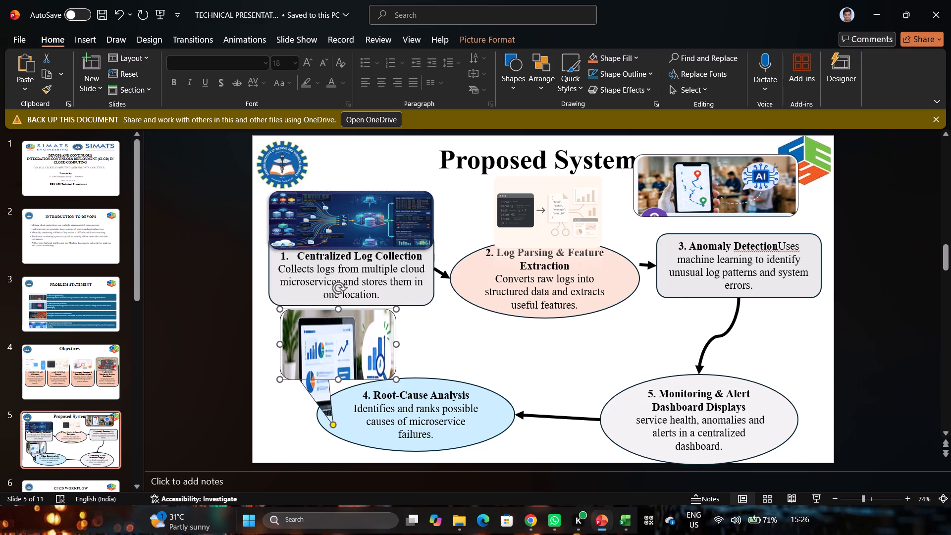
{"action": "key", "text": "ctrl+v"}
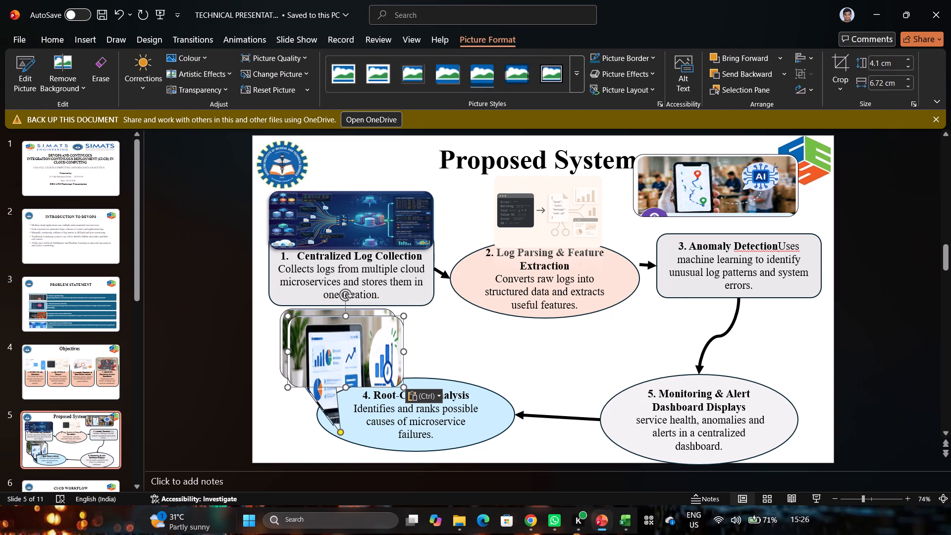
{"action": "left_click_drag", "start_coordinate": [363, 329], "coordinate": [645, 321]}
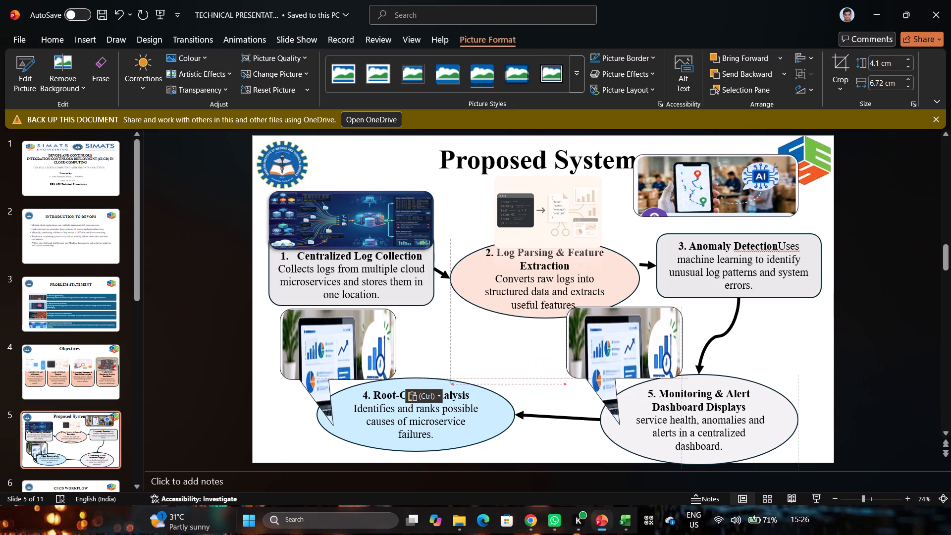
{"action": "left_click_drag", "start_coordinate": [645, 321], "coordinate": [647, 327]}
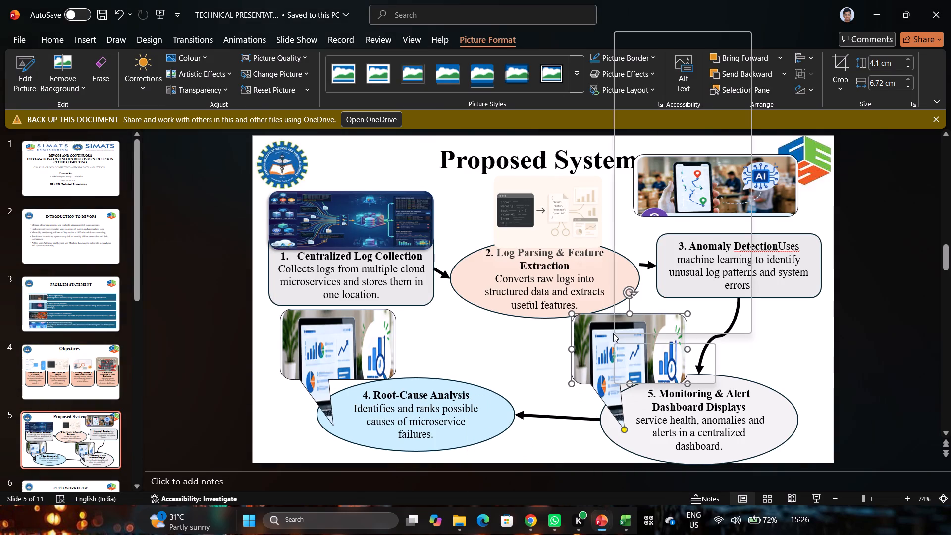
{"action": "left_click", "coordinate": [681, 111]}
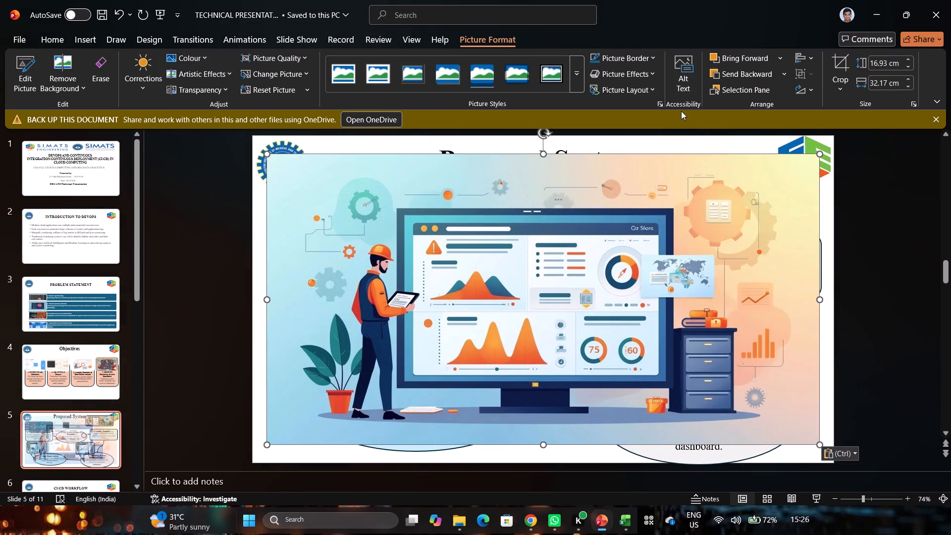
Shrink the pasted dashboard picture to about 4.34 cm by 8.25 cm and place it between the Root-Cause Analysis and Monitoring & Alert Dashboard ellipses.
{"action": "left_click", "coordinate": [267, 439]}
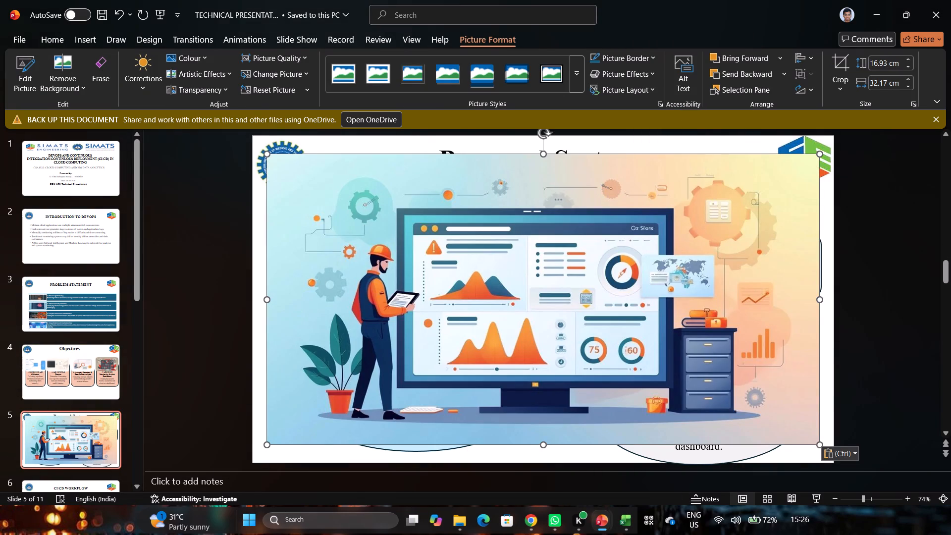
{"action": "left_click_drag", "start_coordinate": [268, 447], "coordinate": [413, 416]}
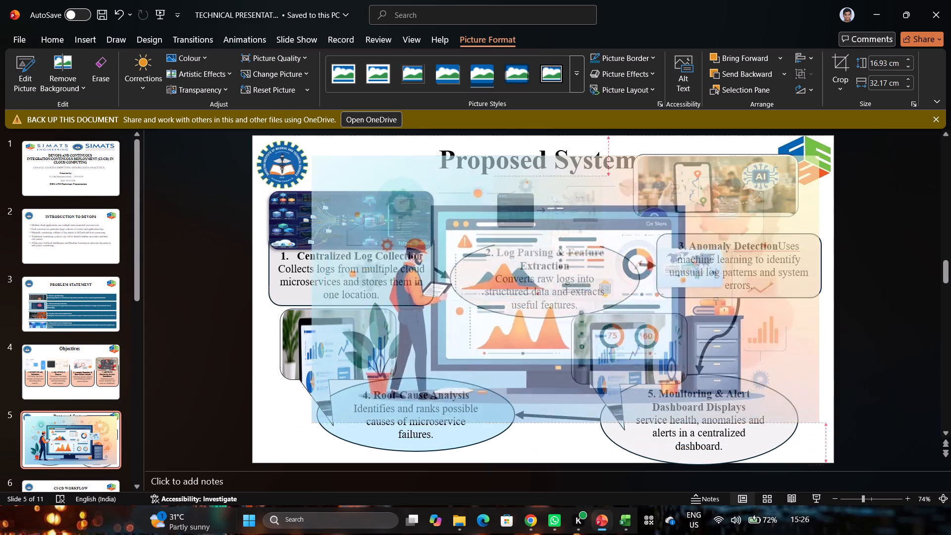
{"action": "left_click_drag", "start_coordinate": [413, 416], "coordinate": [676, 376]}
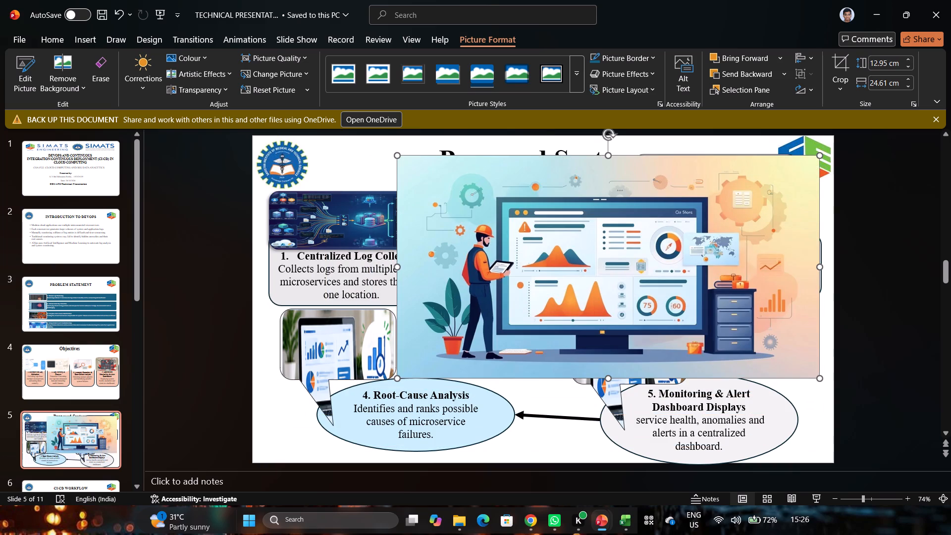
{"action": "left_click_drag", "start_coordinate": [820, 155], "coordinate": [499, 302]}
{"action": "left_click_drag", "start_coordinate": [466, 324], "coordinate": [629, 335]}
{"action": "left_click_drag", "start_coordinate": [619, 319], "coordinate": [521, 362]}
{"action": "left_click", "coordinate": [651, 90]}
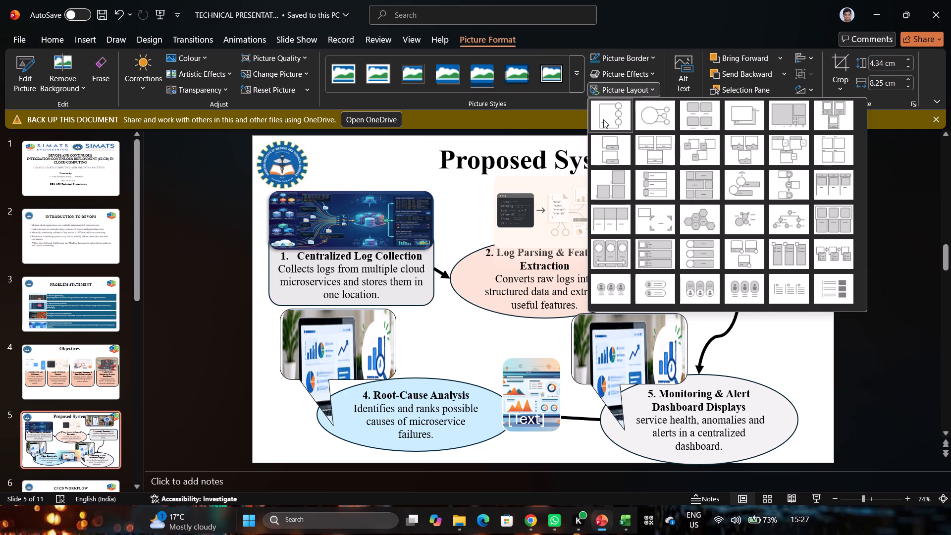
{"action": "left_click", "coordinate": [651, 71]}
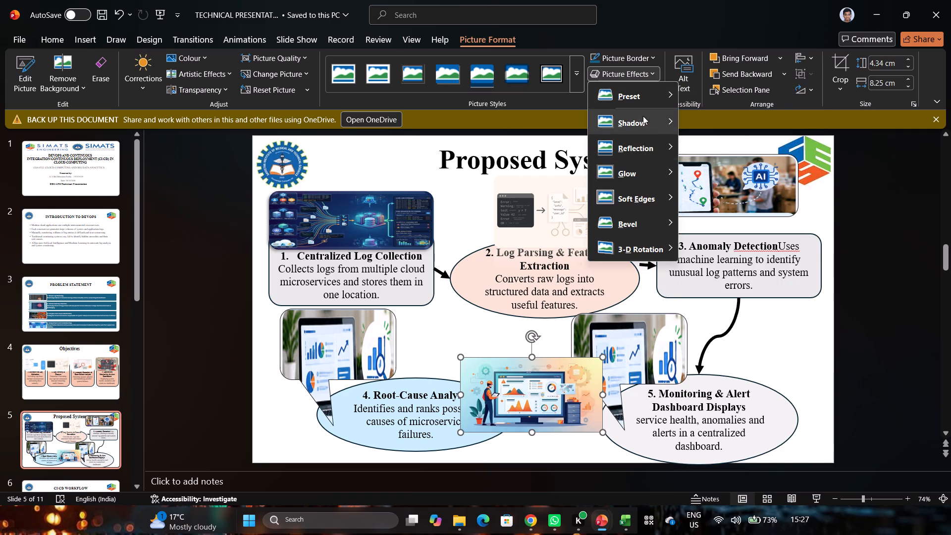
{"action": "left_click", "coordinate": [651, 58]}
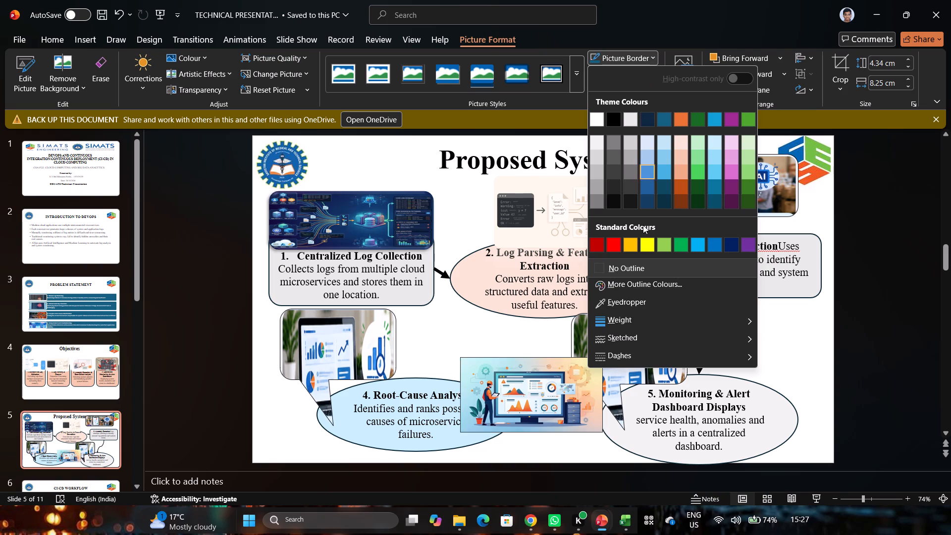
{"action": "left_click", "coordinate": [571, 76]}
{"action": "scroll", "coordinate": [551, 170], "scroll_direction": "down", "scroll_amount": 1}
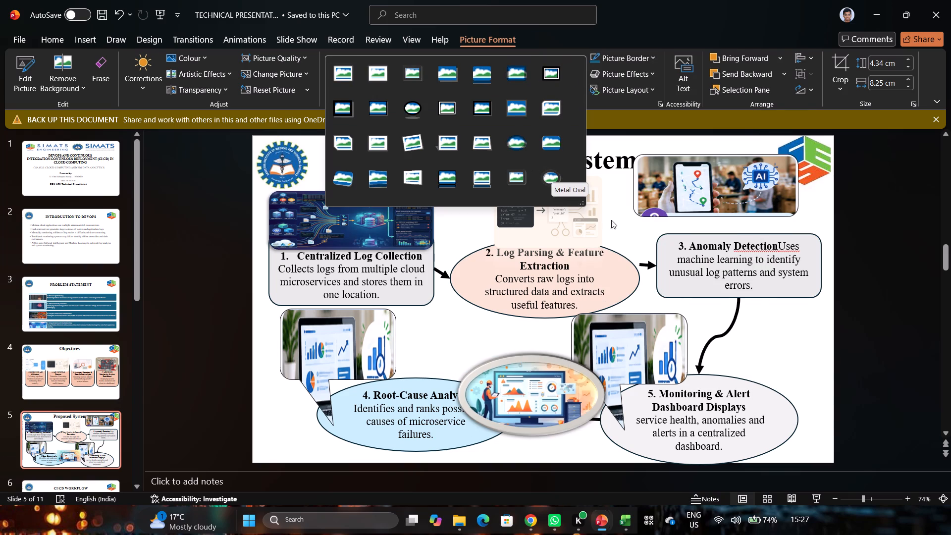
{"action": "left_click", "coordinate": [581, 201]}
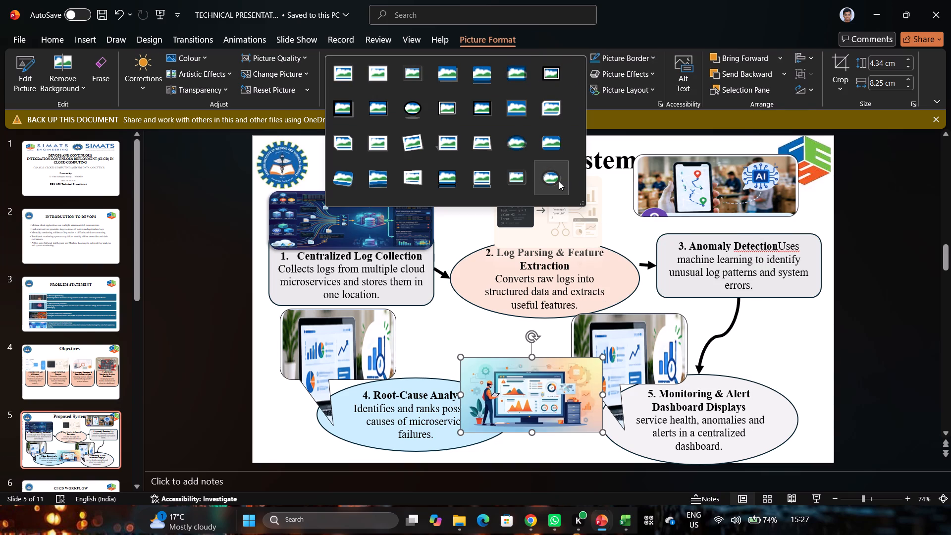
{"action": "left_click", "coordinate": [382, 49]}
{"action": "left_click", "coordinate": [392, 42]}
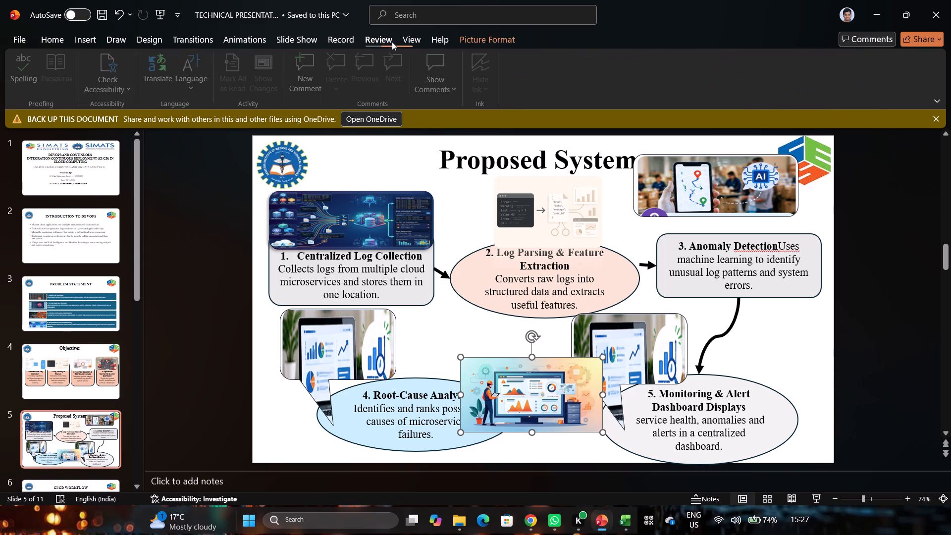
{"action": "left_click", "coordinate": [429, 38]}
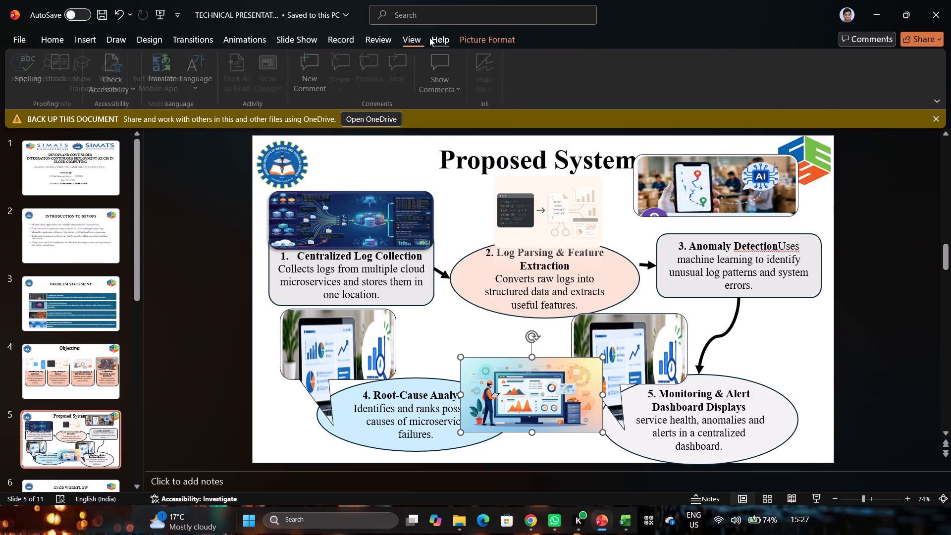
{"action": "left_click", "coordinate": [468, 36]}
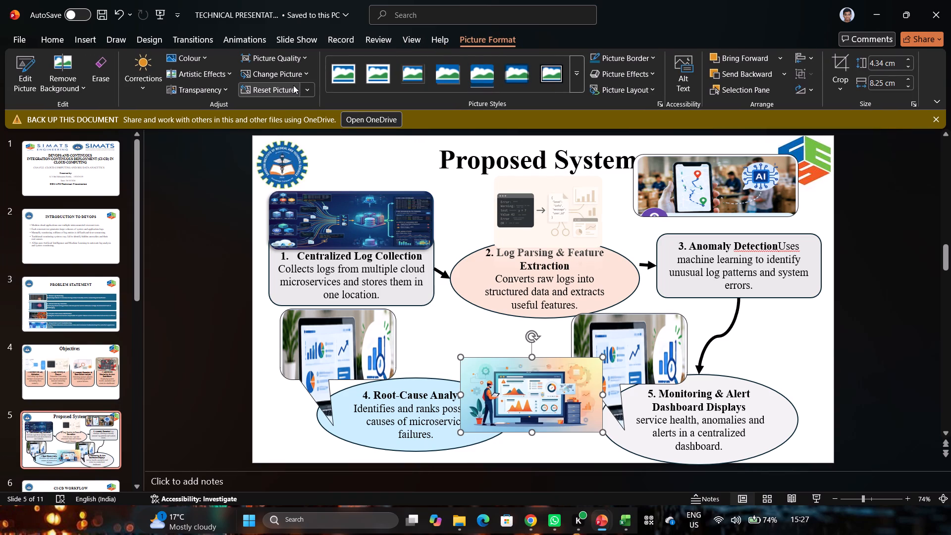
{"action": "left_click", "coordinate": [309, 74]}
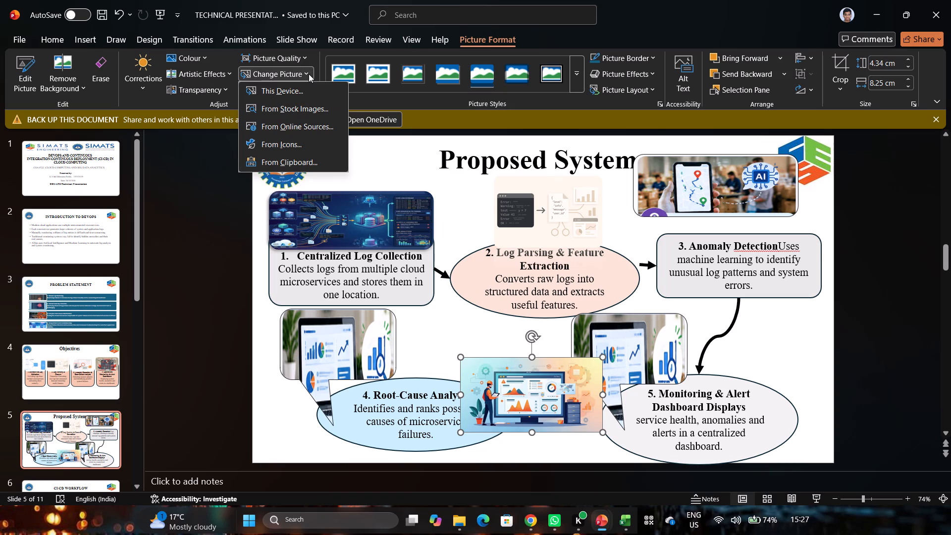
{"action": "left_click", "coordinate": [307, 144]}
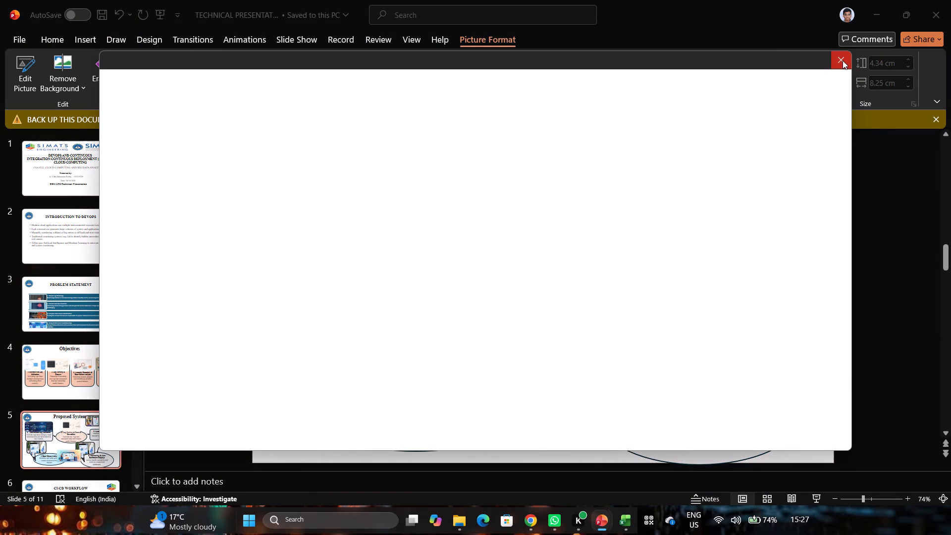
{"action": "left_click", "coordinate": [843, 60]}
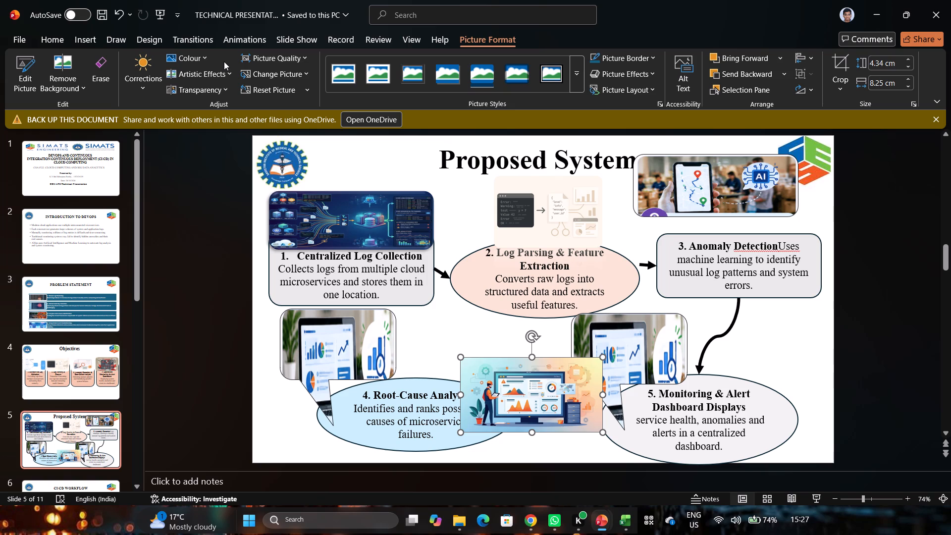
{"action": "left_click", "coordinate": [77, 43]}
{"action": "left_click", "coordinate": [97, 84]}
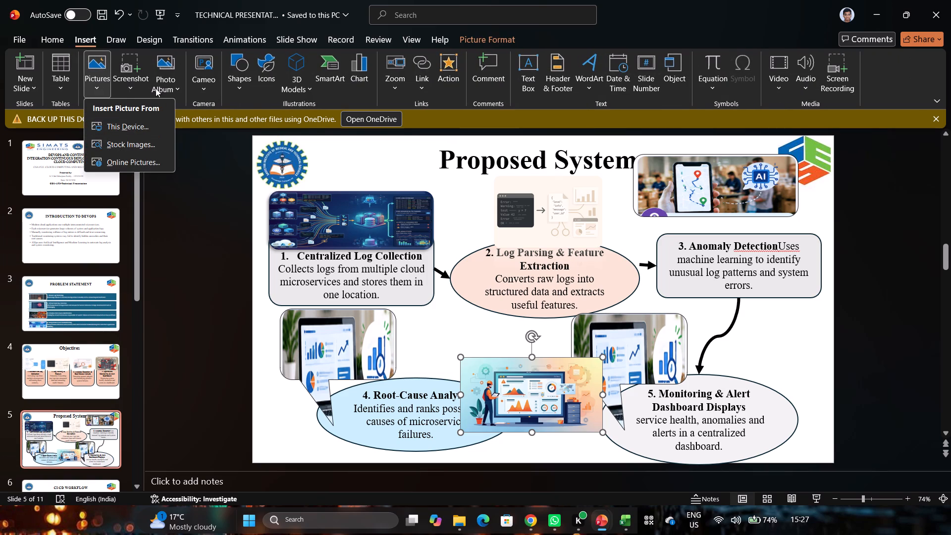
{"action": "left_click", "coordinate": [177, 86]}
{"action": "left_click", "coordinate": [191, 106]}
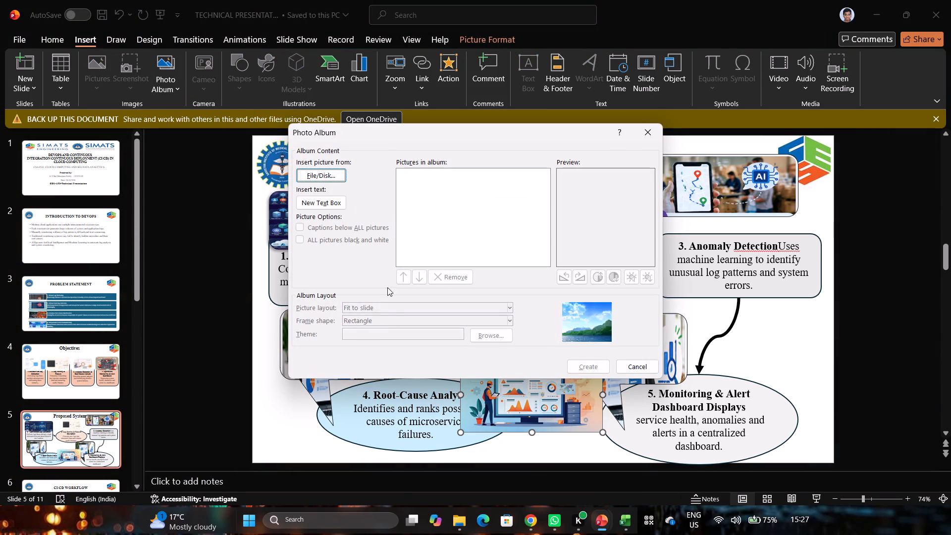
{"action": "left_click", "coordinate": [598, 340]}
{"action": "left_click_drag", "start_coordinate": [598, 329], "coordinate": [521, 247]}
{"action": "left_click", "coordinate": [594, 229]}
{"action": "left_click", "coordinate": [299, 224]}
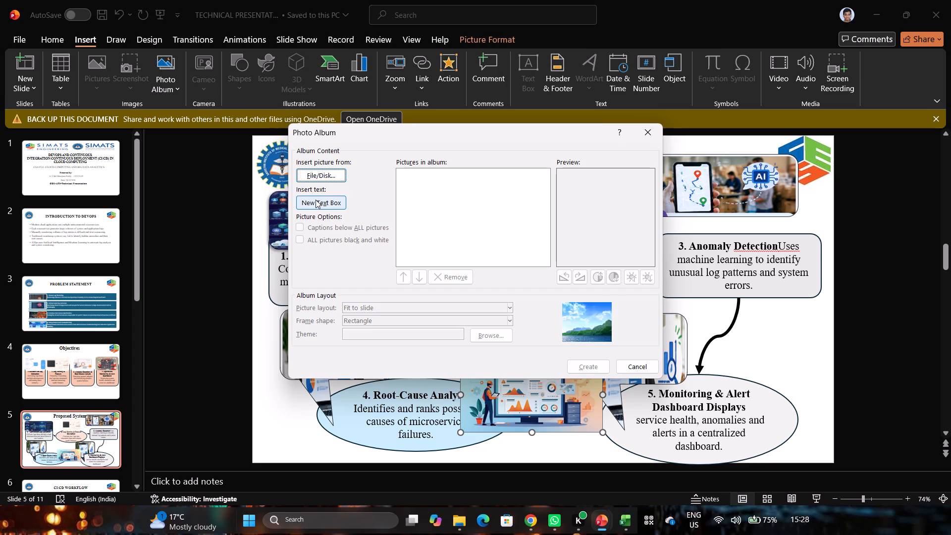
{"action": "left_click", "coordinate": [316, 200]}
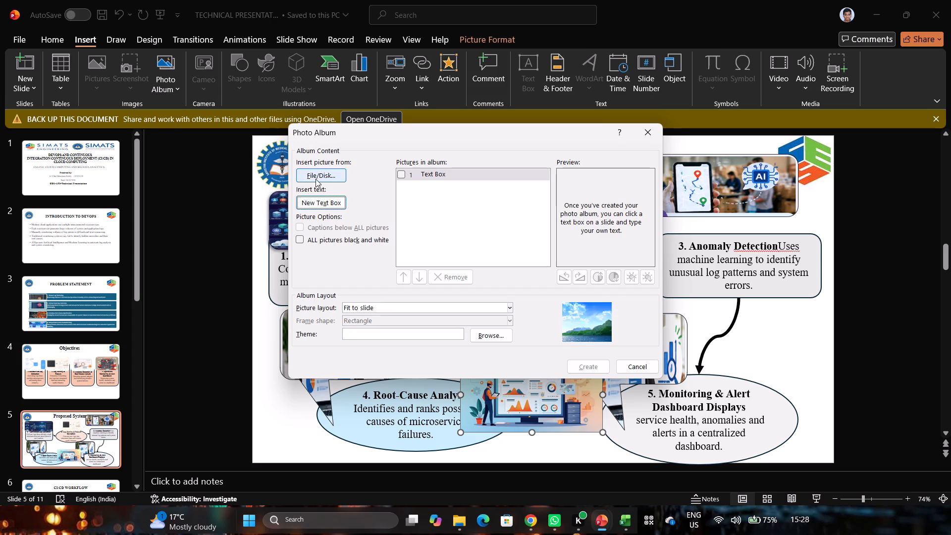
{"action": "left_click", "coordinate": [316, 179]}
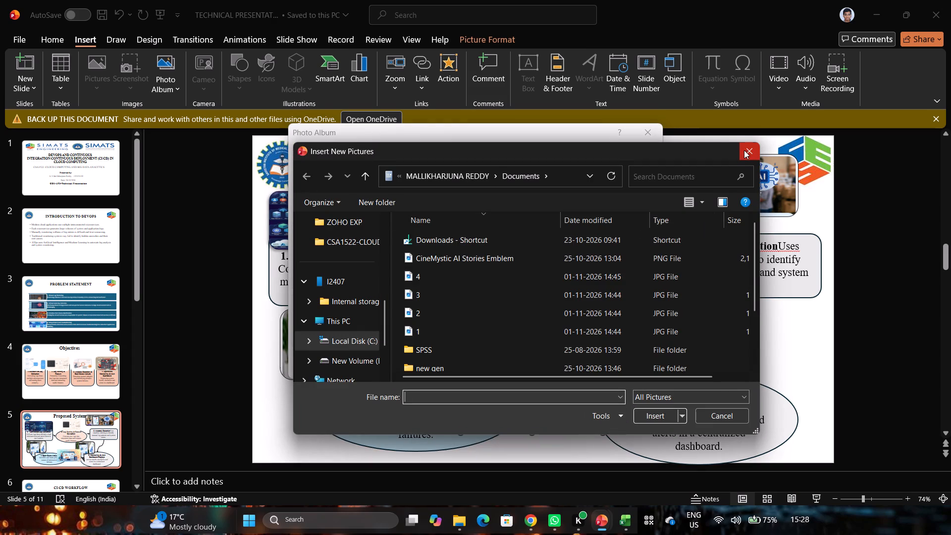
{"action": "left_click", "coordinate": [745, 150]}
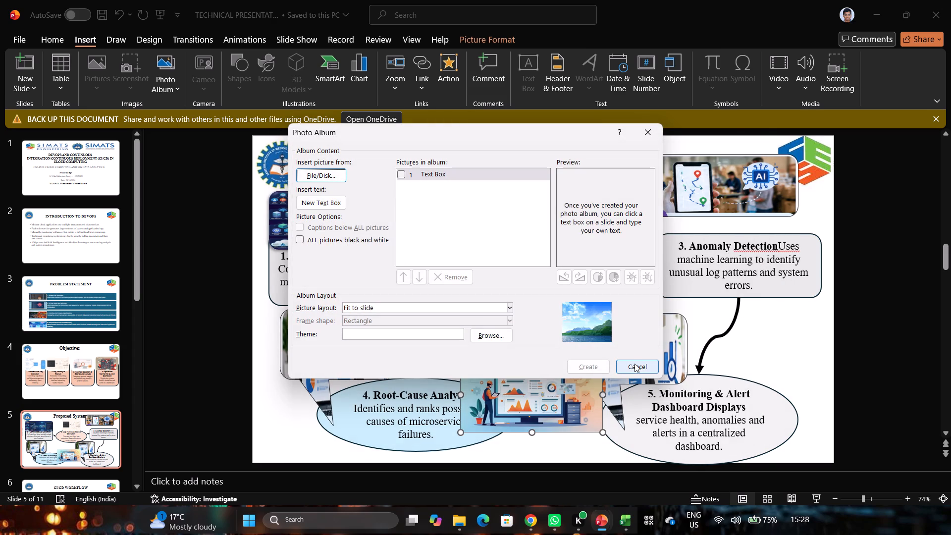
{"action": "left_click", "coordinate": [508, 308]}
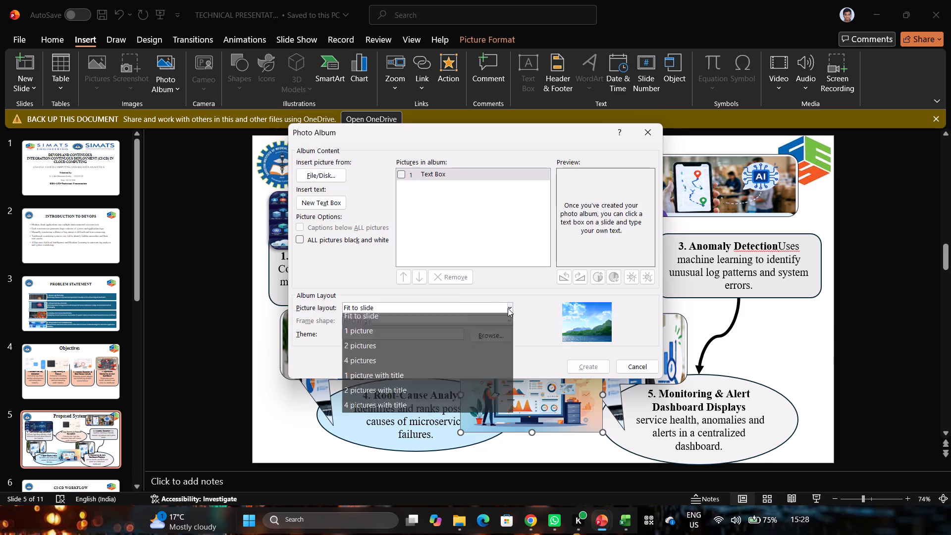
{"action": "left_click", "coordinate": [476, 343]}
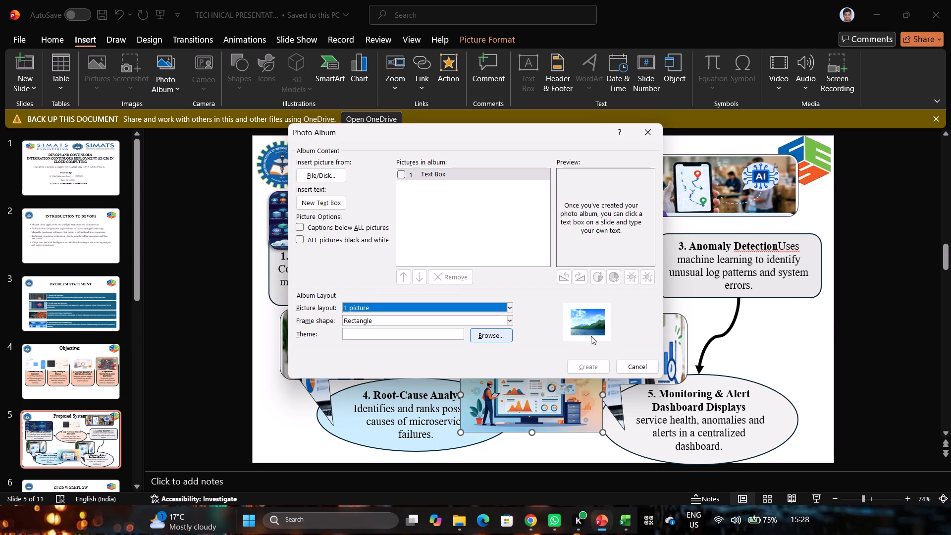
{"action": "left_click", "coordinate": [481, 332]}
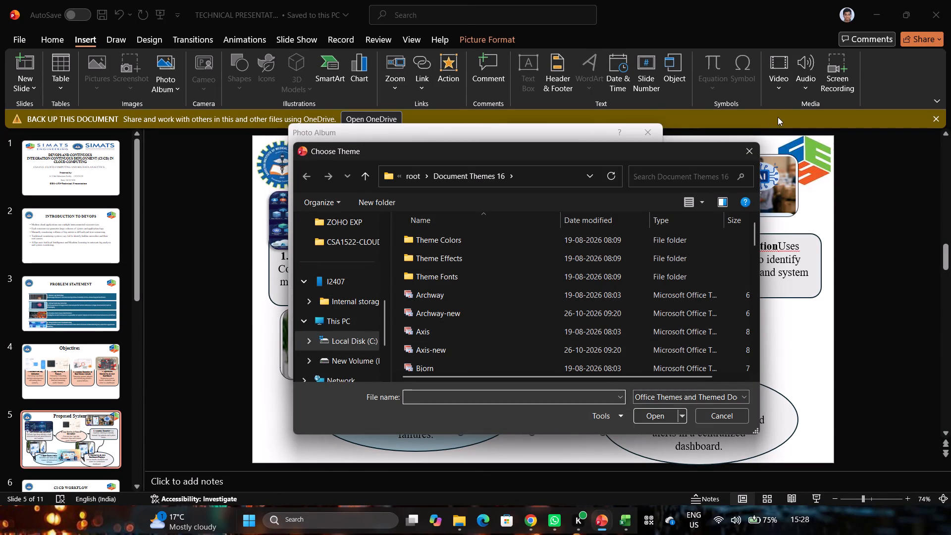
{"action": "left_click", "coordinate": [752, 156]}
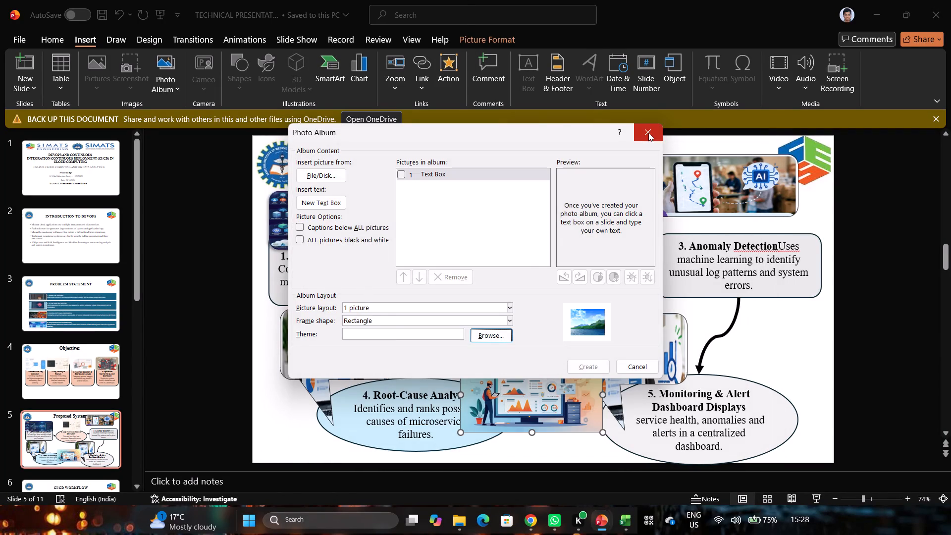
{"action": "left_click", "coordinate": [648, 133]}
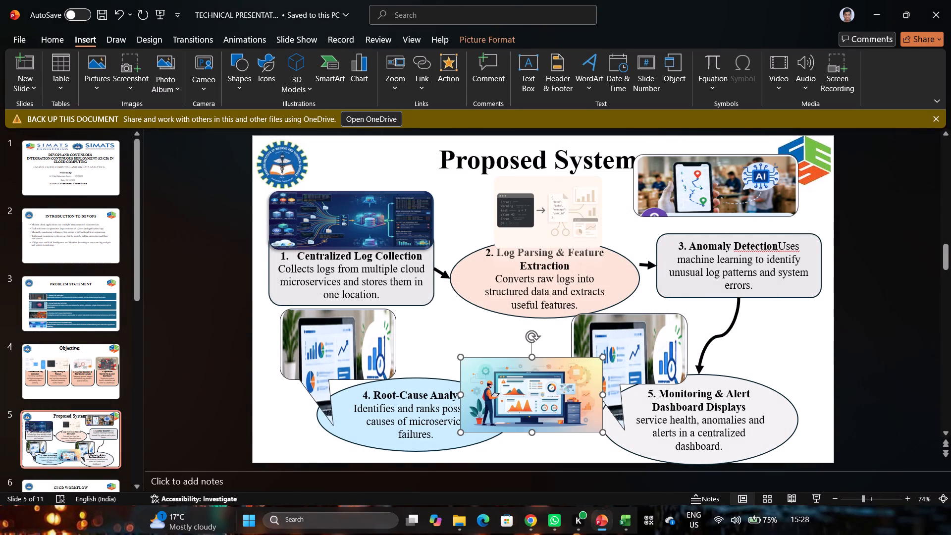
Delete the callout-shaped laptop picture copy beside the Monitoring & Alert Dashboard ellipse.
{"action": "left_click", "coordinate": [631, 344]}
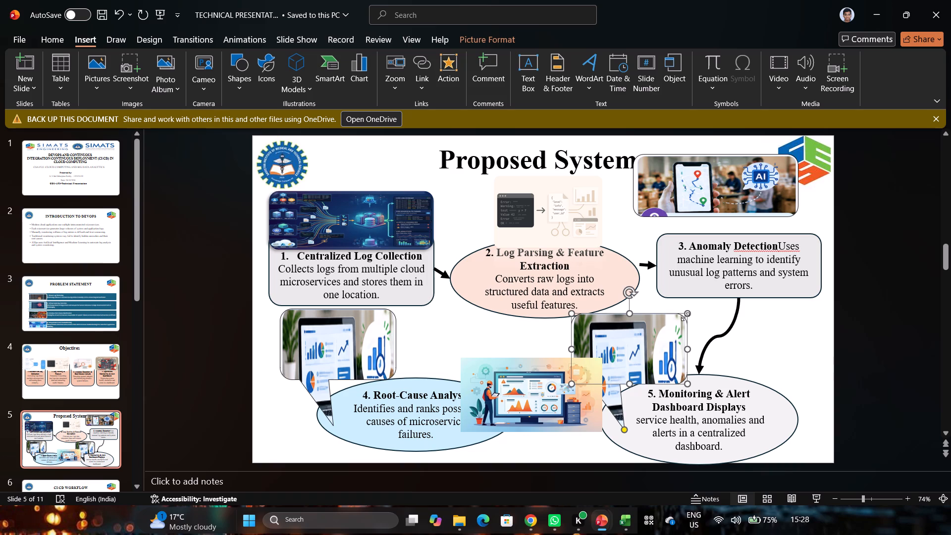
{"action": "left_click", "coordinate": [688, 312]}
{"action": "key", "text": "BackSpace"}
Move the dashboard picture to the upper-left side of the Monitoring & Alert Dashboard ellipse.
{"action": "left_click_drag", "start_coordinate": [559, 391], "coordinate": [613, 361]}
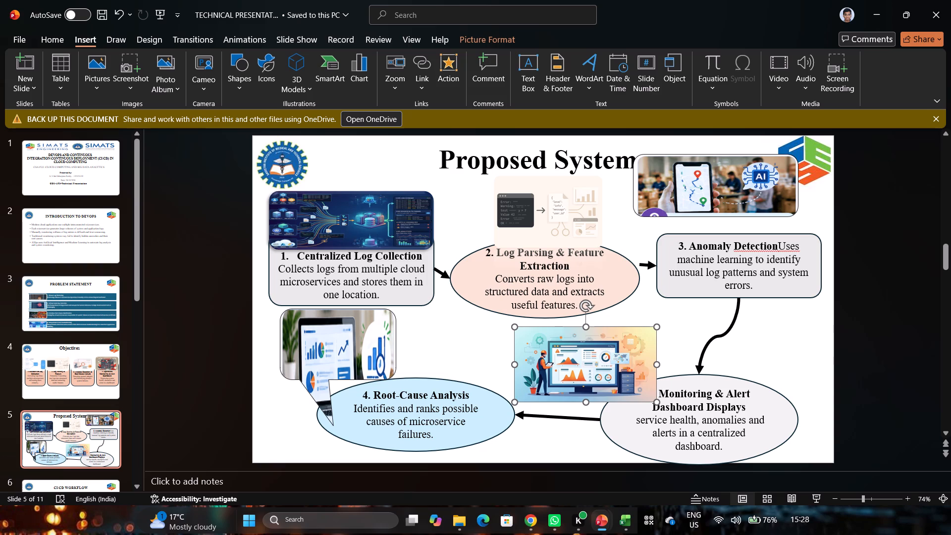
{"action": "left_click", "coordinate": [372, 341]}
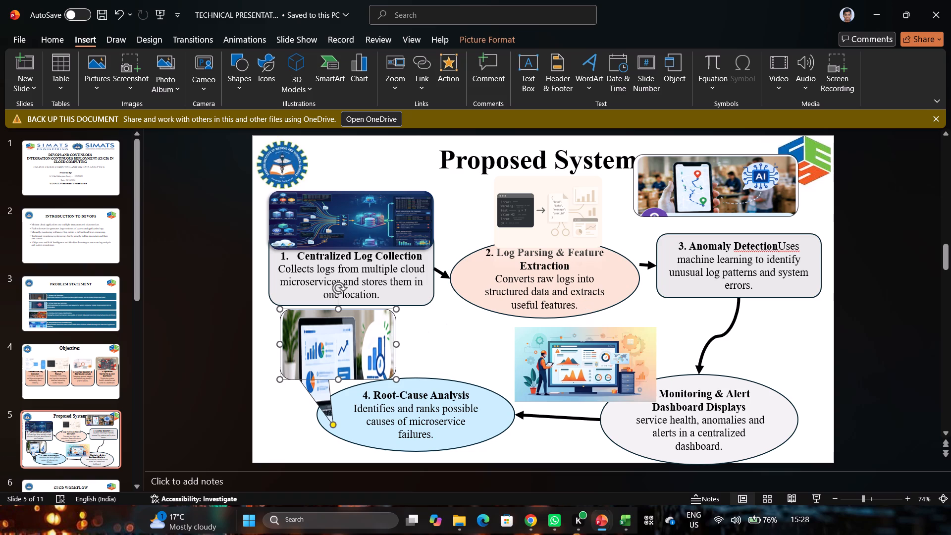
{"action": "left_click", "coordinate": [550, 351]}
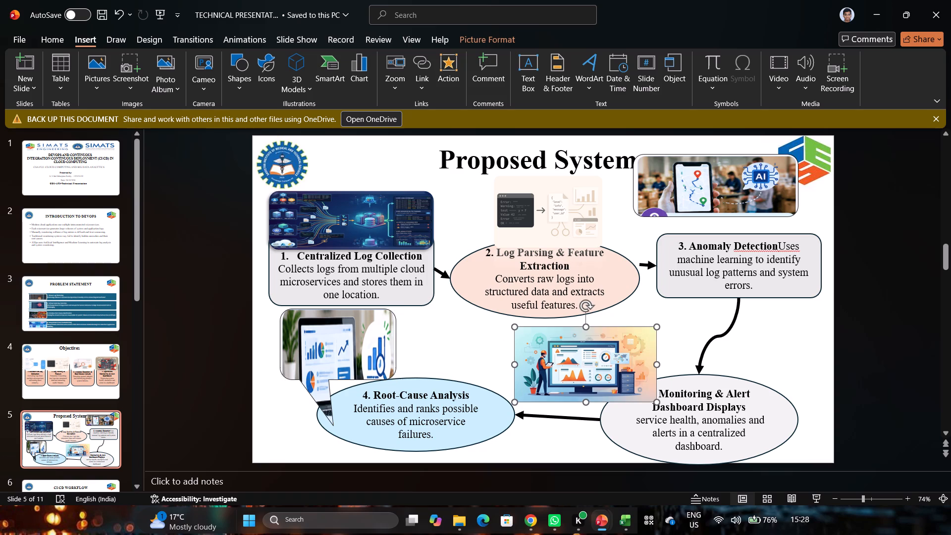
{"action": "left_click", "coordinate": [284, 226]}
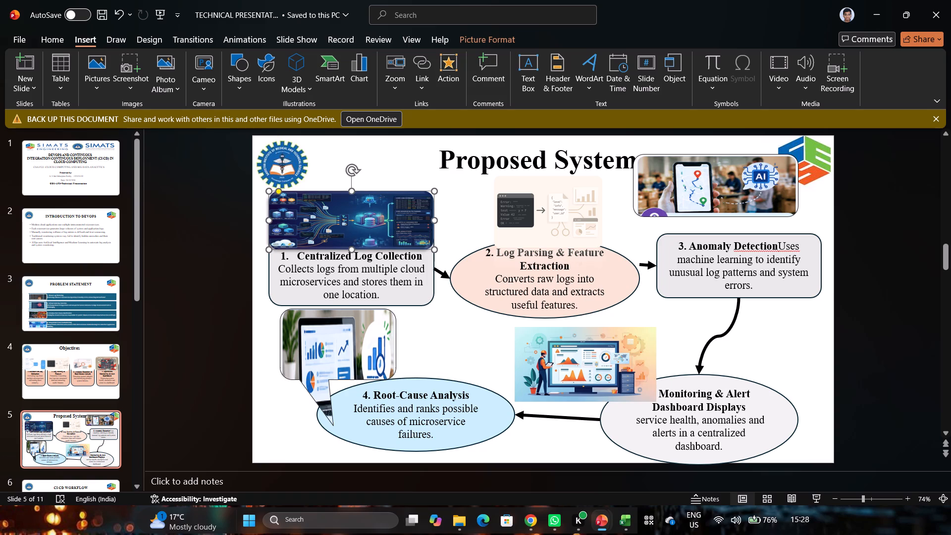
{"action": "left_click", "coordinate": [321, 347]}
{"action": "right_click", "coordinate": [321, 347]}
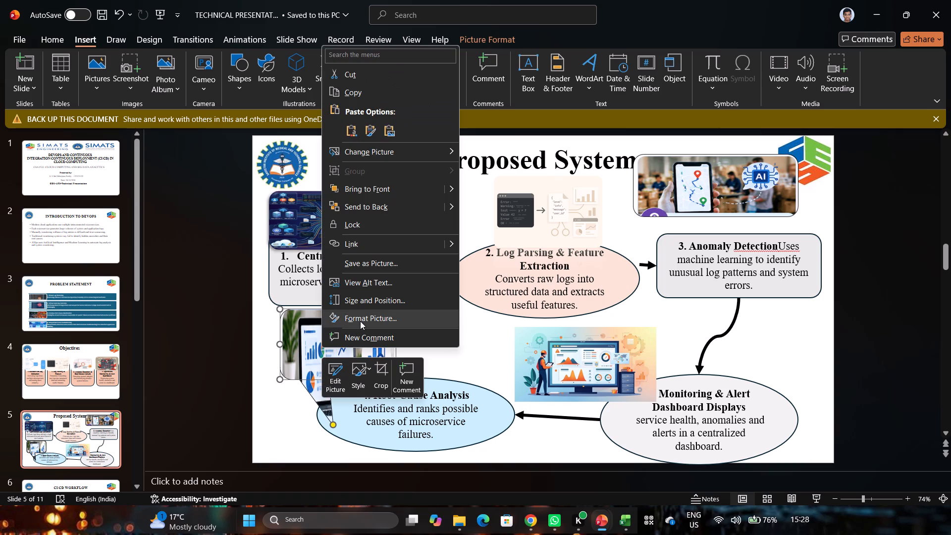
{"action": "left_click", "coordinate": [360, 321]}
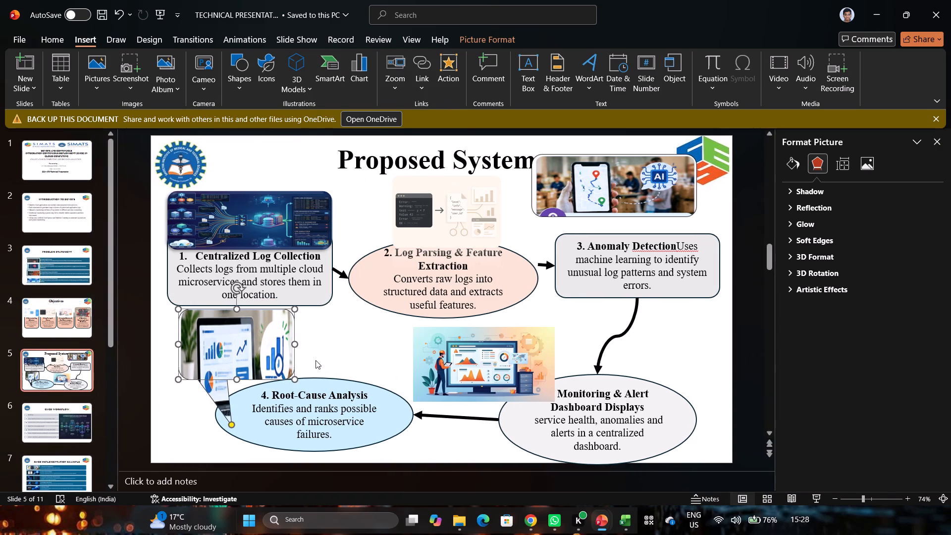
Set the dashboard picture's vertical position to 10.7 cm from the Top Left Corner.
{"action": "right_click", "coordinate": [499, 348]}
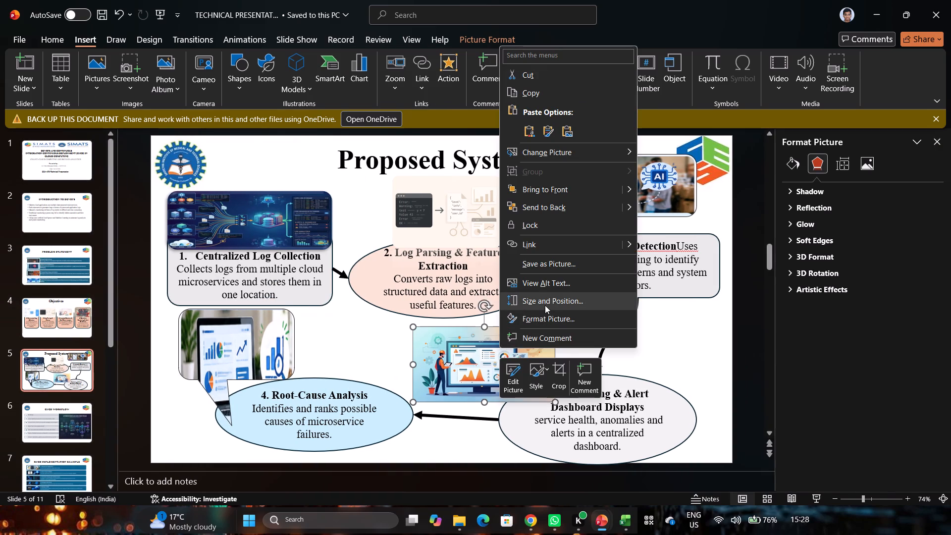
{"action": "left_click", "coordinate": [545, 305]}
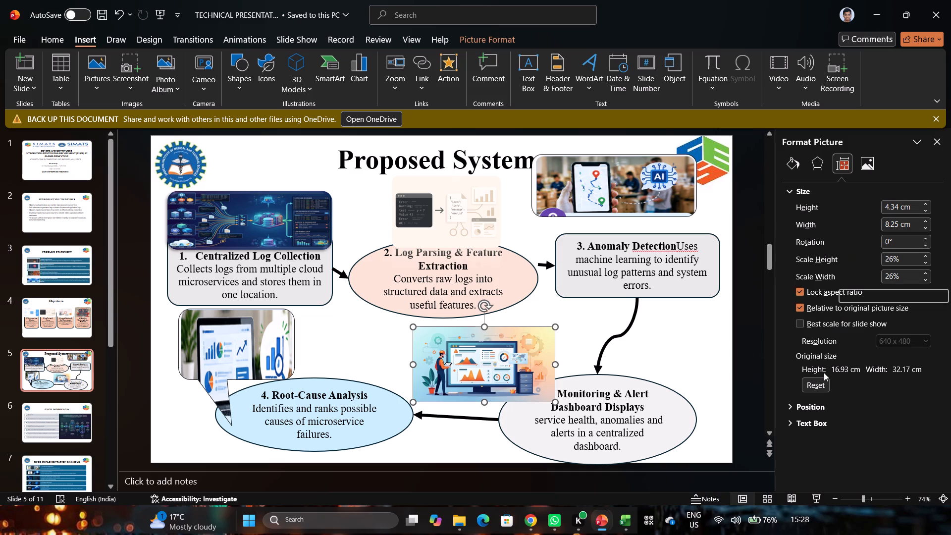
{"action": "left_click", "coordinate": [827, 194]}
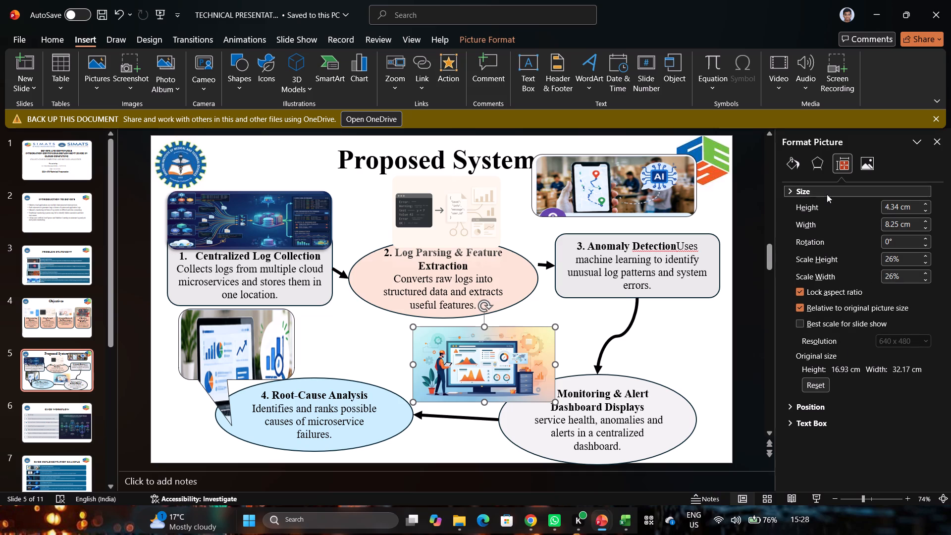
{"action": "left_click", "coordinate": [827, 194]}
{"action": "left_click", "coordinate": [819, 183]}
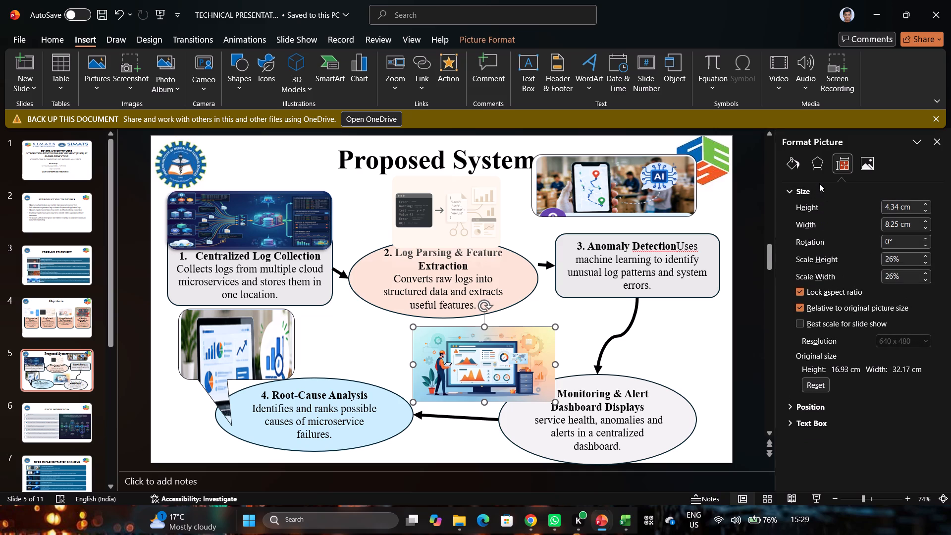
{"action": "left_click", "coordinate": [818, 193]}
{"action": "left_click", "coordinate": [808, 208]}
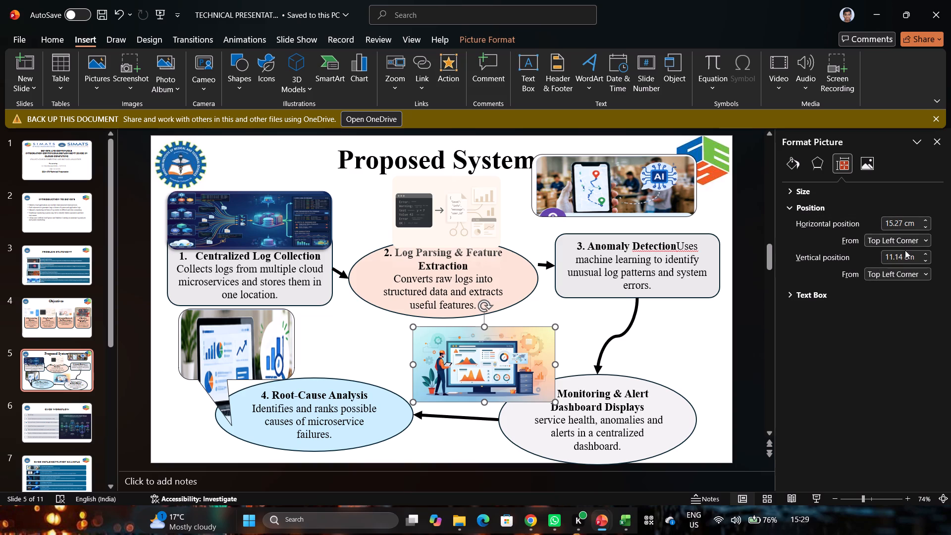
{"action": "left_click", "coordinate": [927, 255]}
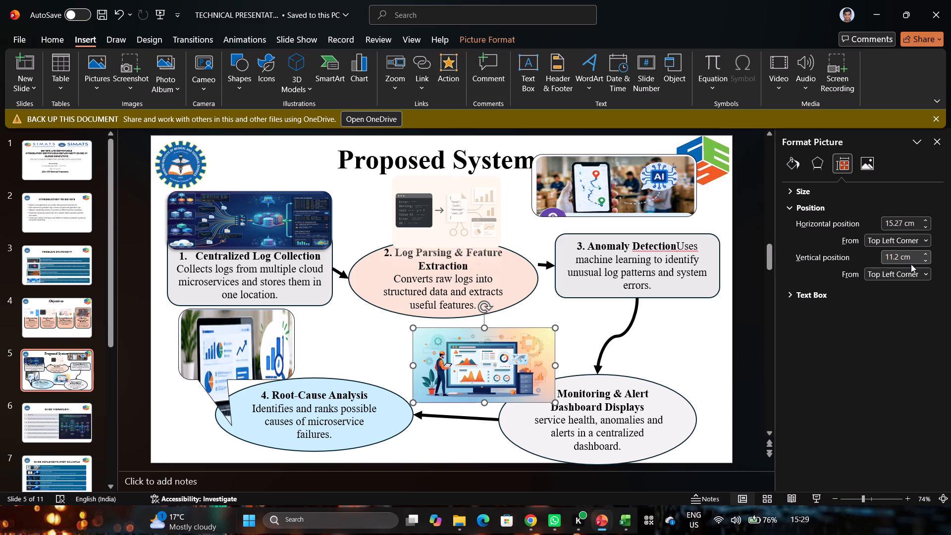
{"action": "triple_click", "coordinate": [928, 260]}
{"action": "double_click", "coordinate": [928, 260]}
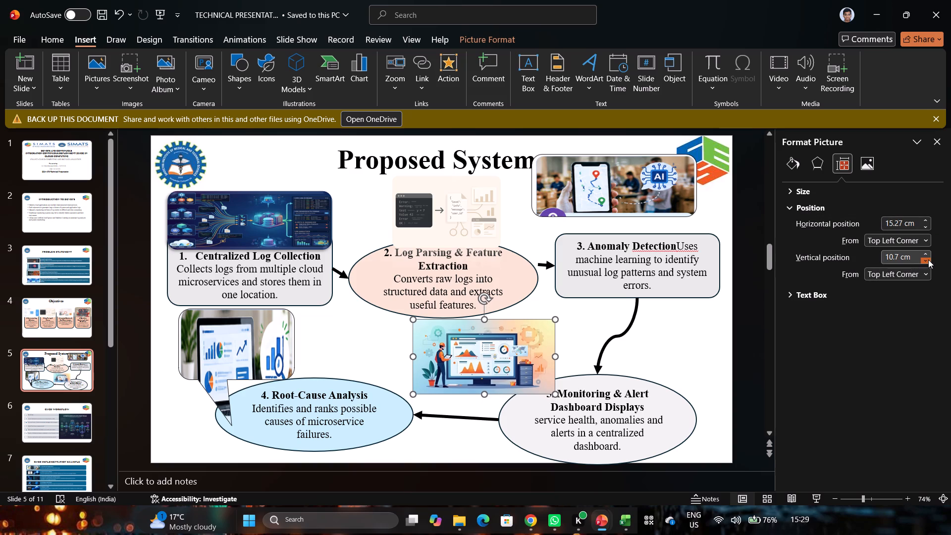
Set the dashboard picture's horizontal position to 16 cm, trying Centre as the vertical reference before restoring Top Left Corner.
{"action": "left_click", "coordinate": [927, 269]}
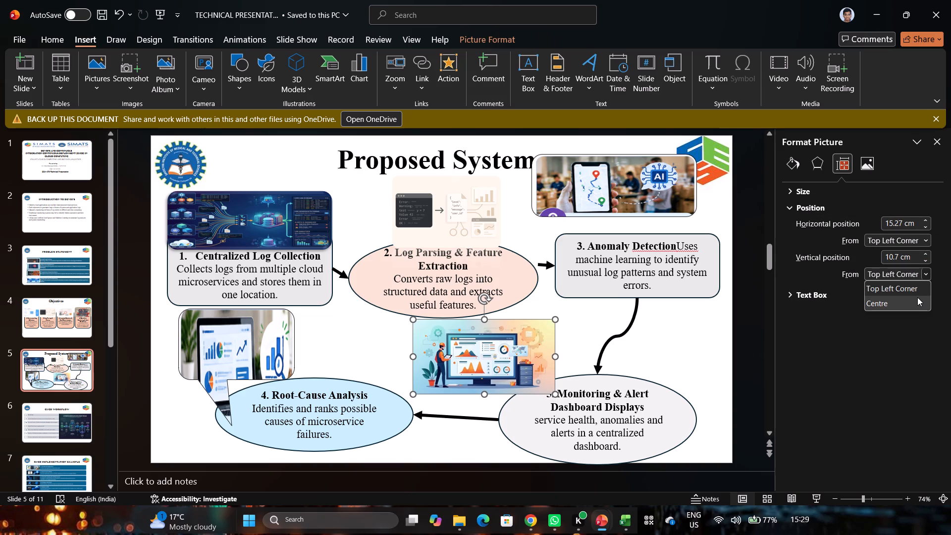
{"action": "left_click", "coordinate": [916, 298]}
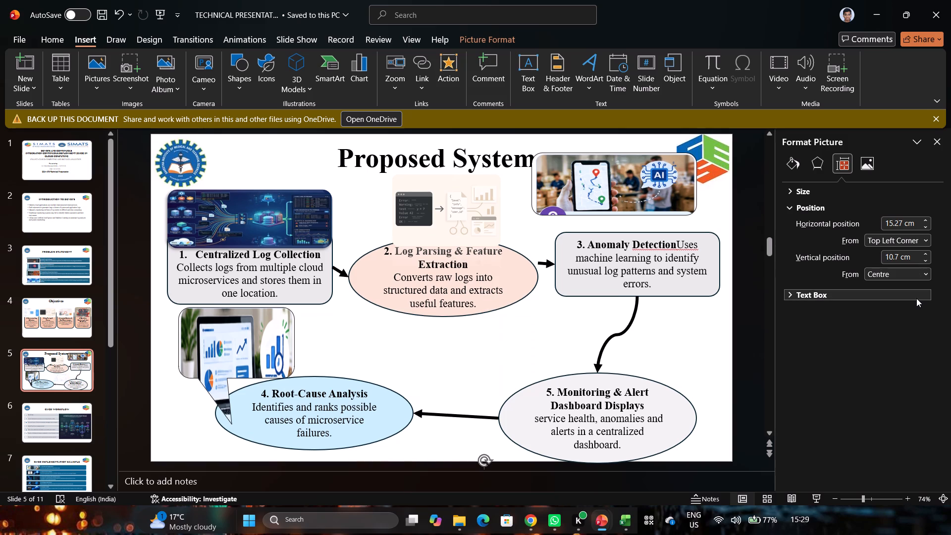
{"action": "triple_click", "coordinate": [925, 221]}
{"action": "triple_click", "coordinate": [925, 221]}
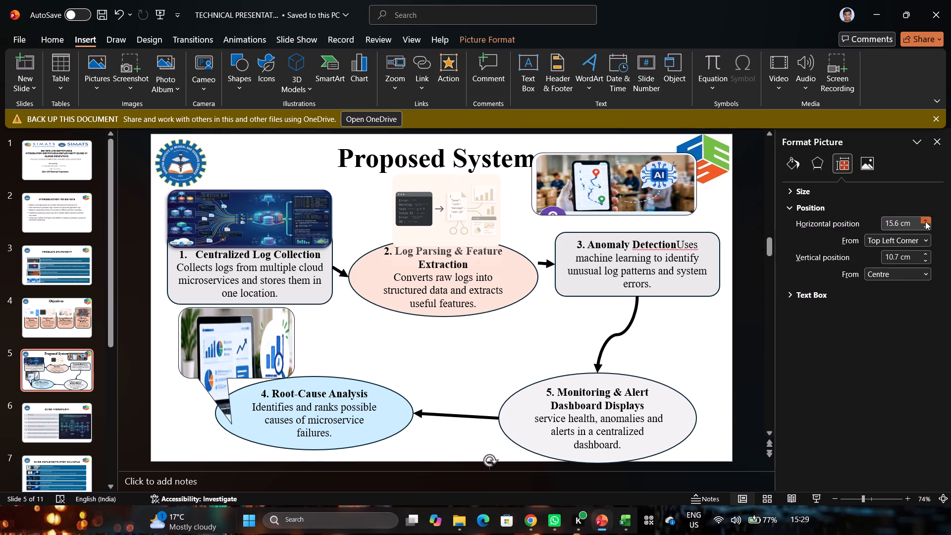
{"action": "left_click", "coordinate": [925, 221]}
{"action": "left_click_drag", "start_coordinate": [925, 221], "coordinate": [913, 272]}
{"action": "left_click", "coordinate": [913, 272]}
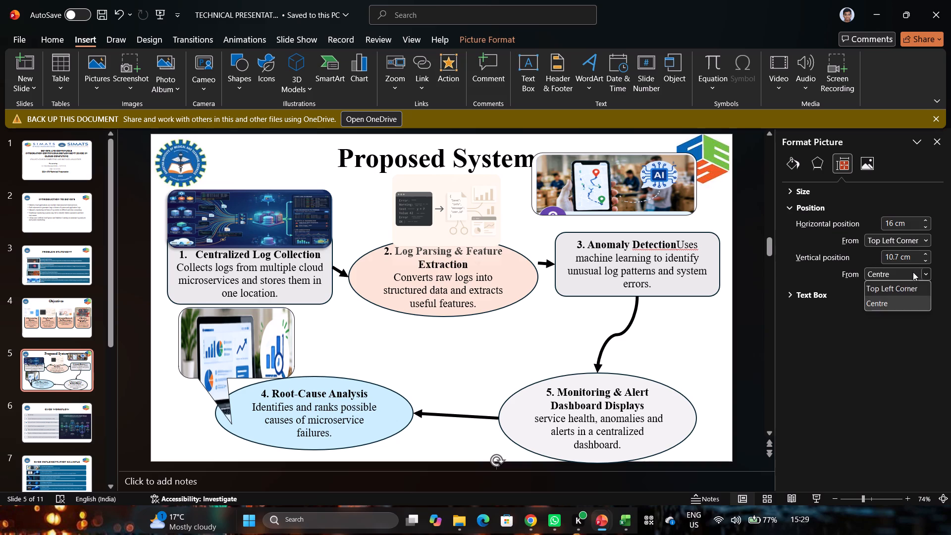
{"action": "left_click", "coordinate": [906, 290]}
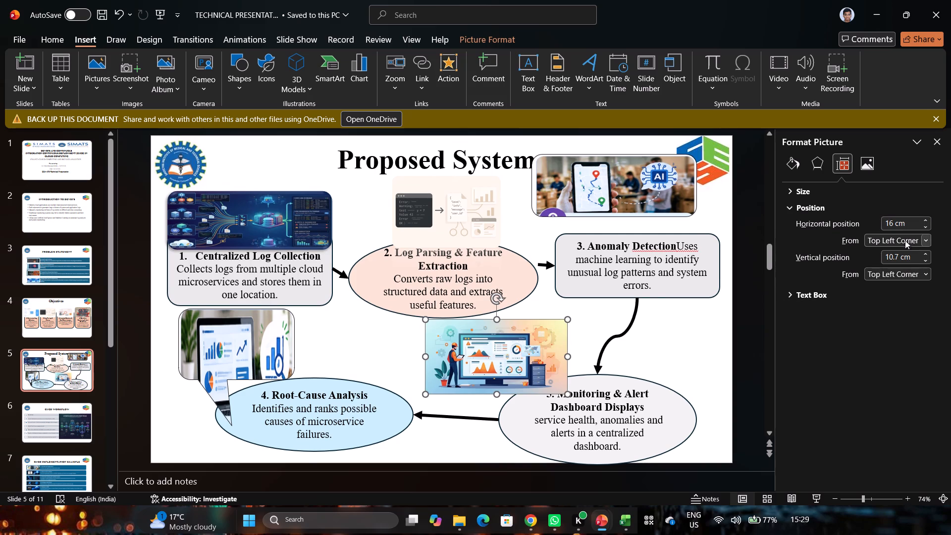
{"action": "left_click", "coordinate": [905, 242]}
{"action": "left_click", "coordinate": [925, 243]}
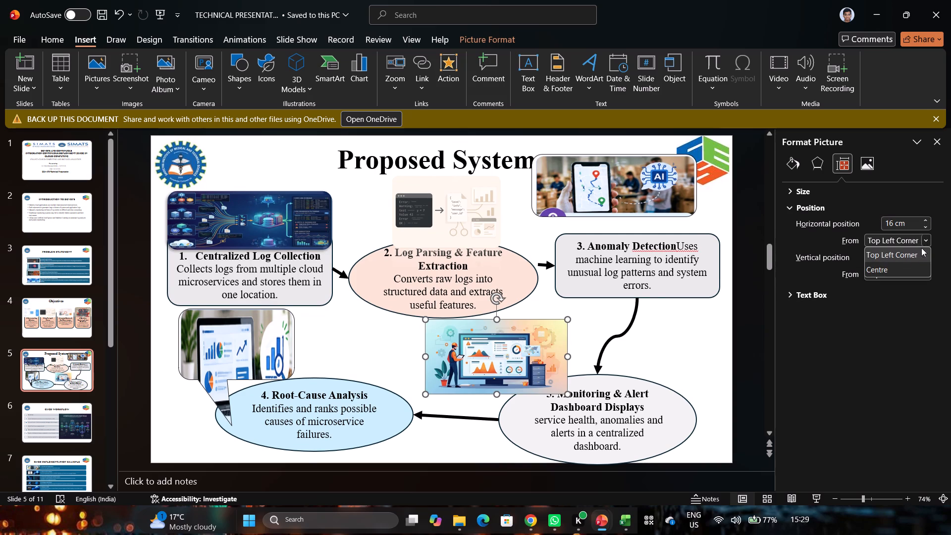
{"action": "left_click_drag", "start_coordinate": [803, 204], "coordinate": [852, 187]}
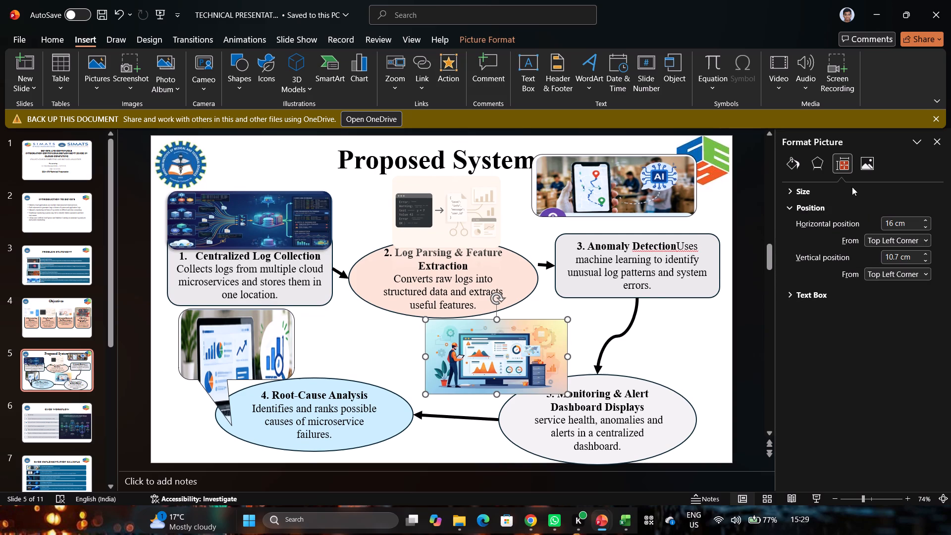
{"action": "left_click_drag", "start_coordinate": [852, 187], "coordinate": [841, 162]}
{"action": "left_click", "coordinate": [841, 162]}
Look through the dashboard picture's effect settings, including 3D Format, Soft Edges, Glow, Reflection and Shadow, plus its fill and line options.
{"action": "left_click", "coordinate": [818, 163]}
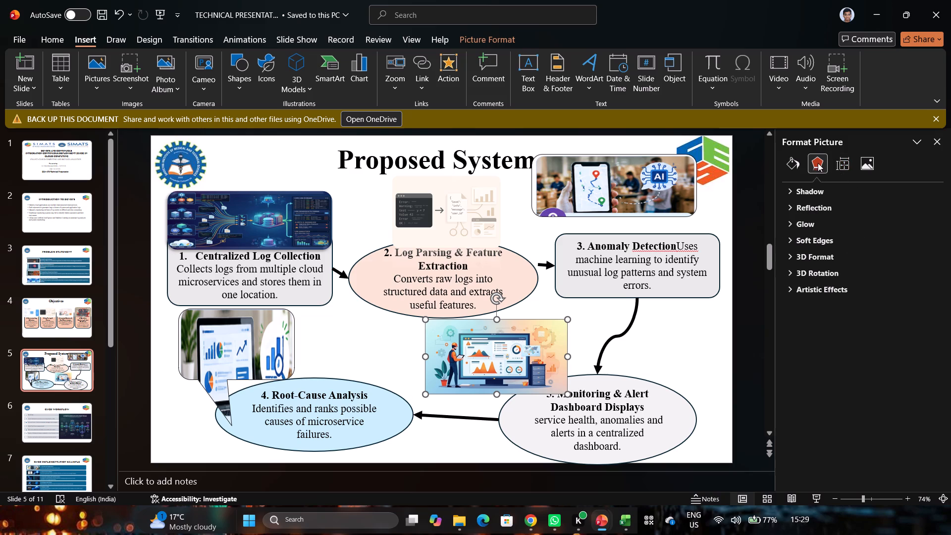
{"action": "left_click", "coordinate": [826, 257]}
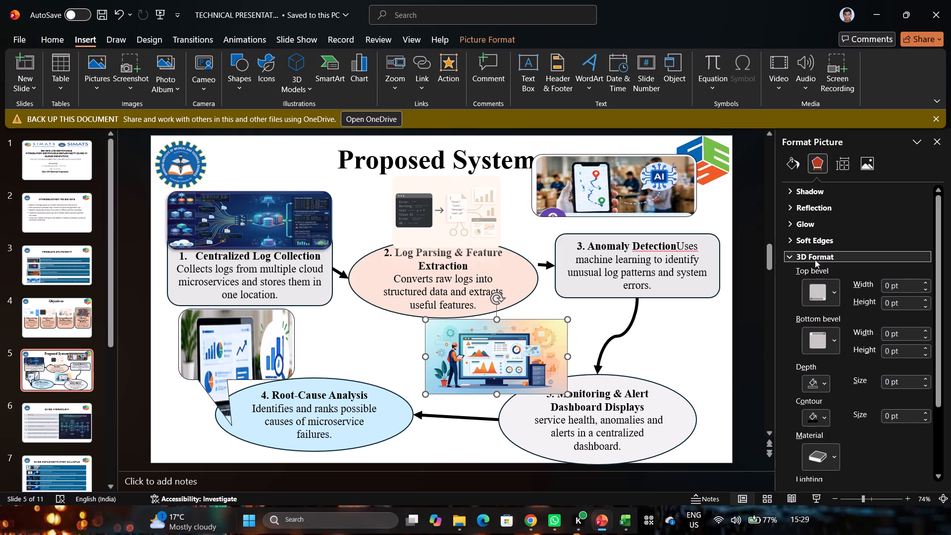
{"action": "left_click", "coordinate": [815, 258]}
{"action": "left_click", "coordinate": [815, 238]}
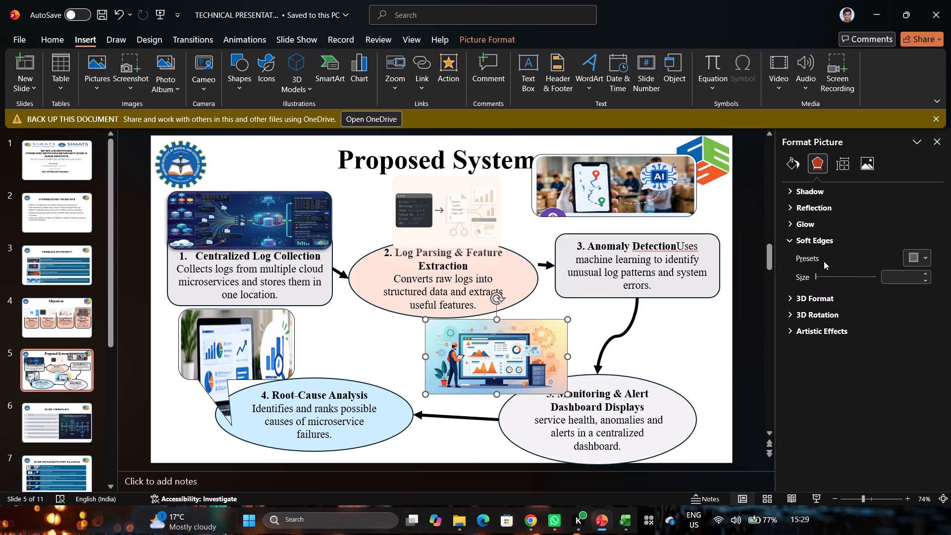
{"action": "left_click", "coordinate": [793, 221]}
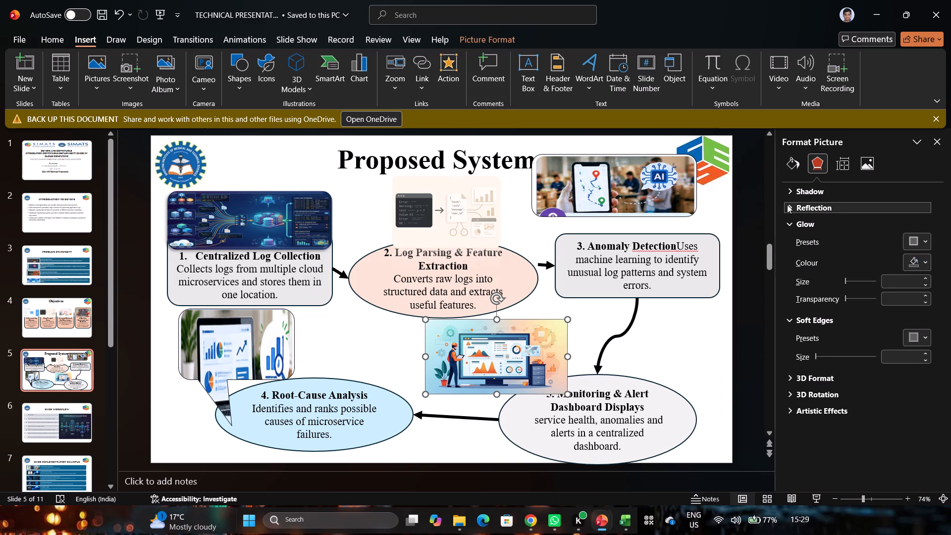
{"action": "left_click", "coordinate": [787, 205]}
{"action": "left_click", "coordinate": [789, 183]}
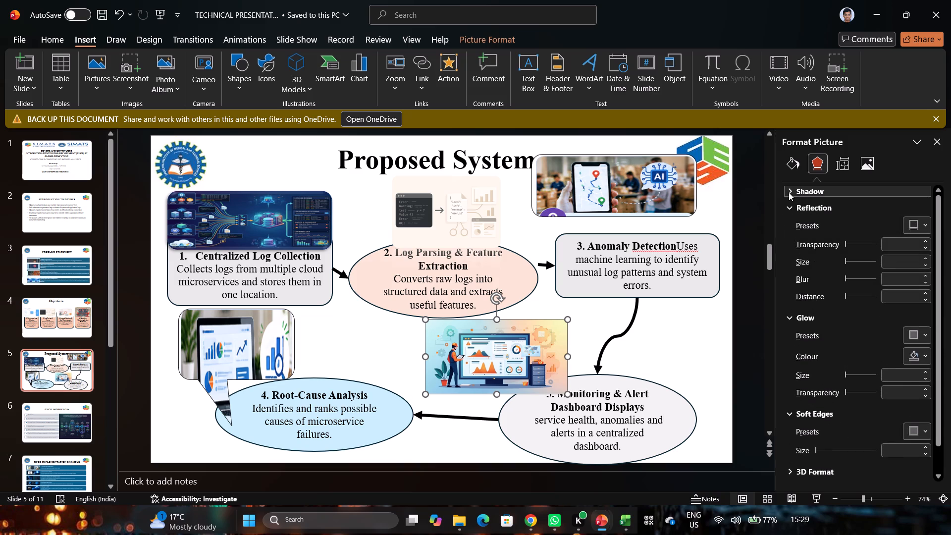
{"action": "left_click", "coordinate": [789, 192]}
{"action": "left_click", "coordinate": [795, 166]}
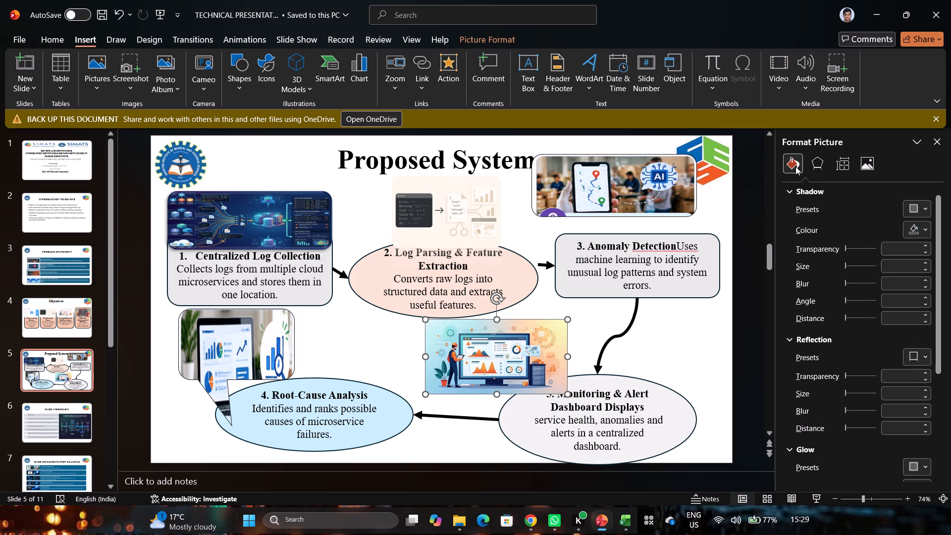
{"action": "left_click", "coordinate": [936, 145]}
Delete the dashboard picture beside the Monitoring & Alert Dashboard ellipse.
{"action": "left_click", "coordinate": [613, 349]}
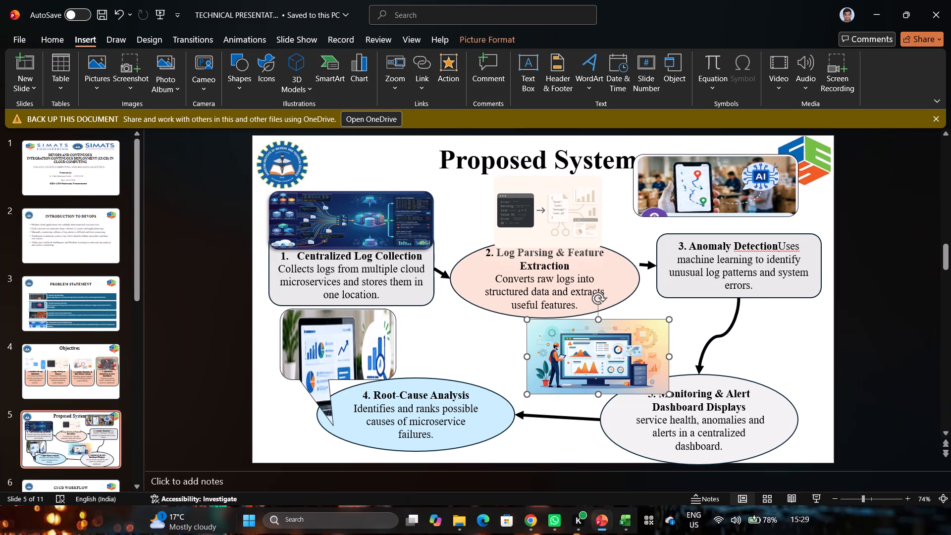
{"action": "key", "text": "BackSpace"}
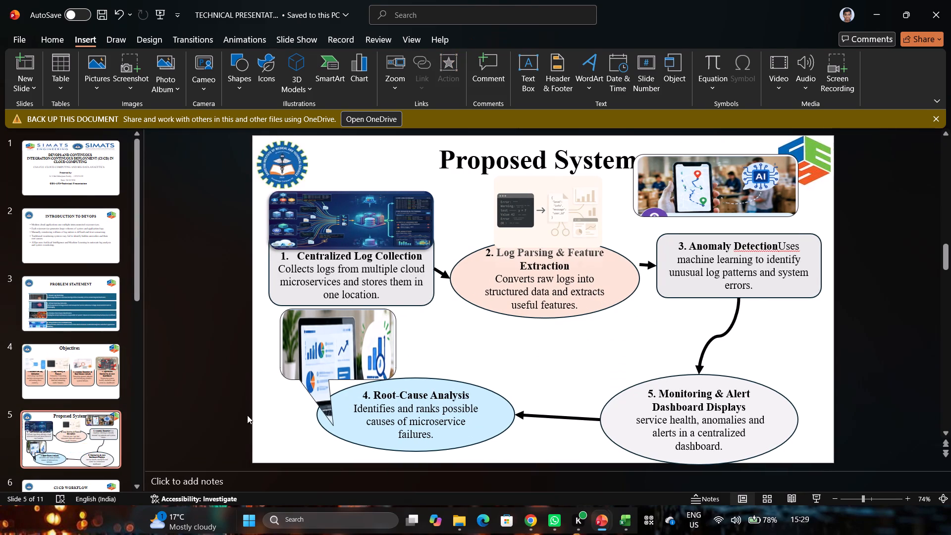
Delete the Proposed System slide from the presentation.
{"action": "left_click", "coordinate": [56, 439]}
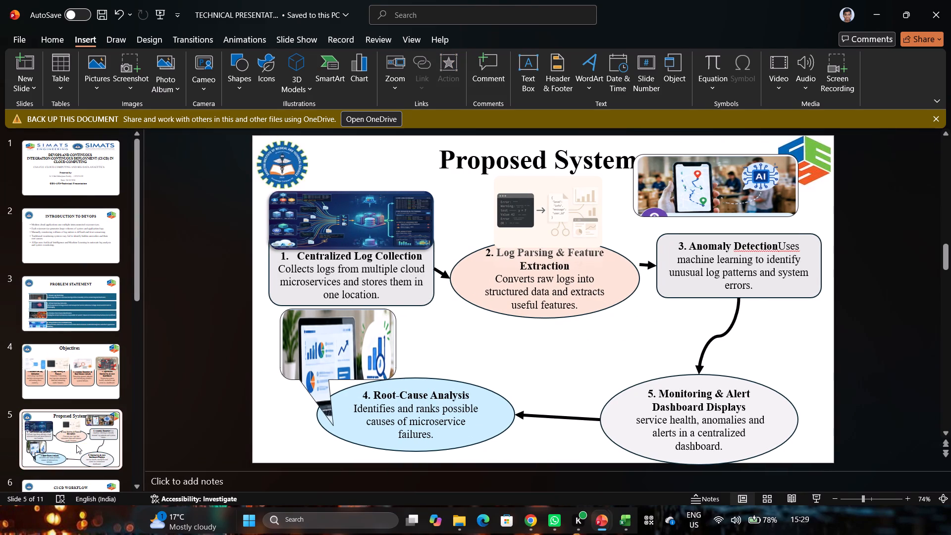
{"action": "left_click", "coordinate": [76, 445]}
{"action": "key", "text": "BackSpace"}
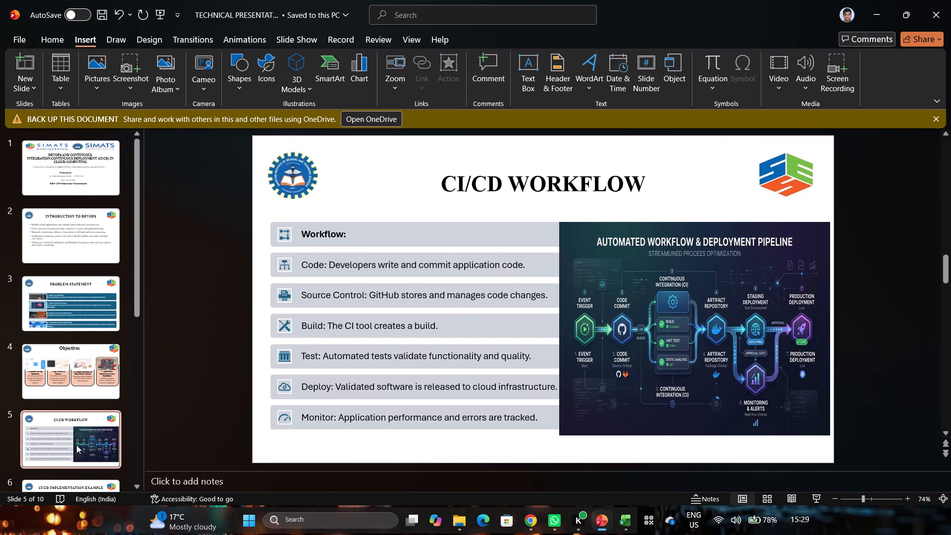
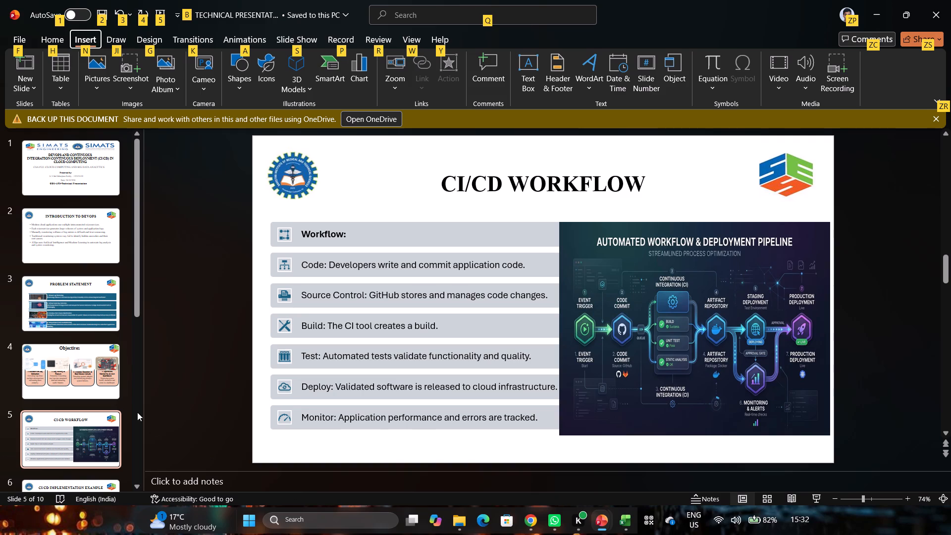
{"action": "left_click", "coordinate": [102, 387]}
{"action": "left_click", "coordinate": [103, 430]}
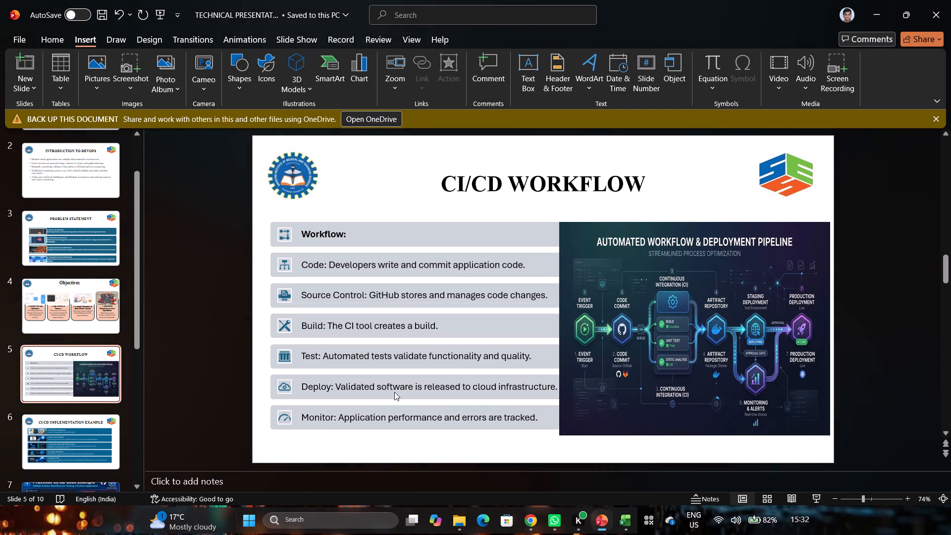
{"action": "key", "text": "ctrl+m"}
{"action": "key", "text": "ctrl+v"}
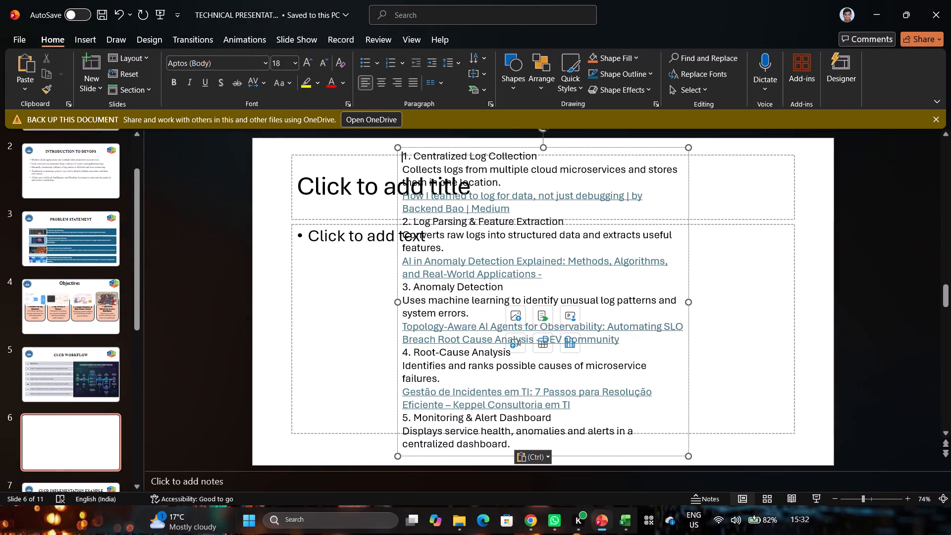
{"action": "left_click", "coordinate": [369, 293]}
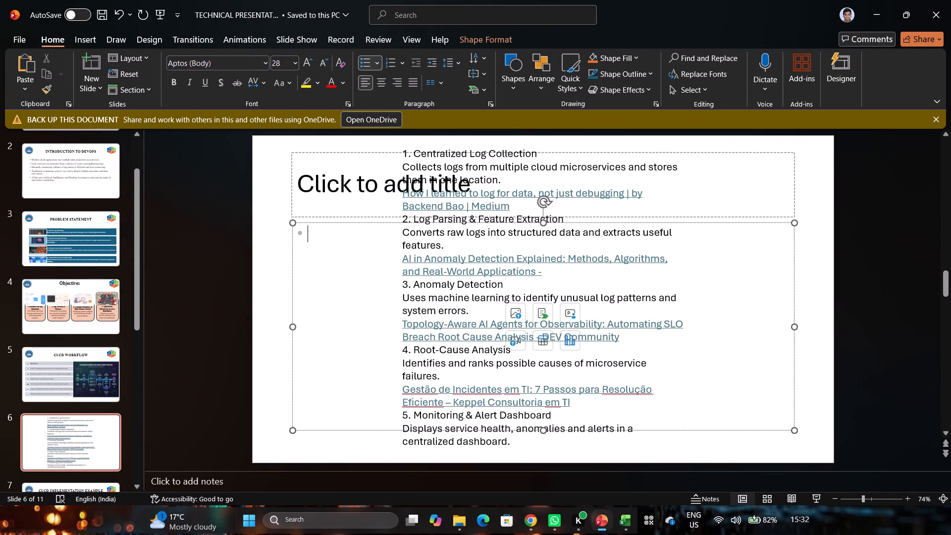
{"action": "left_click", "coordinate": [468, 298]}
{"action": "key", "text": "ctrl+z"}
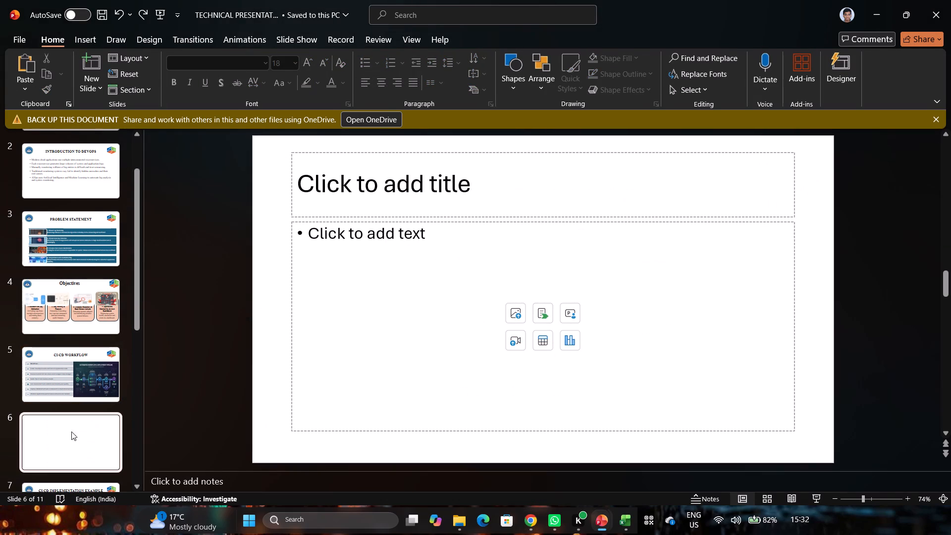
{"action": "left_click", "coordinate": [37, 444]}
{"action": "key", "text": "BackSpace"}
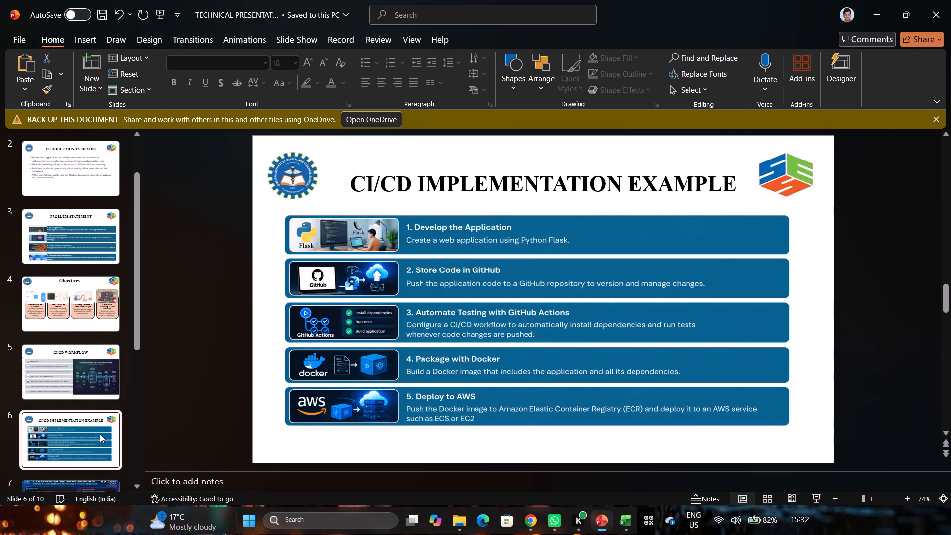
Delete the CI/CD Implementation Example, the practical CI/CD code example and the CI/CD Workflow slides.
{"action": "left_click", "coordinate": [449, 226]}
{"action": "left_click", "coordinate": [62, 438]}
{"action": "key", "text": "BackSpace"}
{"action": "key", "text": "BackSpace"}
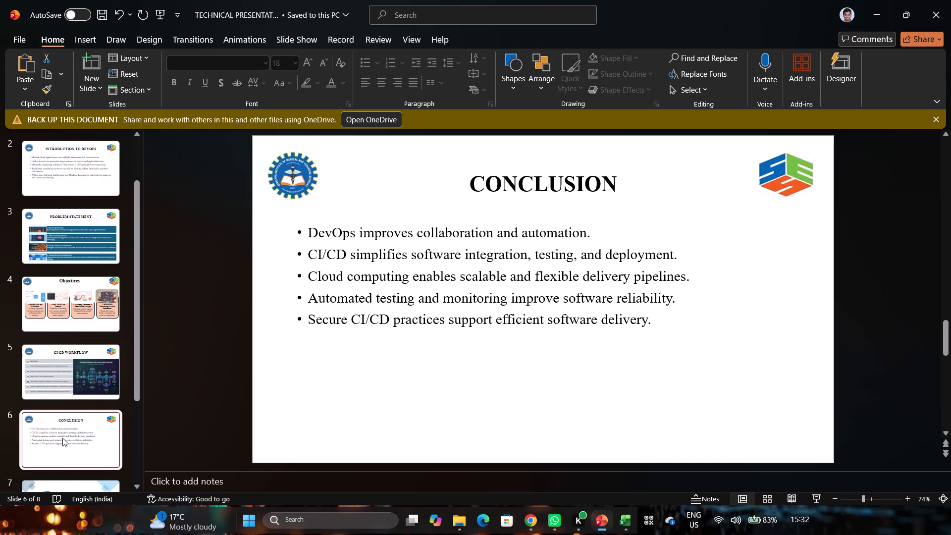
{"action": "key", "text": "Up"}
{"action": "key", "text": "BackSpace"}
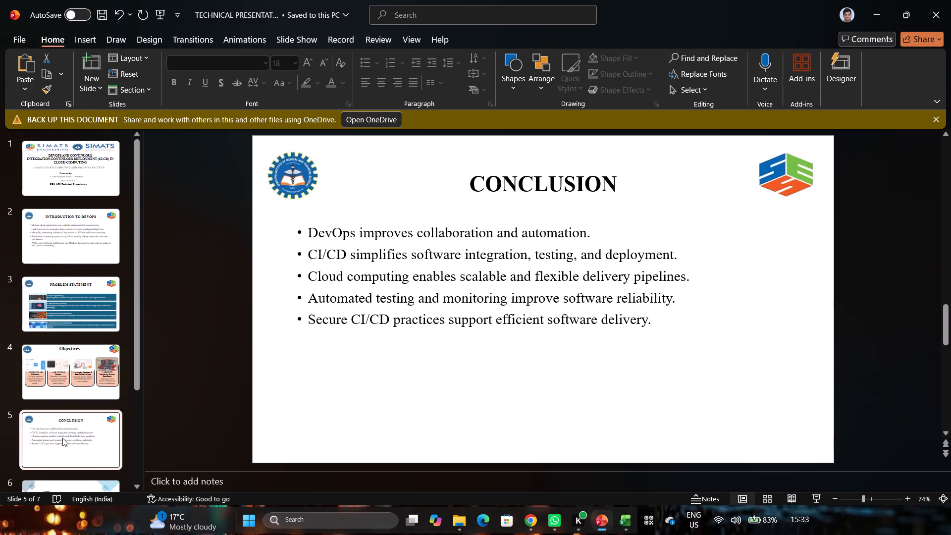
Shorten the title of the Introduction to DevOps slide to INTRODUCTION.
{"action": "left_click", "coordinate": [69, 232]}
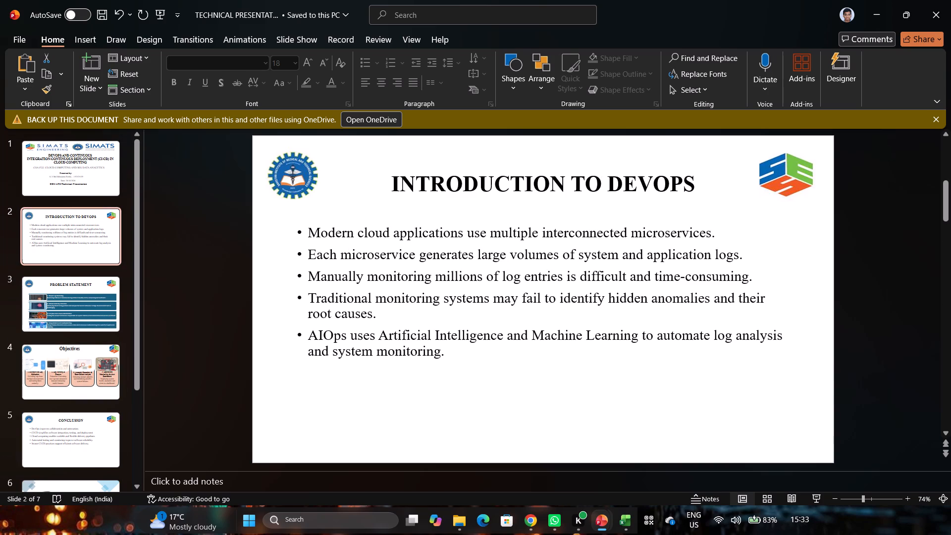
{"action": "left_click_drag", "start_coordinate": [697, 183], "coordinate": [687, 180]}
{"action": "left_click", "coordinate": [693, 180]}
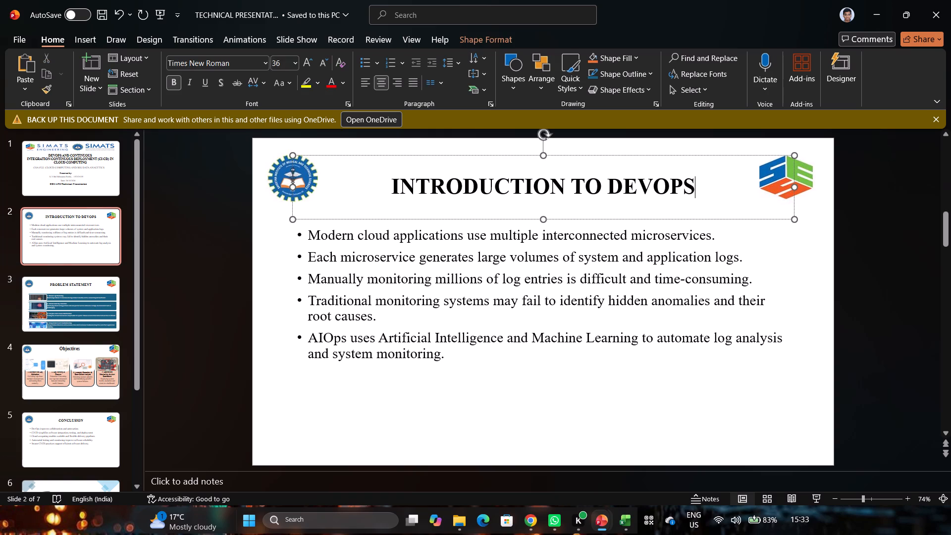
{"action": "key", "text": "BackSpace"}
{"action": "key", "text": "BackSpace"}
{"action": "key", "text": "BackSpace"}
{"action": "key", "text": "BackSpace"}
{"action": "key", "text": "BackSpace"}
{"action": "key", "text": "BackSpace"}
{"action": "key", "text": "BackSpace"}
{"action": "key", "text": "BackSpace"}
{"action": "key", "text": "BackSpace"}
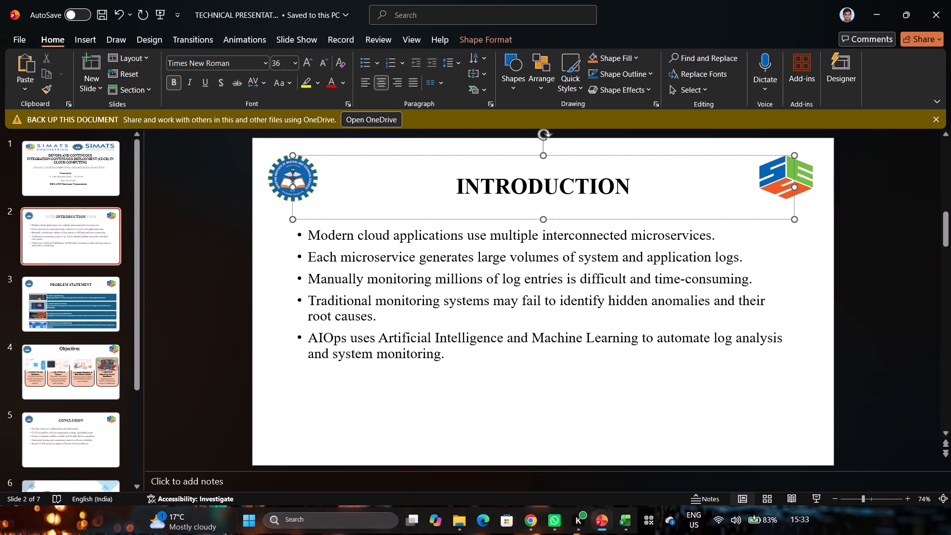
{"action": "left_click", "coordinate": [619, 304]}
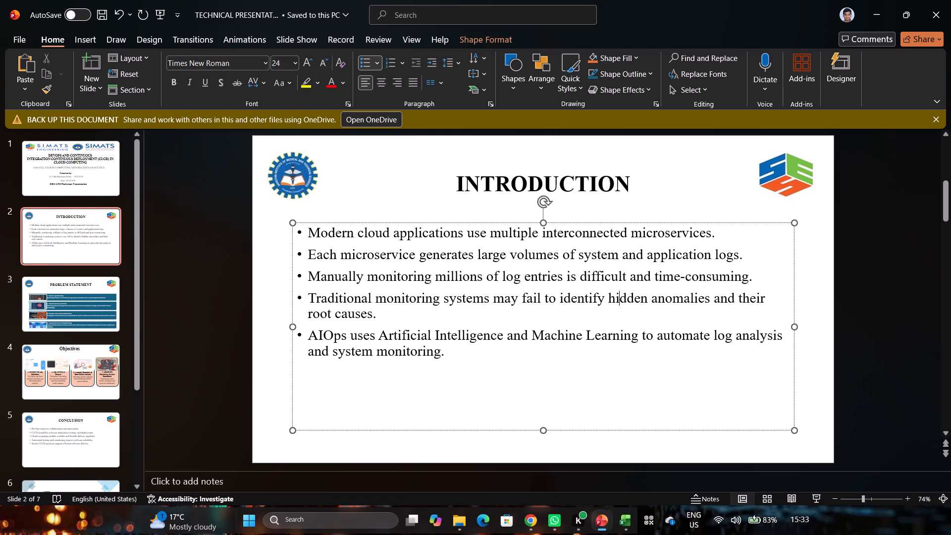
Copy the four Conclusion points under Slide 15 – Conclusion & Future Enhancement in the ChatGPT conversation in Chrome.
{"action": "left_click", "coordinate": [94, 363]}
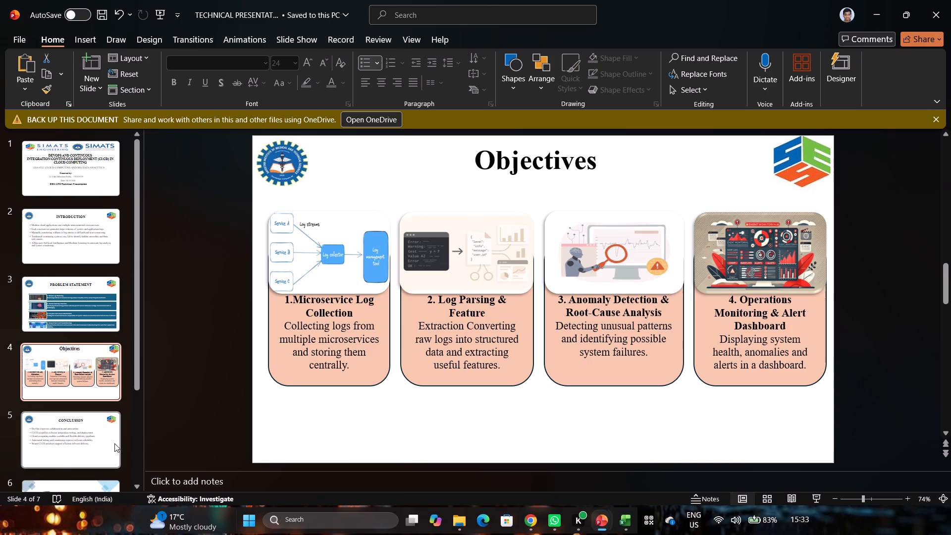
{"action": "left_click", "coordinate": [64, 430]}
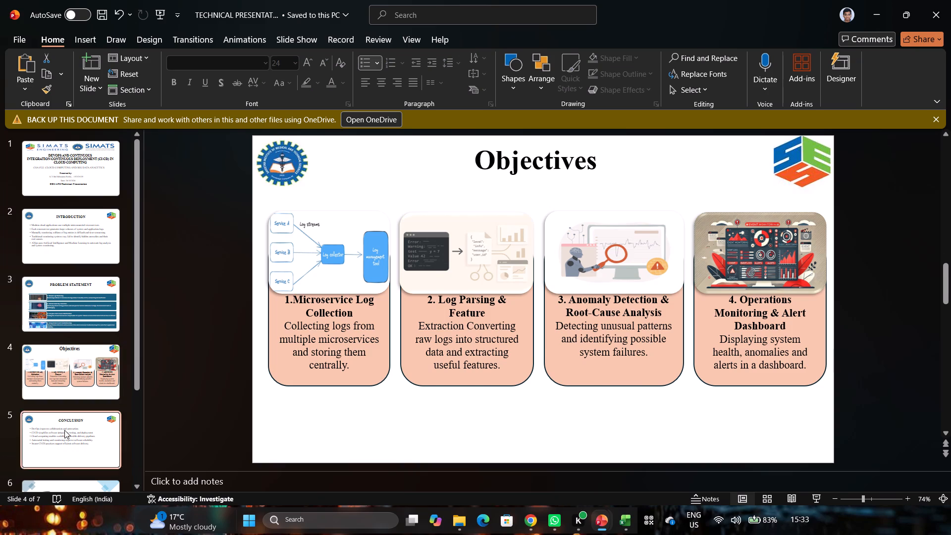
{"action": "key", "text": "alt+Tab"}
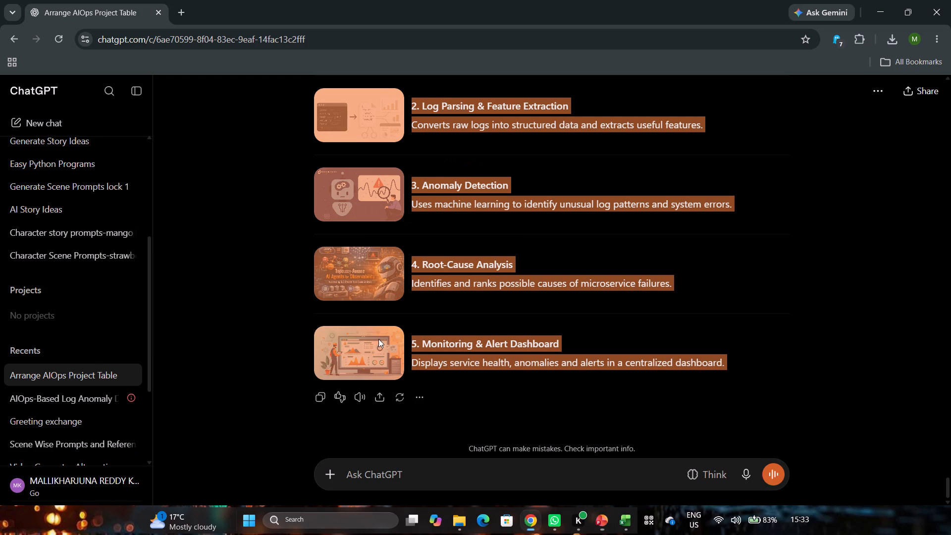
{"action": "scroll", "coordinate": [387, 338], "scroll_direction": "down", "scroll_amount": 4}
{"action": "scroll", "coordinate": [387, 338], "scroll_direction": "up", "scroll_amount": 11}
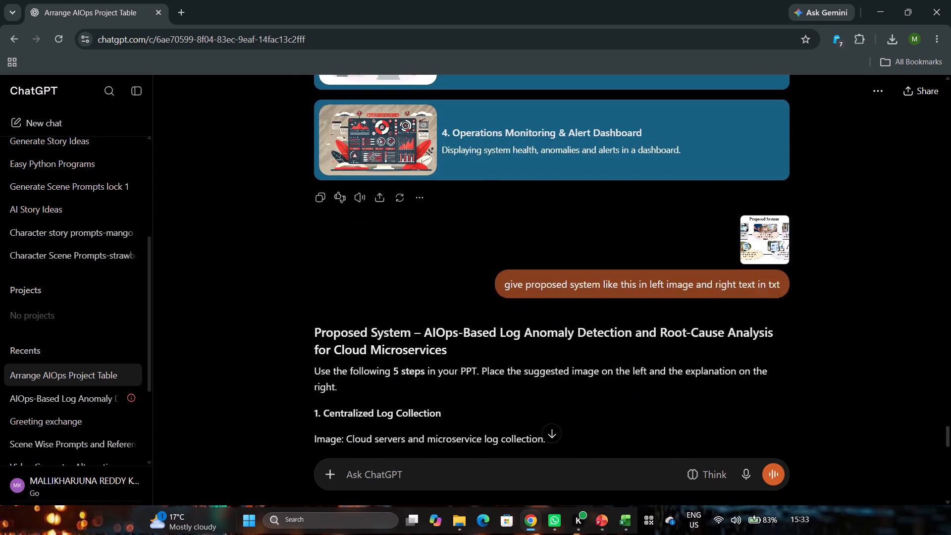
{"action": "scroll", "coordinate": [387, 338], "scroll_direction": "up", "scroll_amount": 10}
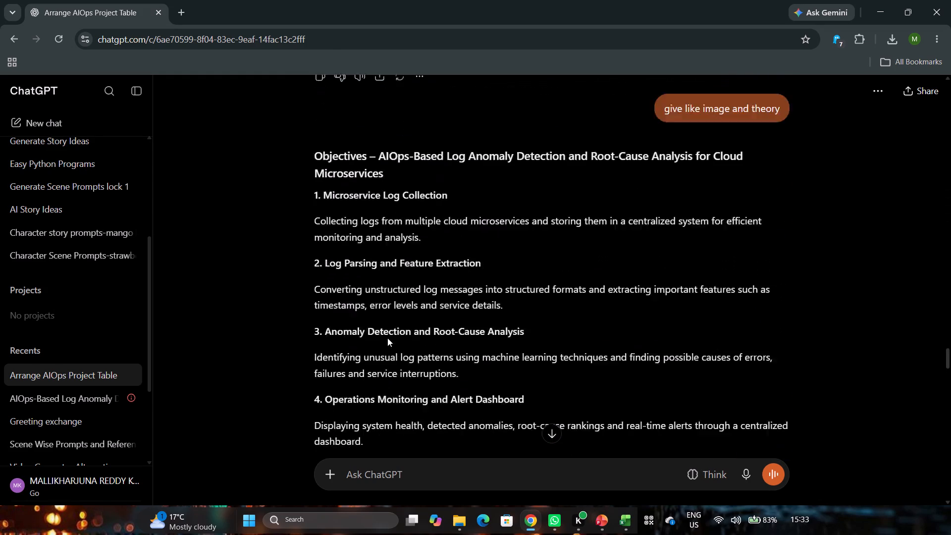
{"action": "scroll", "coordinate": [387, 338], "scroll_direction": "up", "scroll_amount": 4}
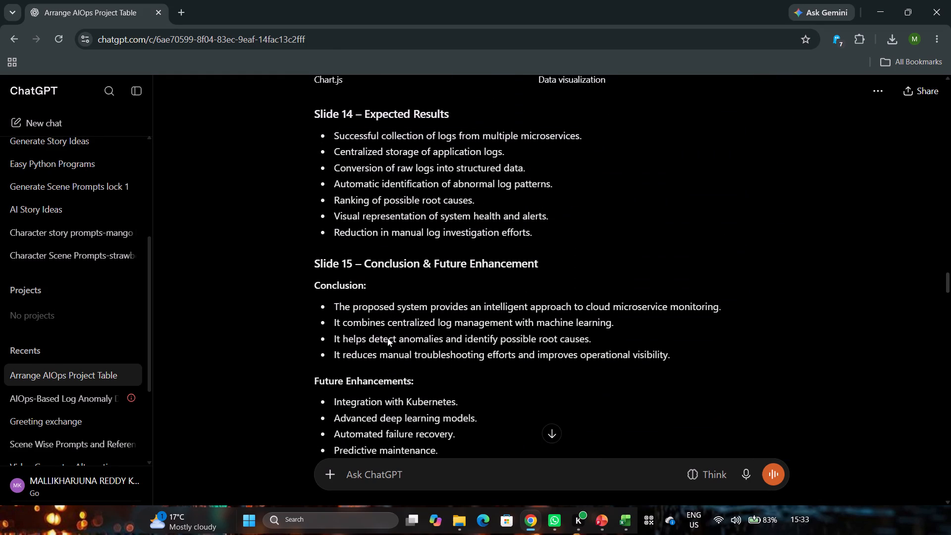
{"action": "left_click_drag", "start_coordinate": [332, 310], "coordinate": [566, 368]}
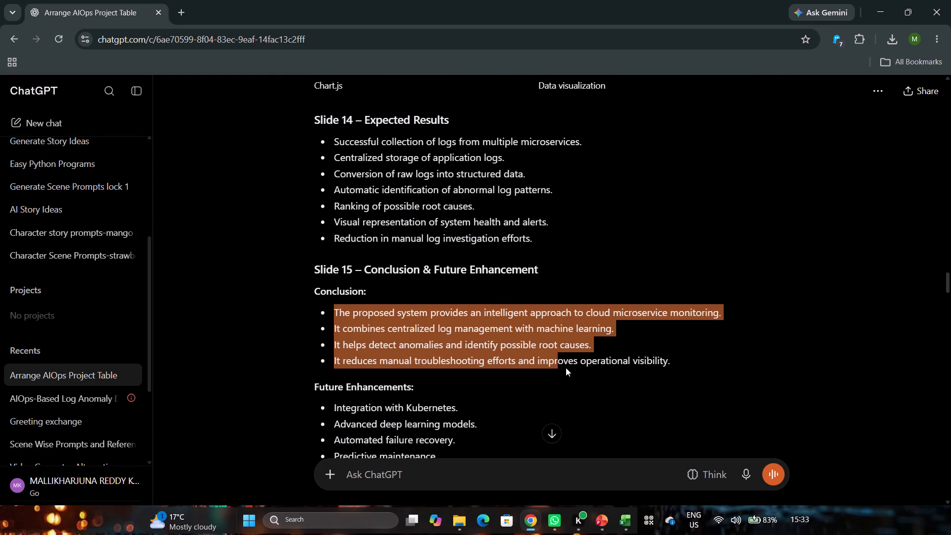
{"action": "left_click_drag", "start_coordinate": [566, 368], "coordinate": [679, 364]}
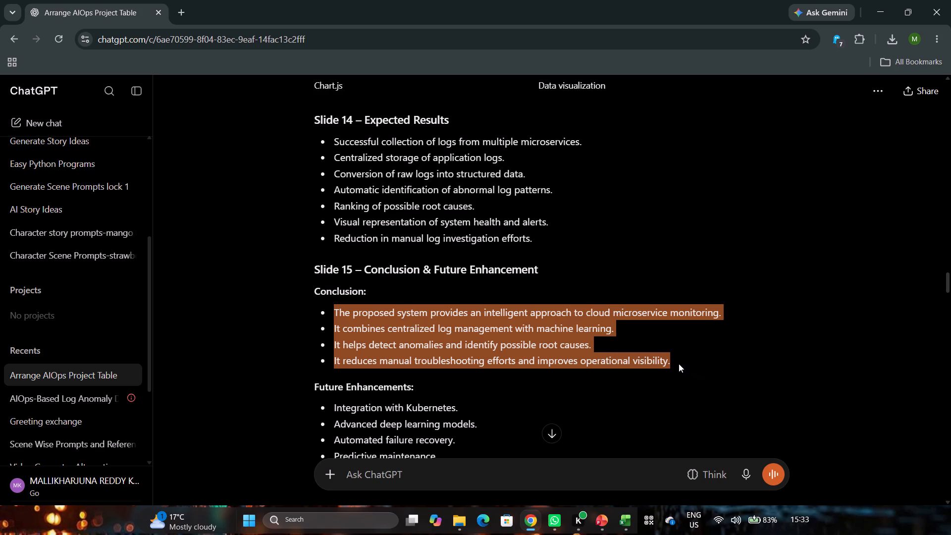
{"action": "key", "text": "ctrl+c"}
In PowerPoint, replace all the bullets on the Conclusion slide with the copied ChatGPT points, keeping text only.
{"action": "key", "text": "alt+Tab"}
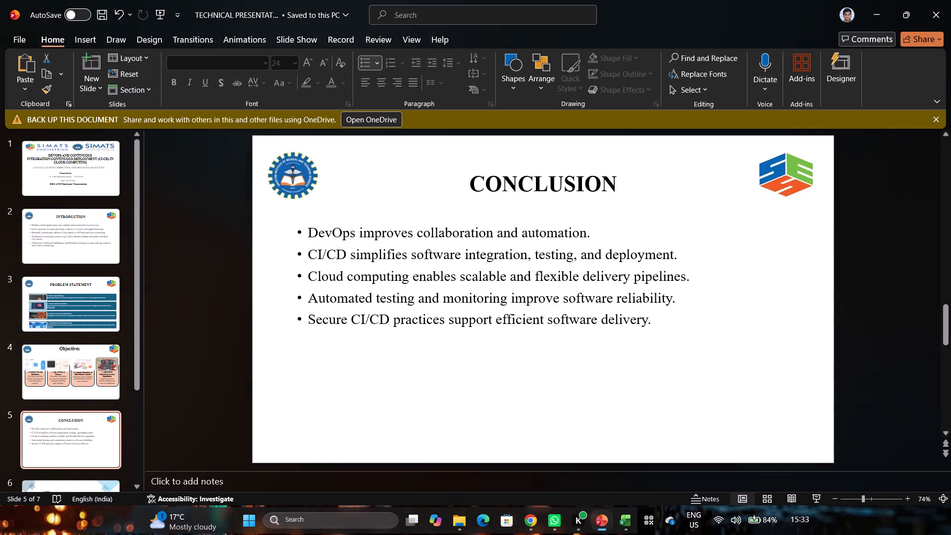
{"action": "left_click", "coordinate": [454, 279]}
{"action": "key", "text": "ctrl+a"}
{"action": "right_click", "coordinate": [454, 279]}
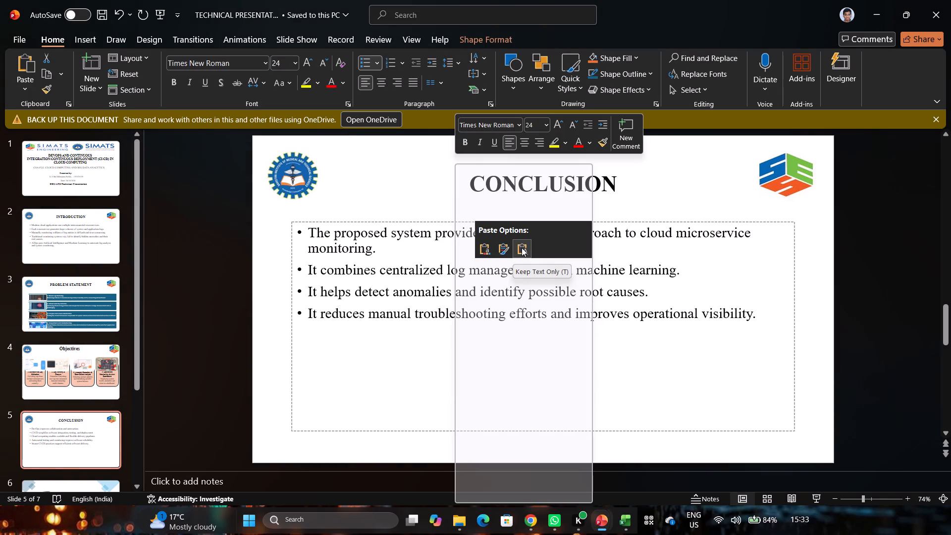
{"action": "left_click", "coordinate": [522, 248]}
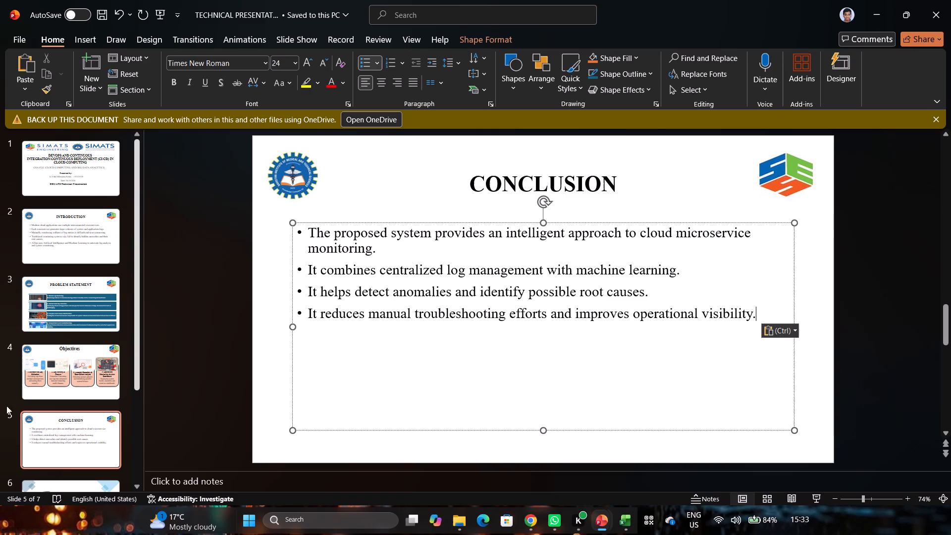
{"action": "left_click", "coordinate": [196, 365]}
In the ChatGPT conversation in Chrome, copy the heading text Technologies Used from Slide 13.
{"action": "key", "text": "alt+Tab"}
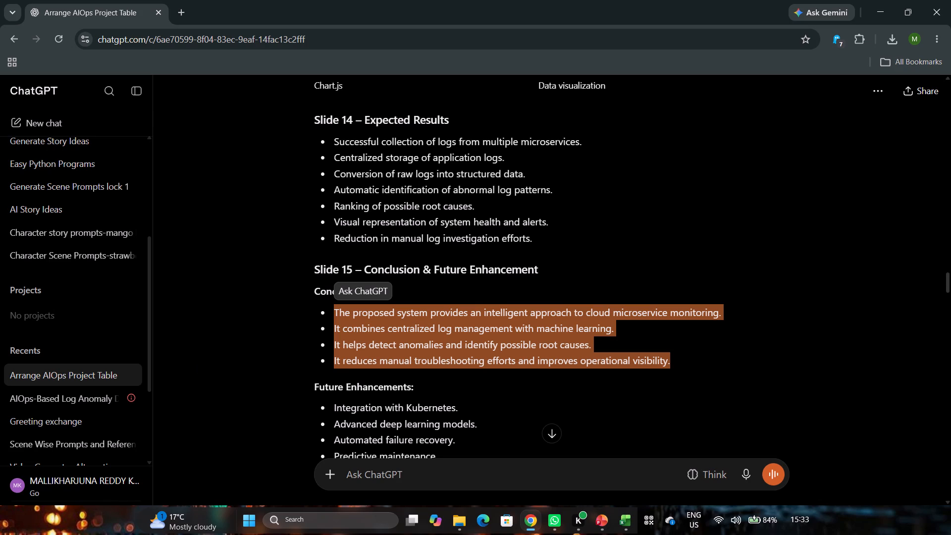
{"action": "left_click", "coordinate": [424, 337]}
{"action": "scroll", "coordinate": [424, 337], "scroll_direction": "up", "scroll_amount": 4}
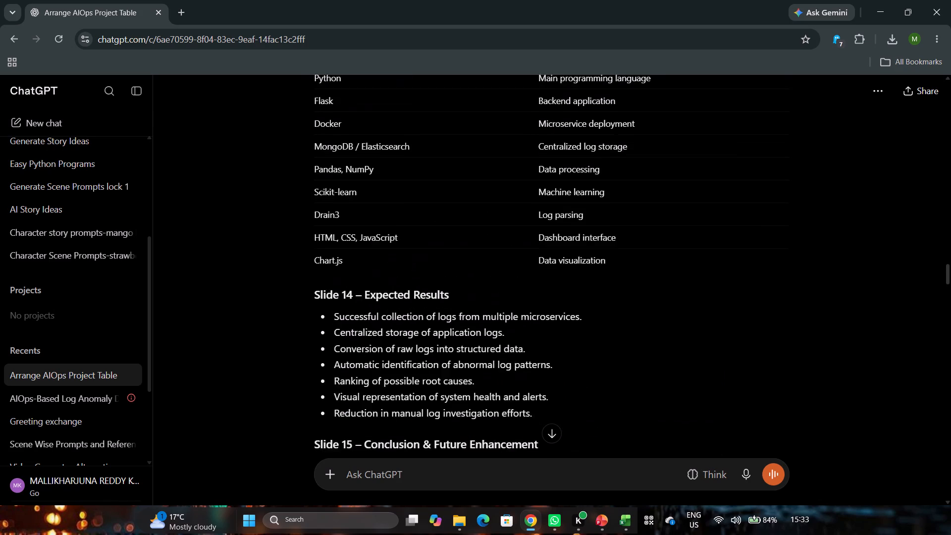
{"action": "scroll", "coordinate": [424, 337], "scroll_direction": "up", "scroll_amount": 3}
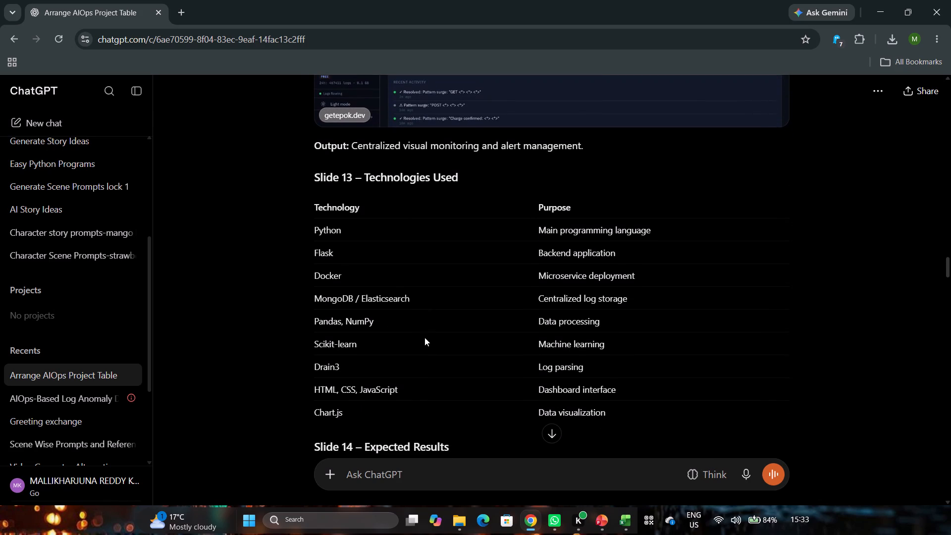
{"action": "left_click_drag", "start_coordinate": [365, 175], "coordinate": [483, 194]}
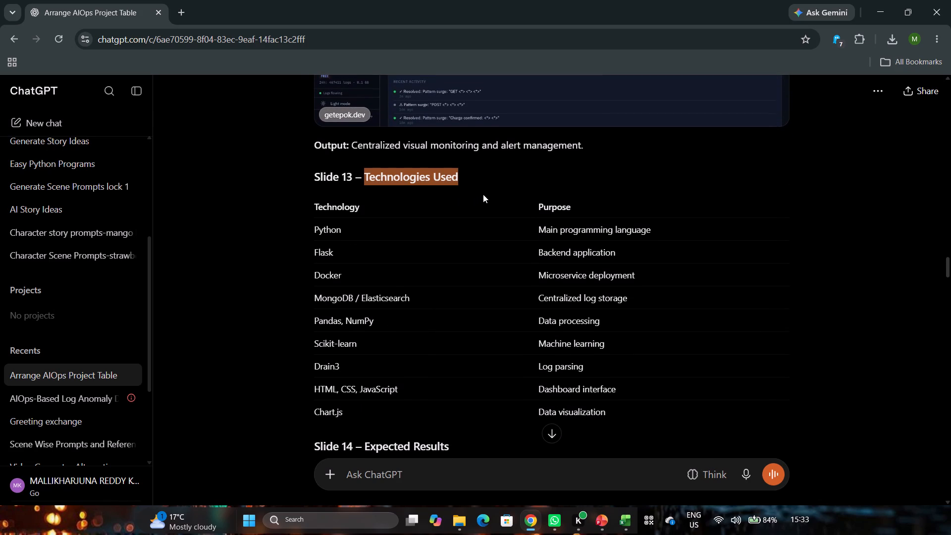
{"action": "left_click_drag", "start_coordinate": [483, 194], "coordinate": [475, 186]}
{"action": "key", "text": "ctrl+c"}
In PowerPoint, add a new slide after the Conclusion slide and paste Technologies Used as its title.
{"action": "key", "text": "alt+Tab"}
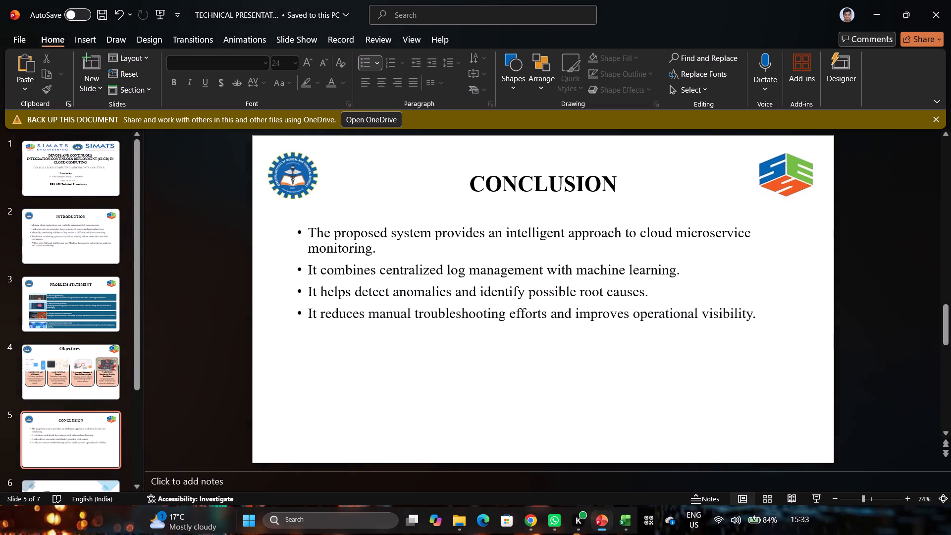
{"action": "key", "text": "ctrl+m"}
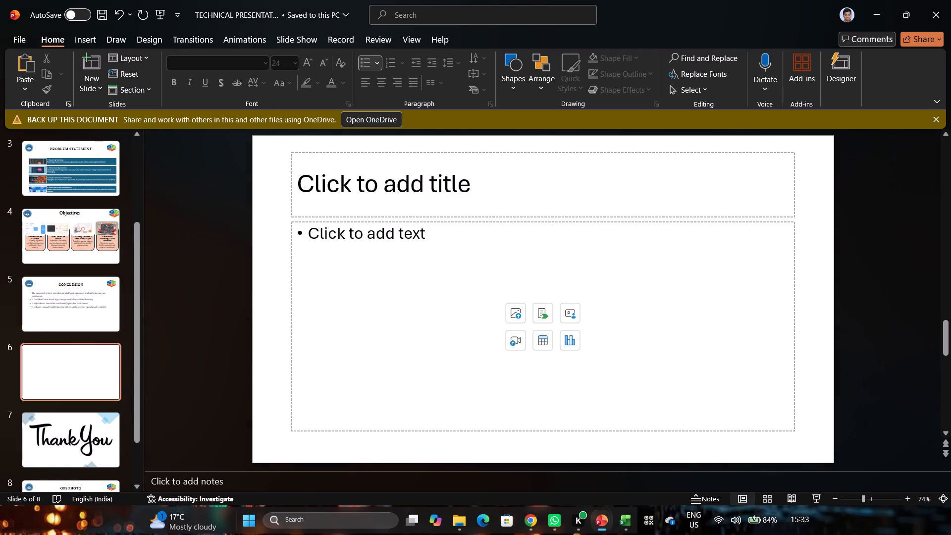
{"action": "left_click", "coordinate": [487, 176]}
{"action": "key", "text": "ctrl+v"}
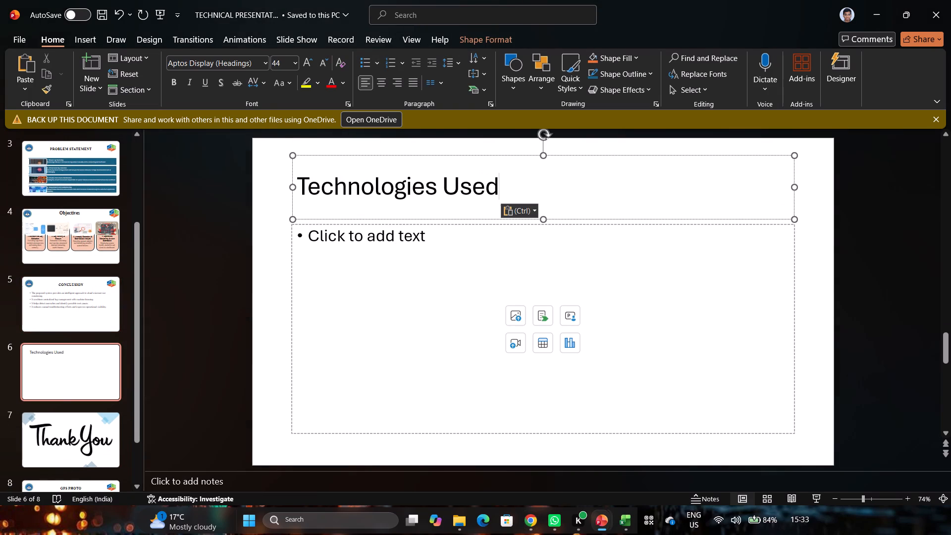
{"action": "key", "text": "ctrl+z"}
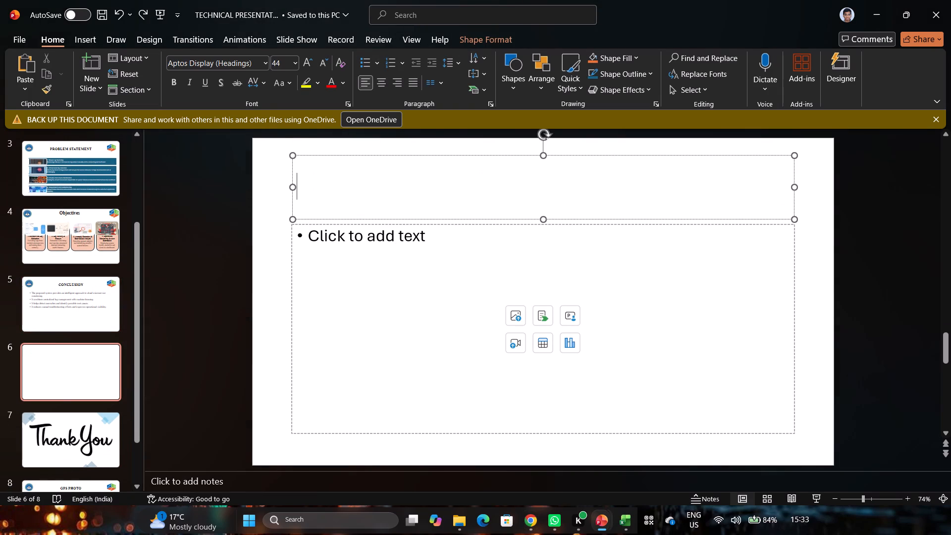
{"action": "key", "text": "ctrl+v"}
Format the Technologies Used title as Times New Roman, size 36, centred, bold and uppercase.
{"action": "key", "text": "ctrl+a"}
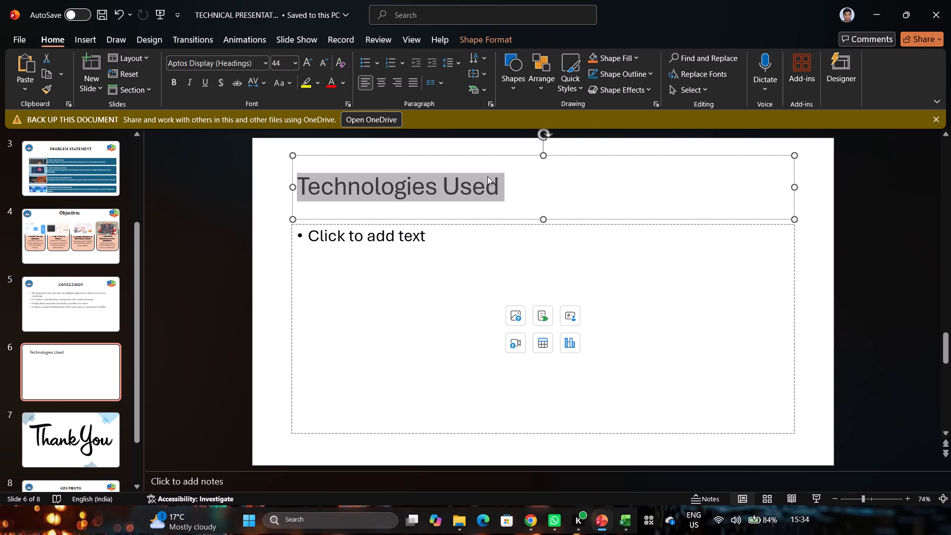
{"action": "left_click", "coordinate": [249, 66]}
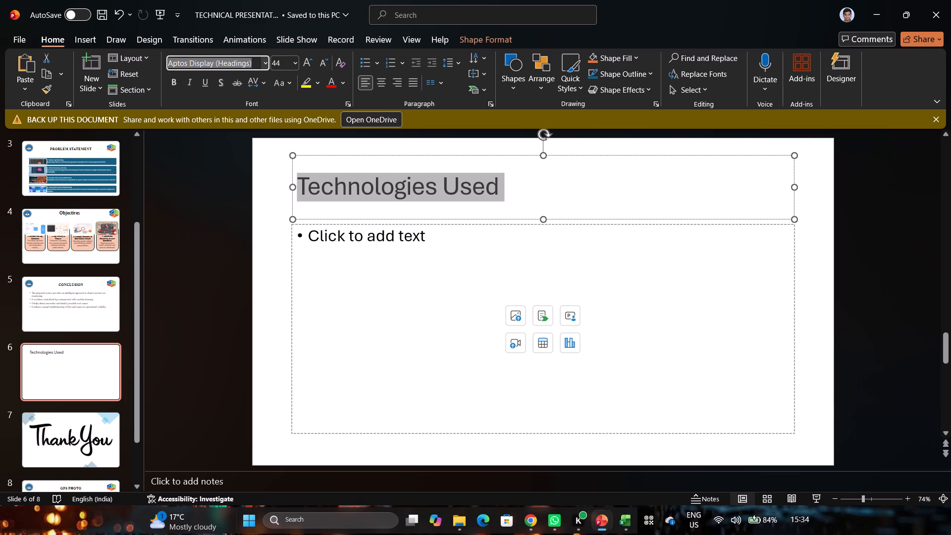
{"action": "type", "text": "tim"}
{"action": "left_click", "coordinate": [282, 63]}
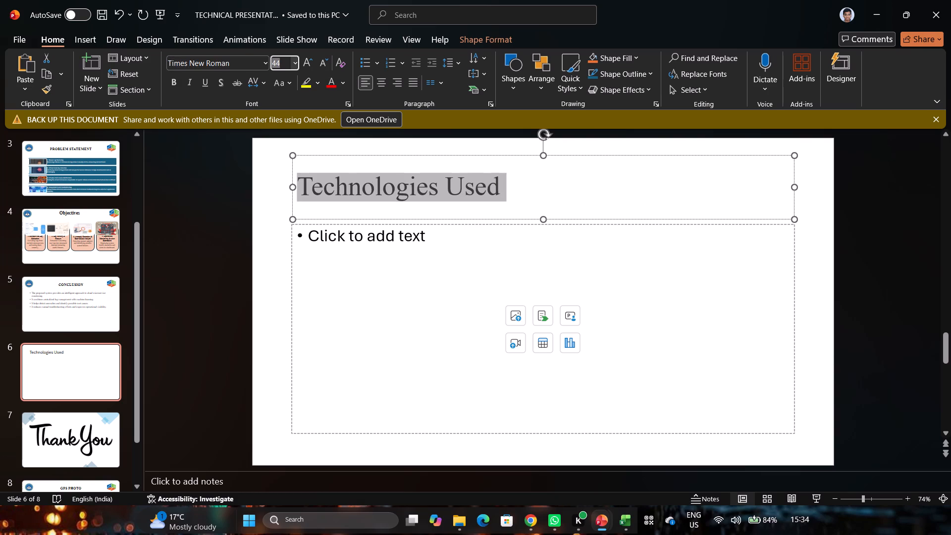
{"action": "type", "text": "36"}
{"action": "key", "text": "Return"}
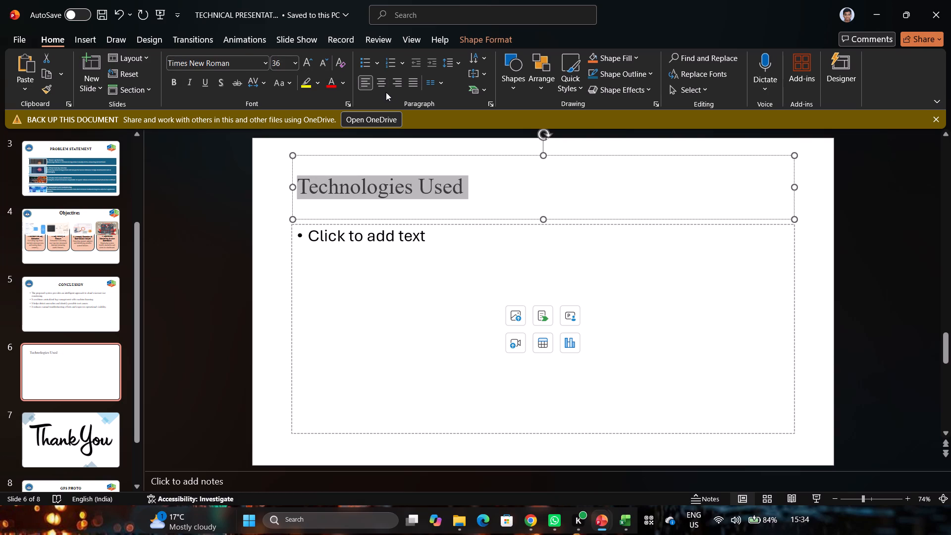
{"action": "left_click", "coordinate": [382, 85]}
{"action": "key", "text": "ctrl+b"}
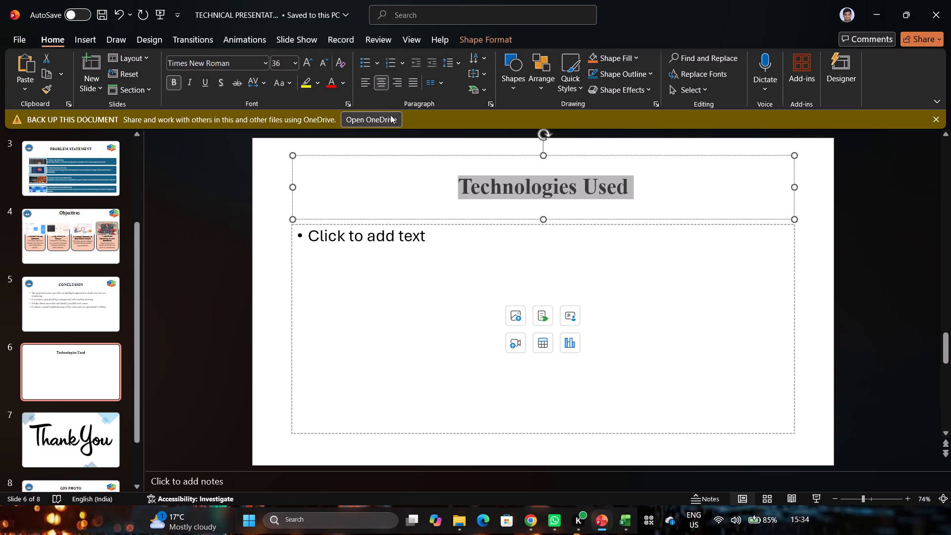
{"action": "left_click", "coordinate": [291, 81]}
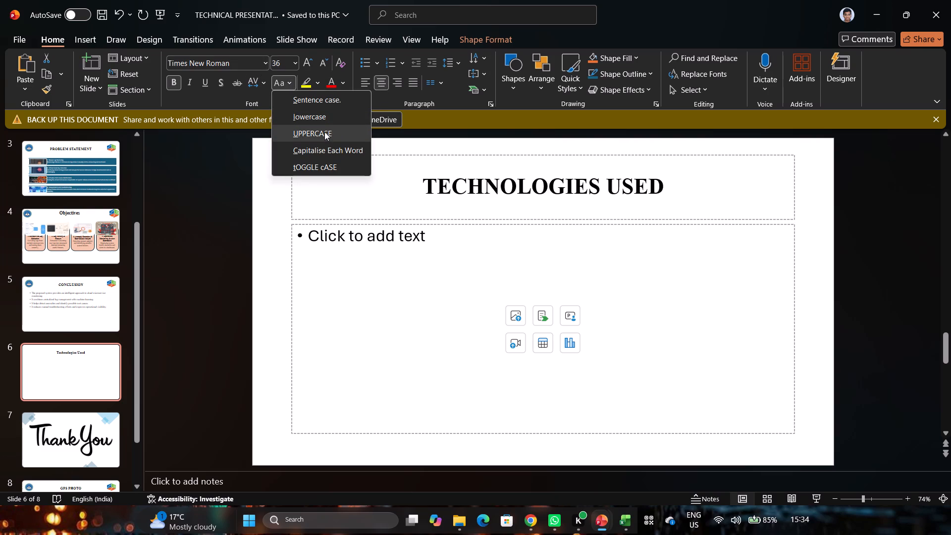
{"action": "left_click", "coordinate": [324, 132]}
{"action": "left_click", "coordinate": [385, 249]}
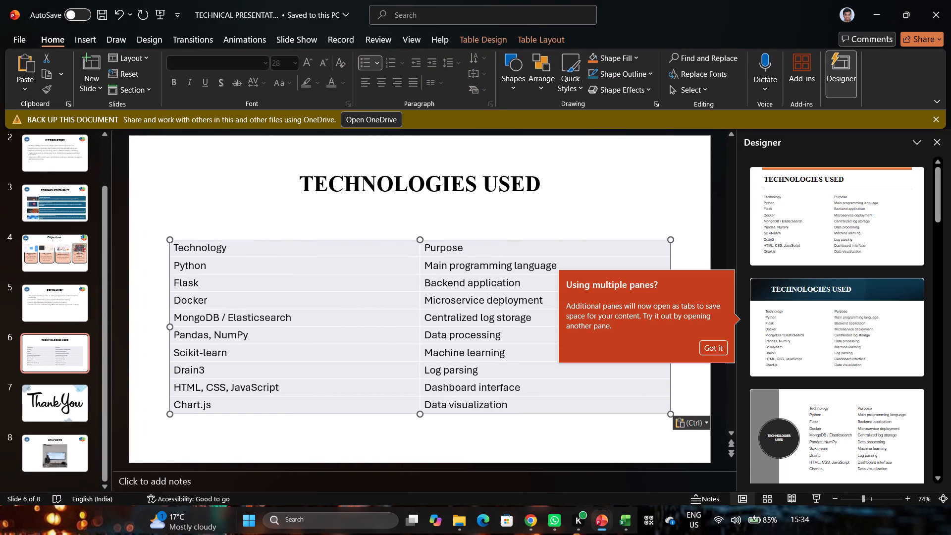
Make the table's header row, Technology and Purpose, bold.
{"action": "left_click", "coordinate": [534, 246]}
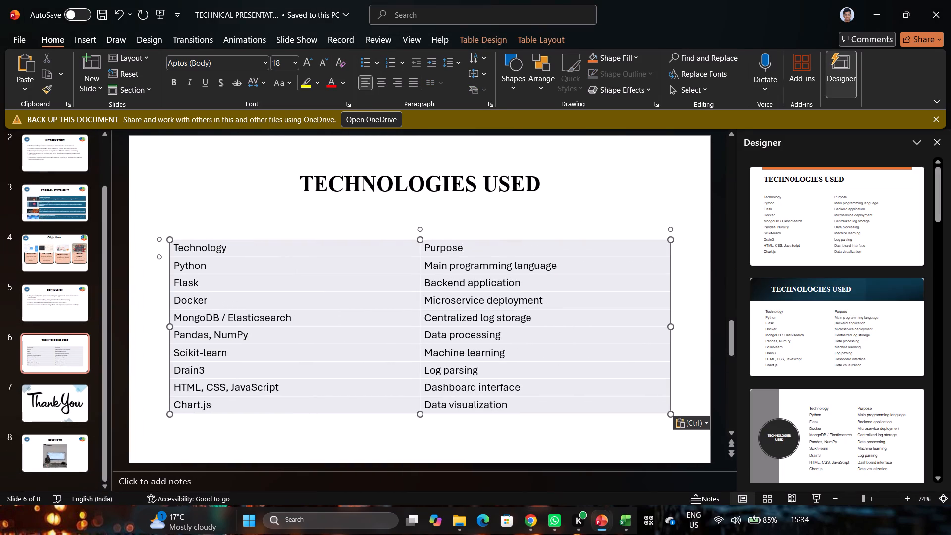
{"action": "key", "text": "shift+Left"}
{"action": "key", "text": "shift+Left"}
{"action": "key", "text": "shift+Left"}
{"action": "key", "text": "shift+Left"}
{"action": "key", "text": "shift+Left"}
{"action": "key", "text": "shift+Left"}
{"action": "key", "text": "shift+Left"}
{"action": "key", "text": "shift+Left"}
{"action": "key", "text": "shift+Left"}
{"action": "key", "text": "shift+Left"}
{"action": "key", "text": "shift+Left"}
{"action": "key", "text": "shift+Left"}
{"action": "key", "text": "shift+Left"}
{"action": "key", "text": "shift+Left"}
{"action": "key", "text": "shift+Left"}
{"action": "key", "text": "shift+Left"}
{"action": "key", "text": "shift+Left"}
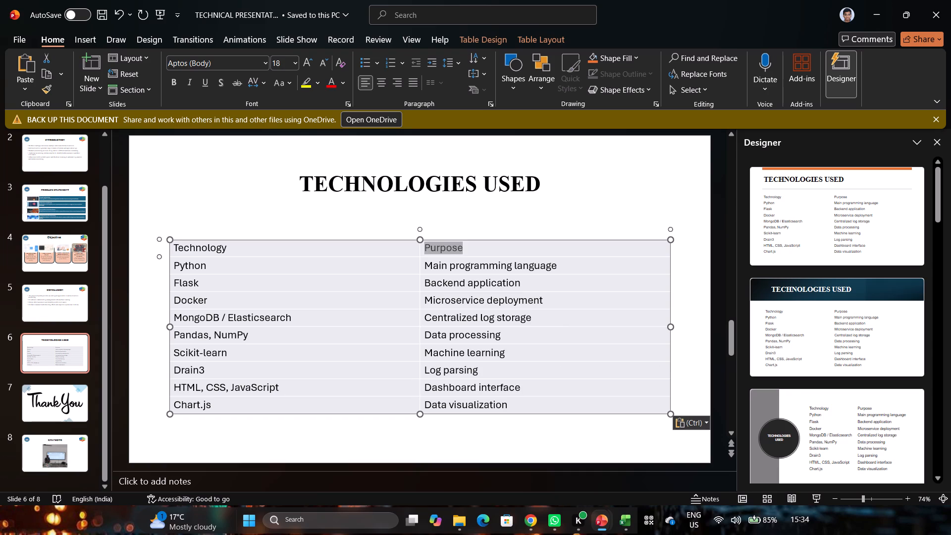
{"action": "left_click", "coordinate": [170, 78]}
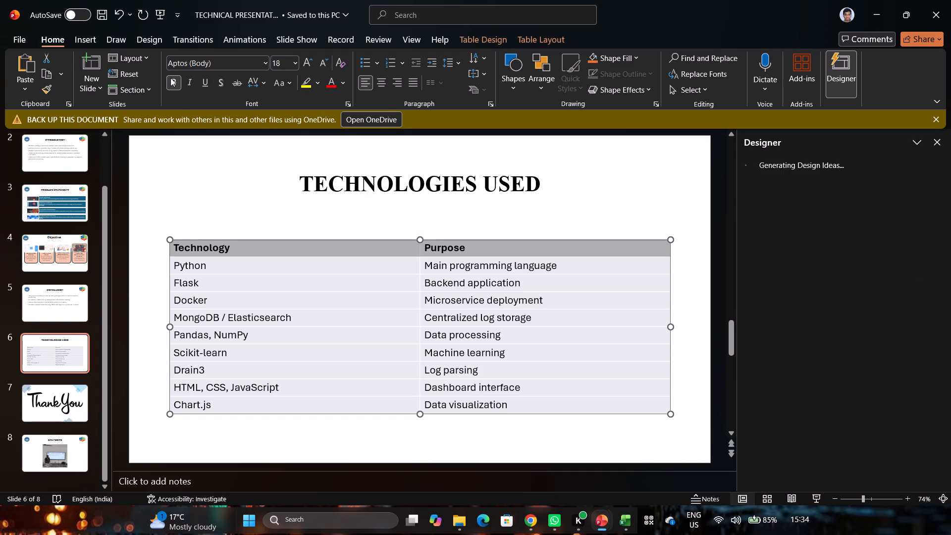
Set the font of the whole technologies table to Times New Roman.
{"action": "left_click", "coordinate": [279, 282]}
{"action": "key", "text": "ctrl+a"}
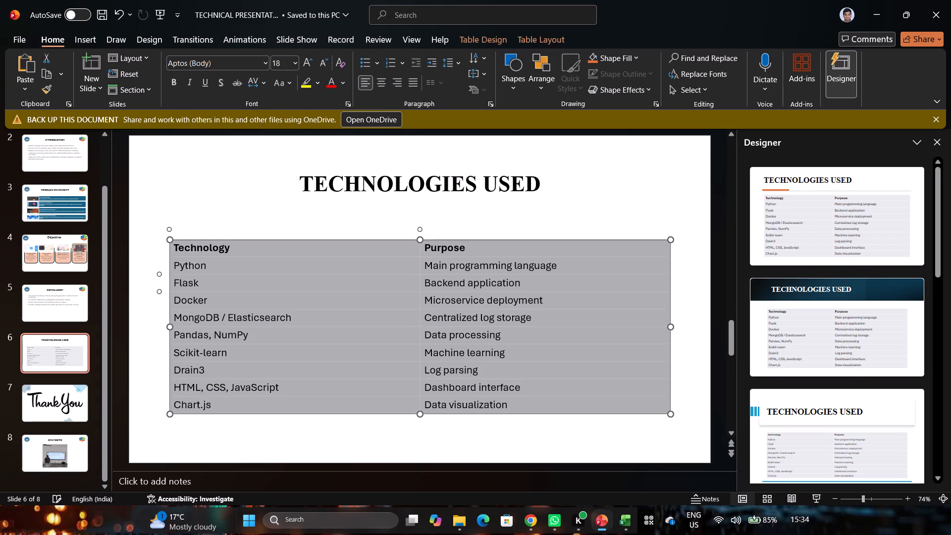
{"action": "left_click", "coordinate": [219, 62]}
{"action": "type", "text": "ti"}
{"action": "key", "text": "Return"}
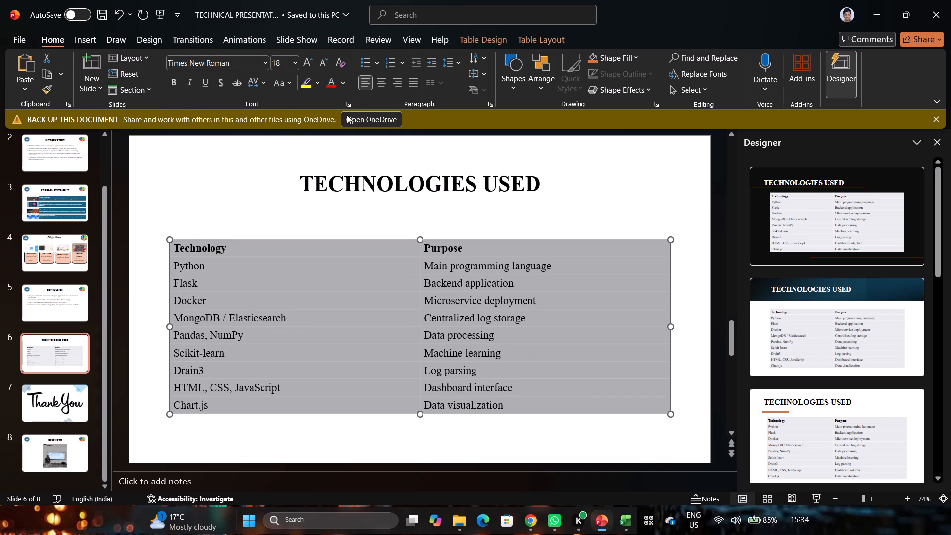
Narrow the Technology column and the overall table, and centre the table just beneath the slide title.
{"action": "left_click", "coordinate": [421, 300]}
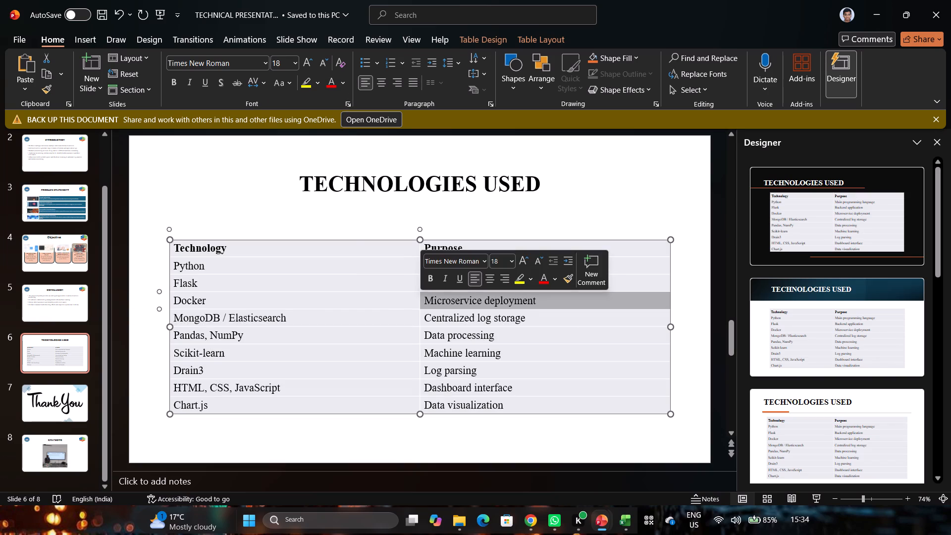
{"action": "left_click_drag", "start_coordinate": [417, 298], "coordinate": [329, 301]}
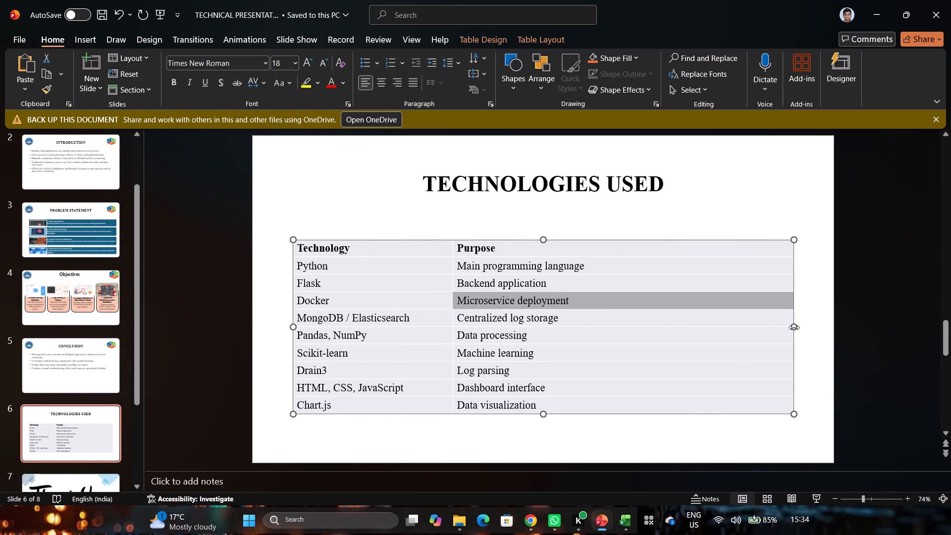
{"action": "left_click_drag", "start_coordinate": [794, 327], "coordinate": [581, 332]}
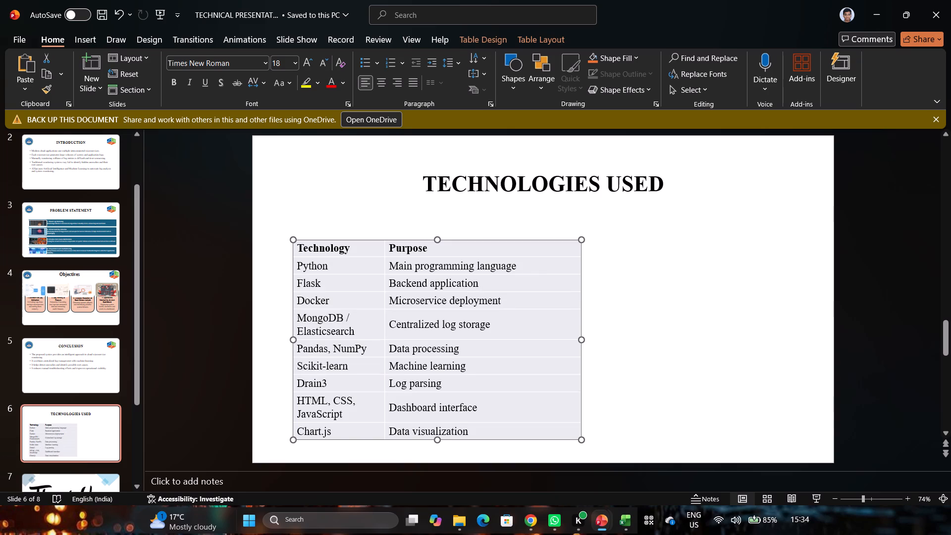
{"action": "left_click_drag", "start_coordinate": [422, 239], "coordinate": [524, 225]}
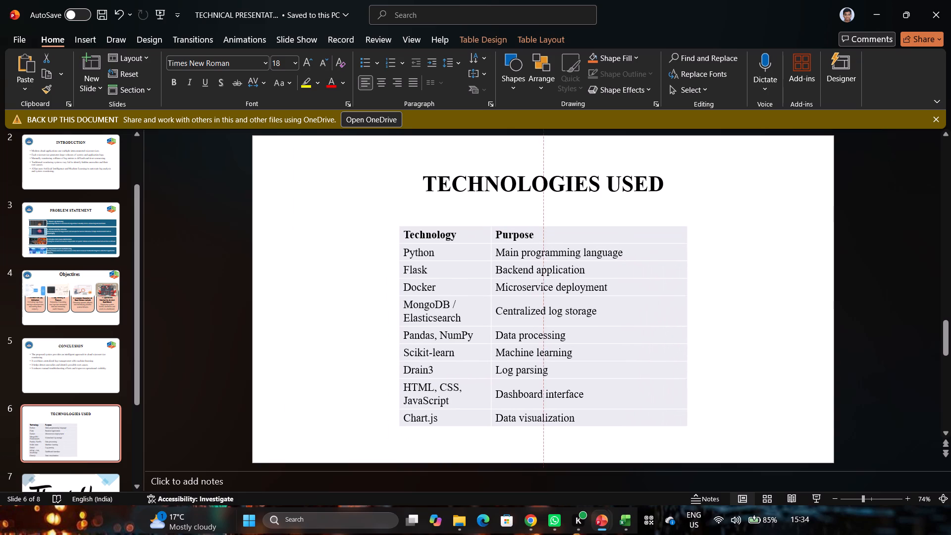
{"action": "left_click", "coordinate": [477, 210]}
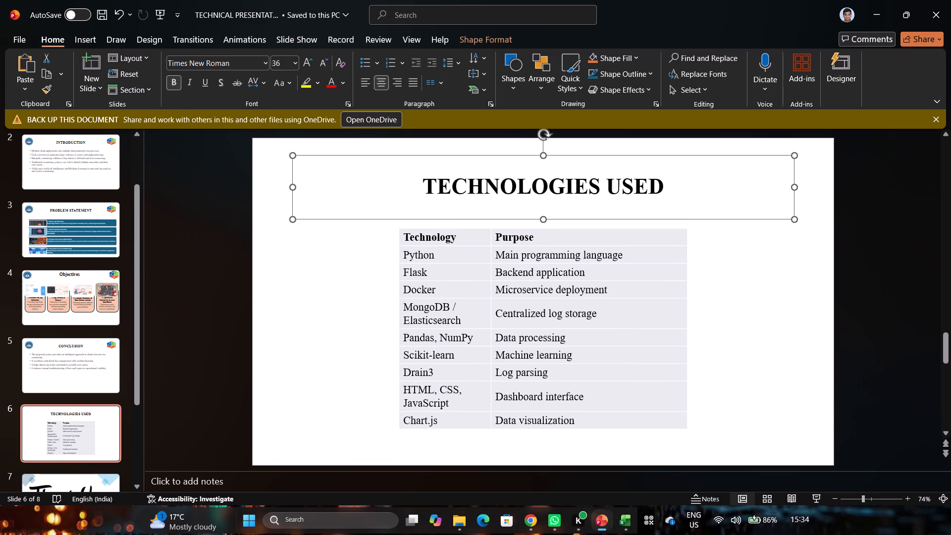
Apply the Designer idea with a grey side band, dark circle title and shaded table to the Technologies Used slide.
{"action": "left_click", "coordinate": [504, 289]}
{"action": "left_click", "coordinate": [833, 73]}
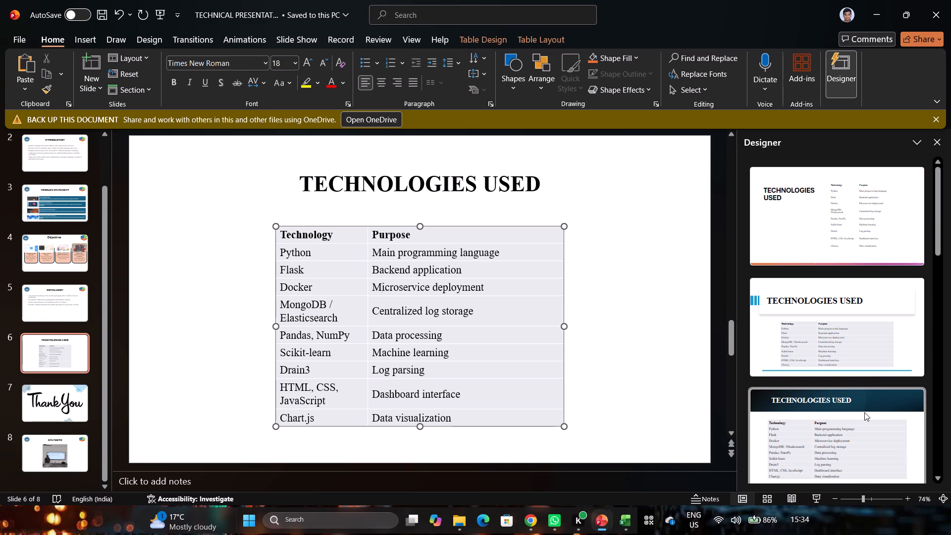
{"action": "scroll", "coordinate": [831, 408], "scroll_direction": "down", "scroll_amount": 1}
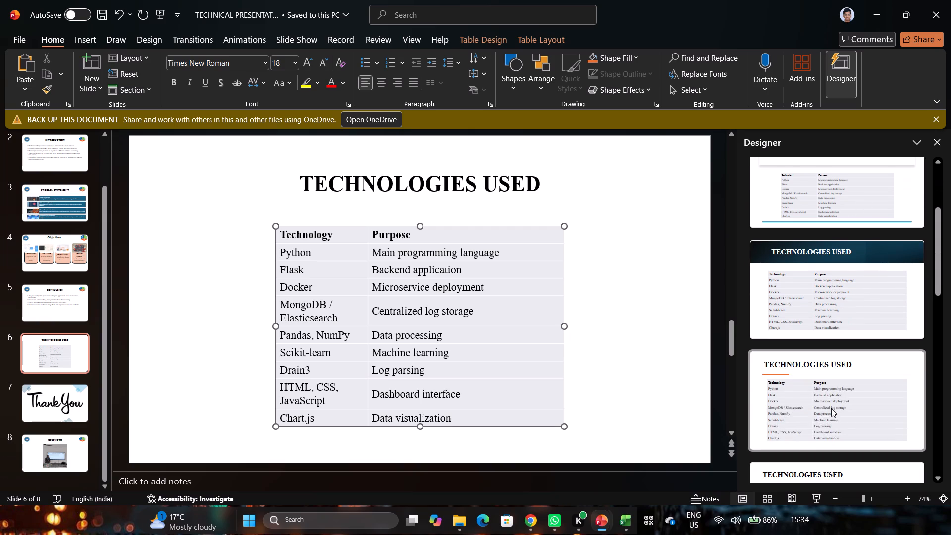
{"action": "scroll", "coordinate": [831, 408], "scroll_direction": "down", "scroll_amount": 3}
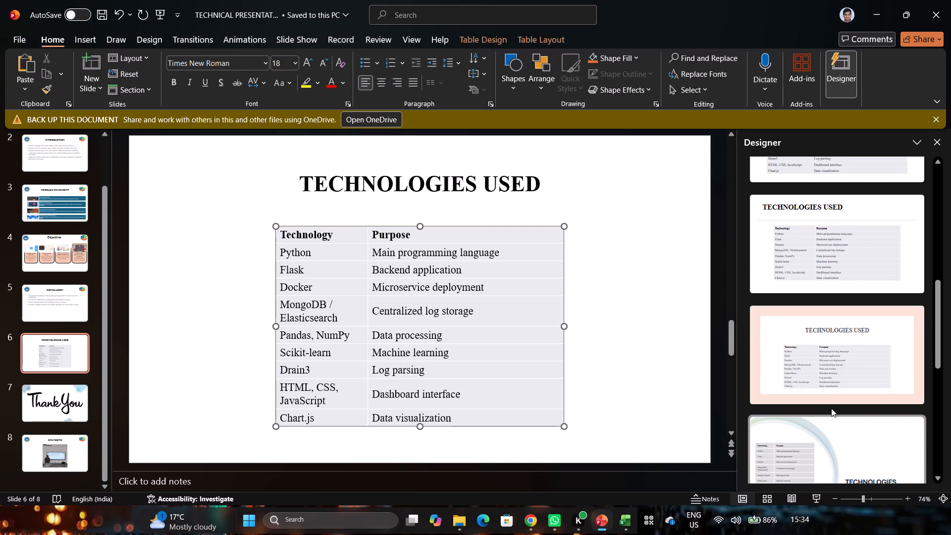
{"action": "scroll", "coordinate": [831, 408], "scroll_direction": "down", "scroll_amount": 2}
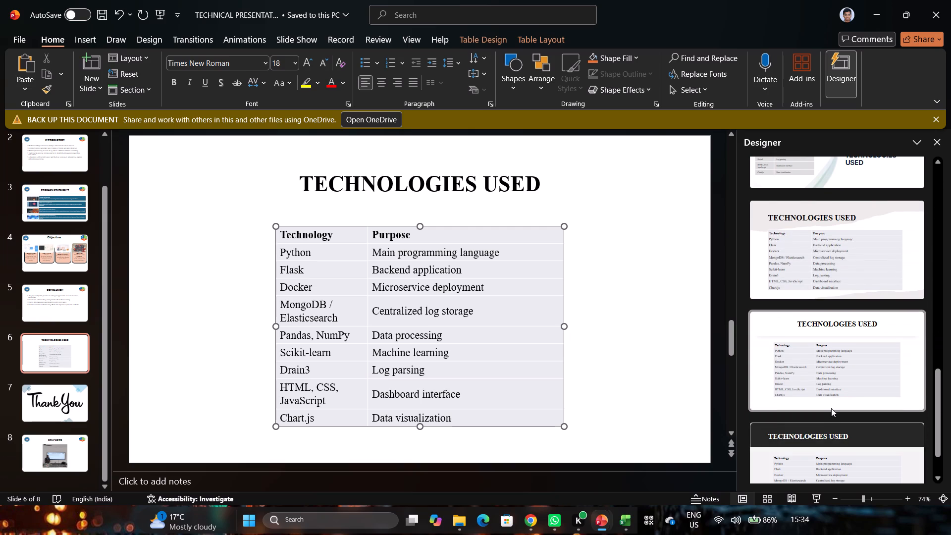
{"action": "scroll", "coordinate": [831, 408], "scroll_direction": "down", "scroll_amount": 3}
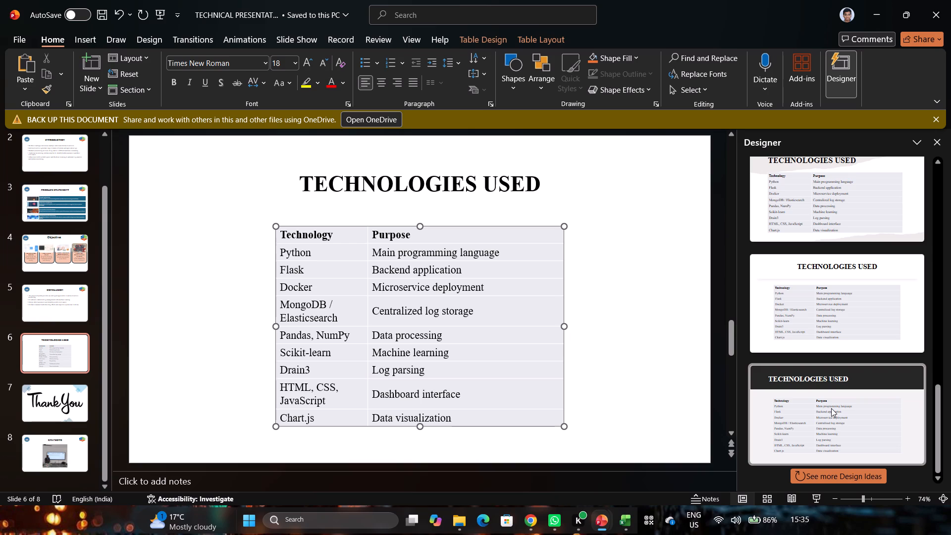
{"action": "scroll", "coordinate": [831, 408], "scroll_direction": "up", "scroll_amount": 1}
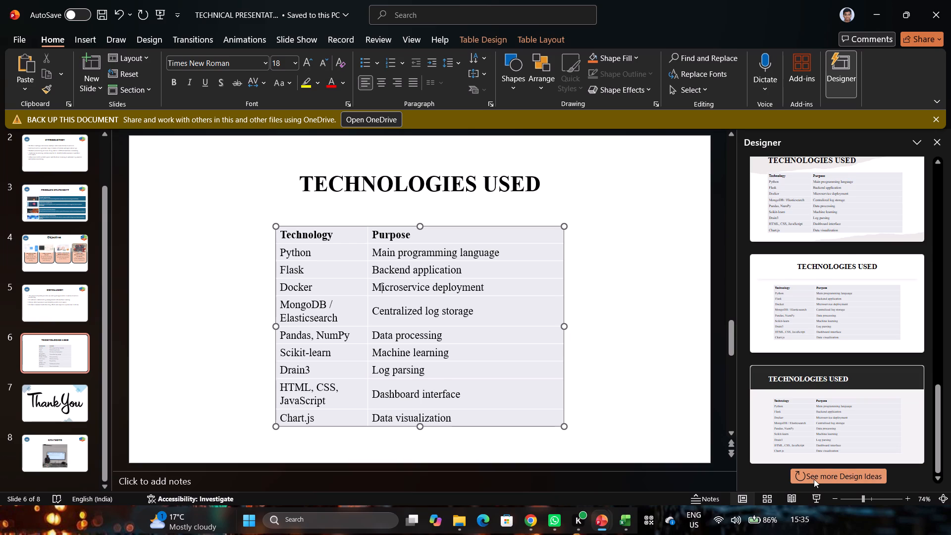
{"action": "left_click", "coordinate": [814, 479]}
{"action": "scroll", "coordinate": [814, 479], "scroll_direction": "down", "scroll_amount": 1}
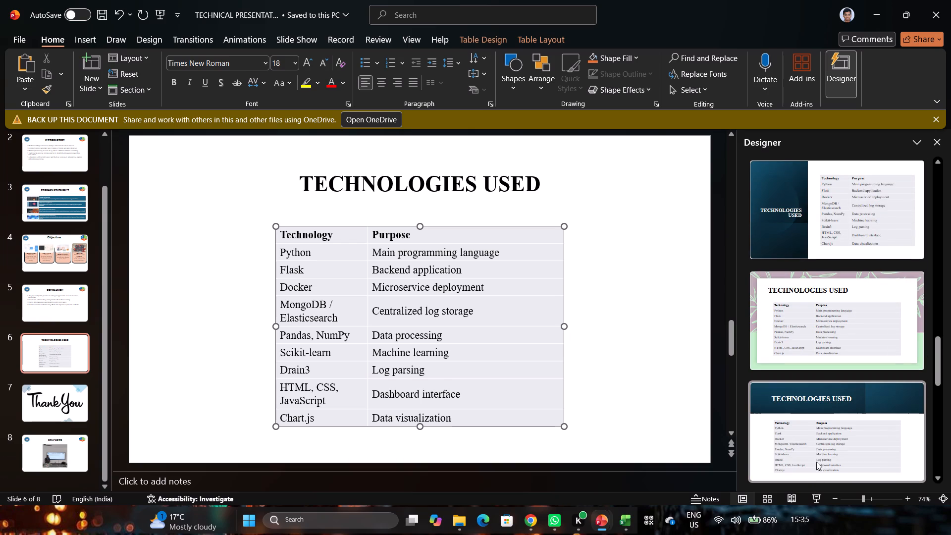
{"action": "scroll", "coordinate": [820, 444], "scroll_direction": "down", "scroll_amount": 2}
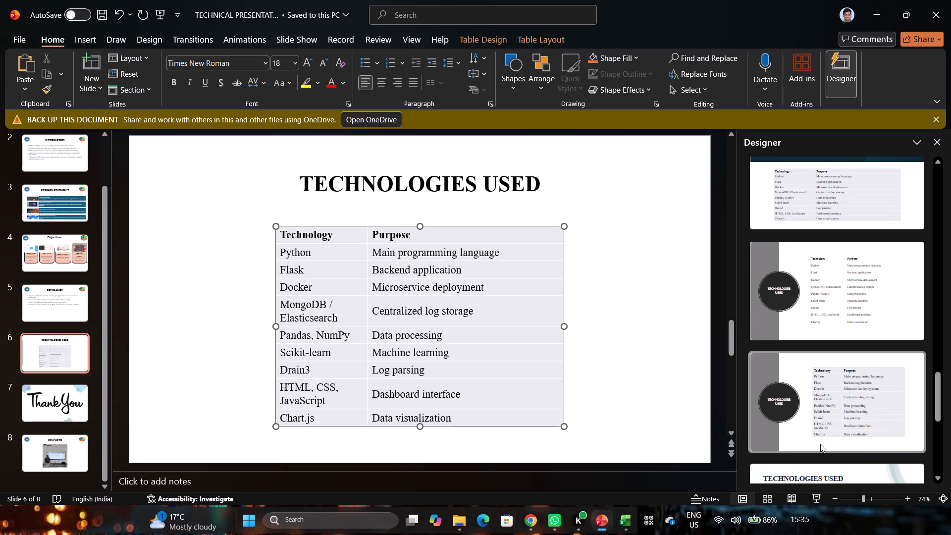
{"action": "scroll", "coordinate": [820, 444], "scroll_direction": "down", "scroll_amount": 2}
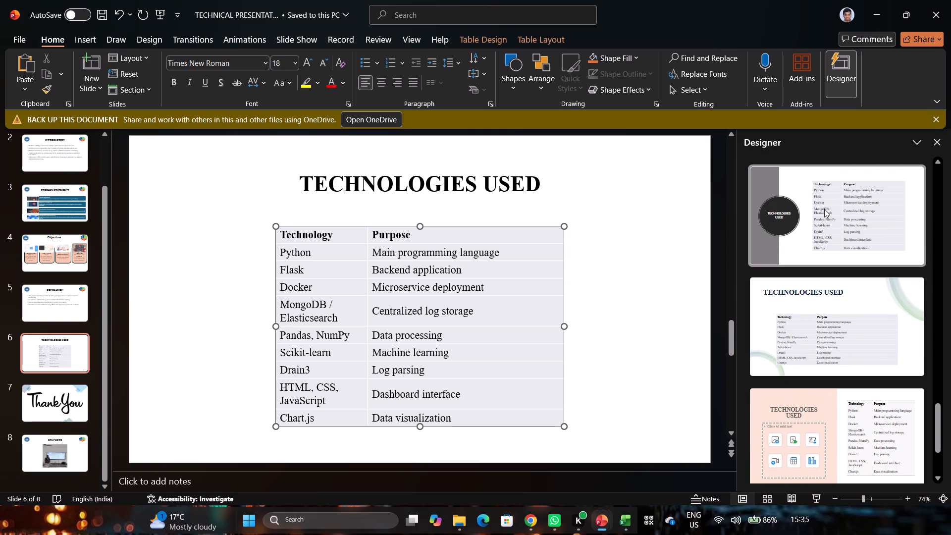
{"action": "scroll", "coordinate": [824, 209], "scroll_direction": "up", "scroll_amount": 1}
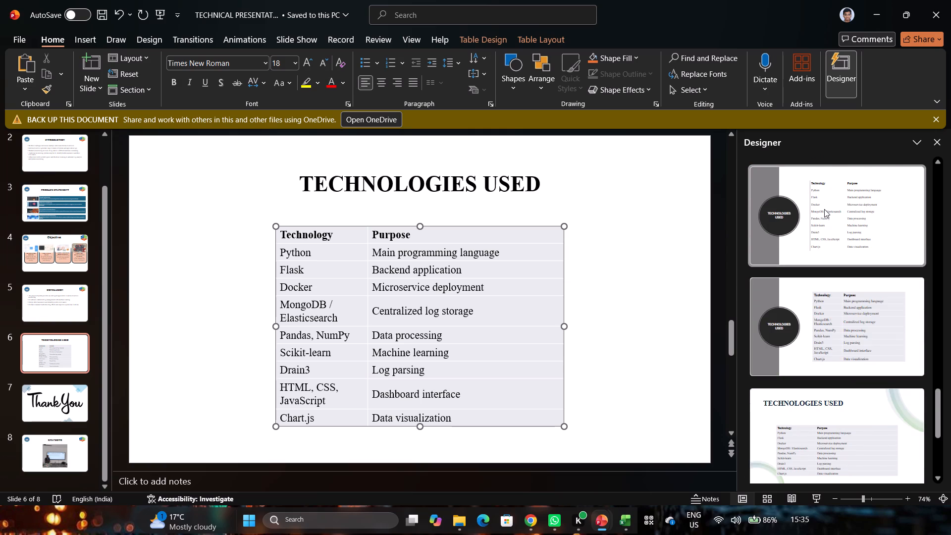
{"action": "scroll", "coordinate": [824, 209], "scroll_direction": "up", "scroll_amount": 1}
{"action": "left_click", "coordinate": [831, 318]}
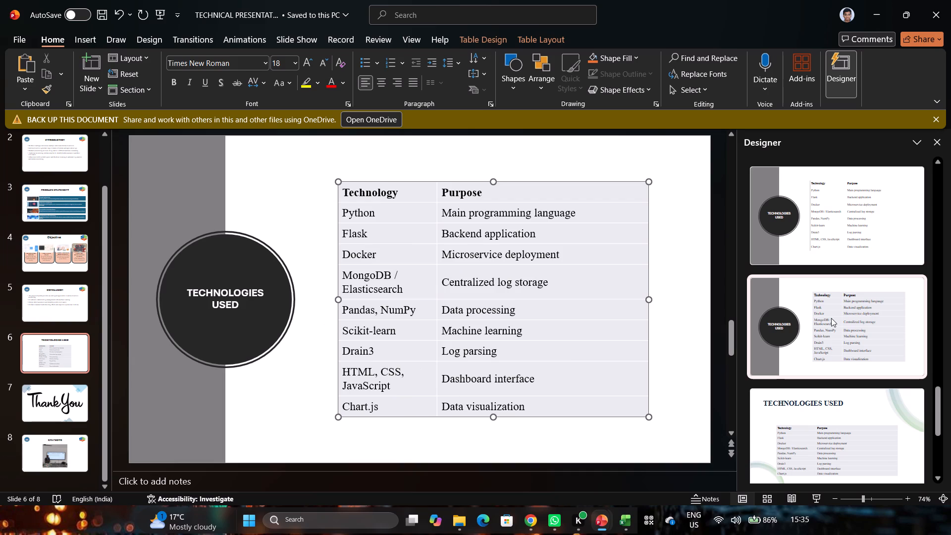
{"action": "left_click", "coordinate": [233, 323]}
{"action": "left_click", "coordinate": [269, 385]}
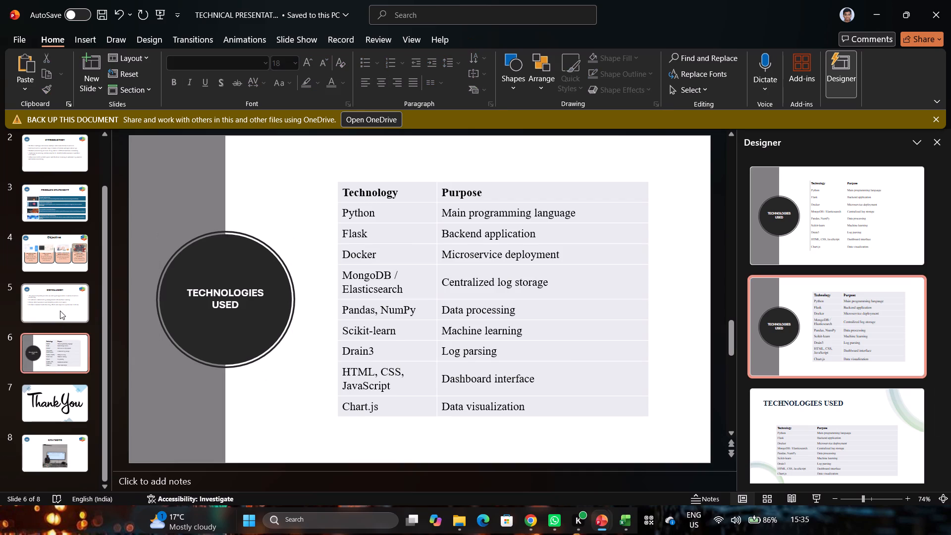
Move the Technologies Used slide ahead of the Conclusion slide.
{"action": "left_click", "coordinate": [60, 311]}
{"action": "left_click_drag", "start_coordinate": [60, 311], "coordinate": [62, 351]}
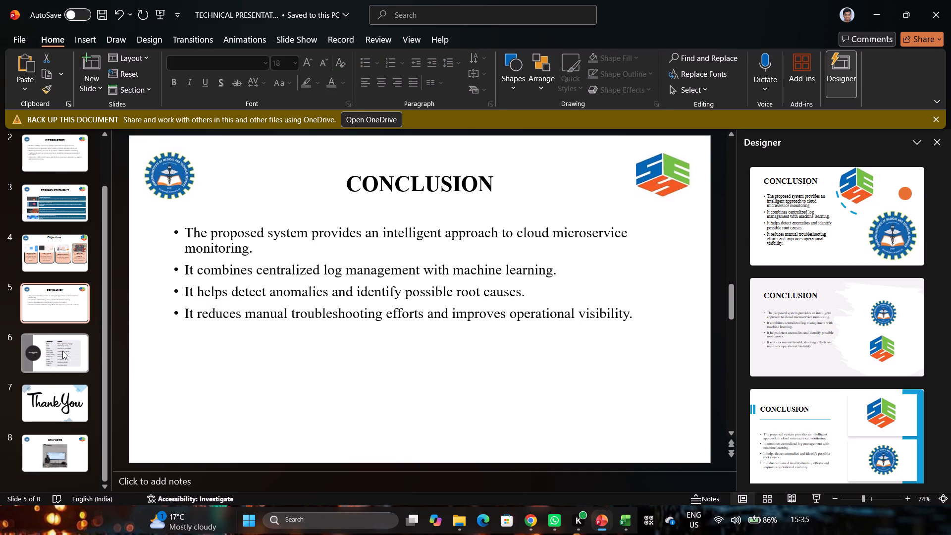
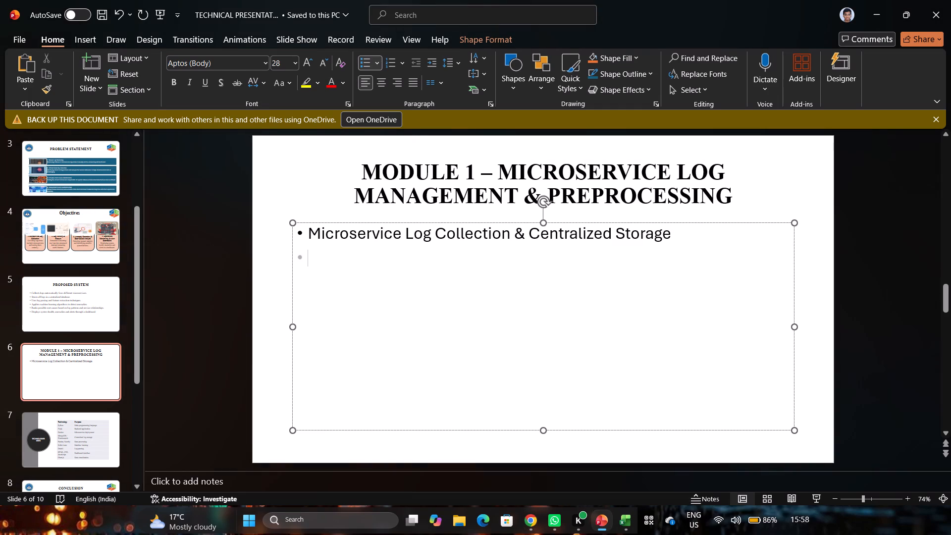
{"action": "key", "text": "space"}
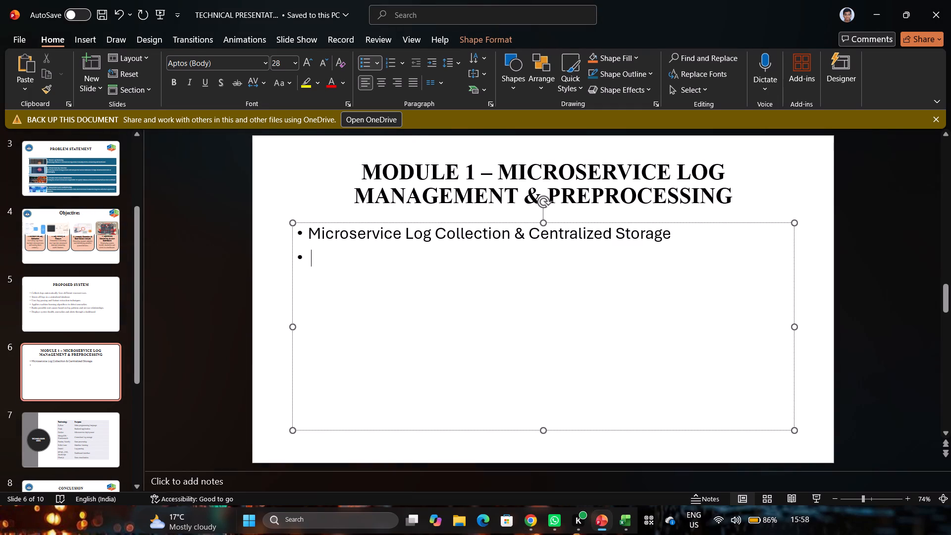
{"action": "key", "text": "BackSpace"}
{"action": "key", "text": "BackSpace"}
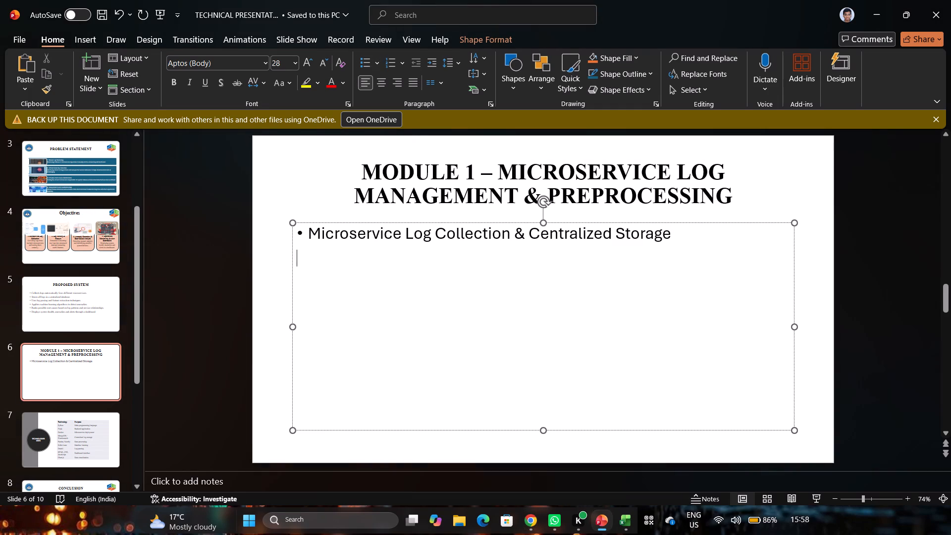
{"action": "key", "text": "ctrl+v"}
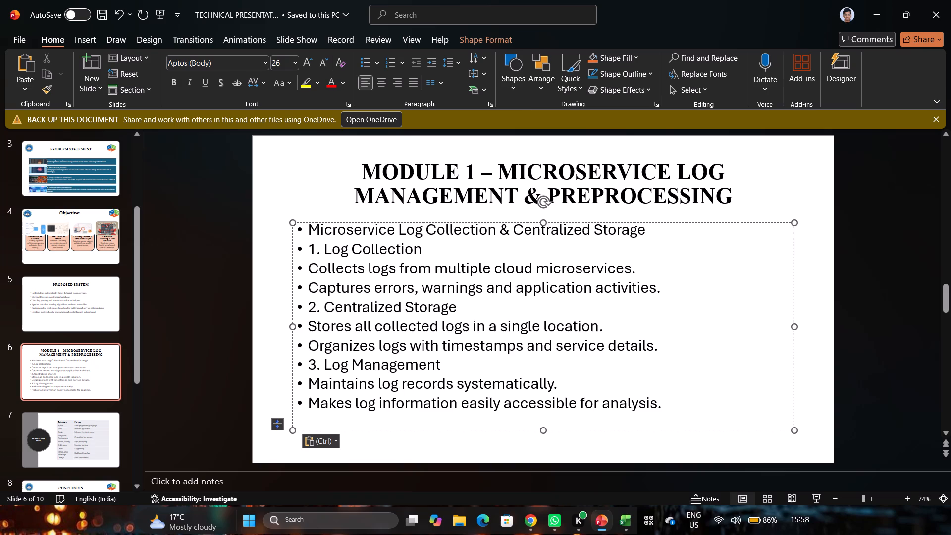
Bold the subheadings "1. Log Collection", "2. Centralized Storage" and "3. Log Management" in the slide body.
{"action": "left_click_drag", "start_coordinate": [488, 249], "coordinate": [306, 245]}
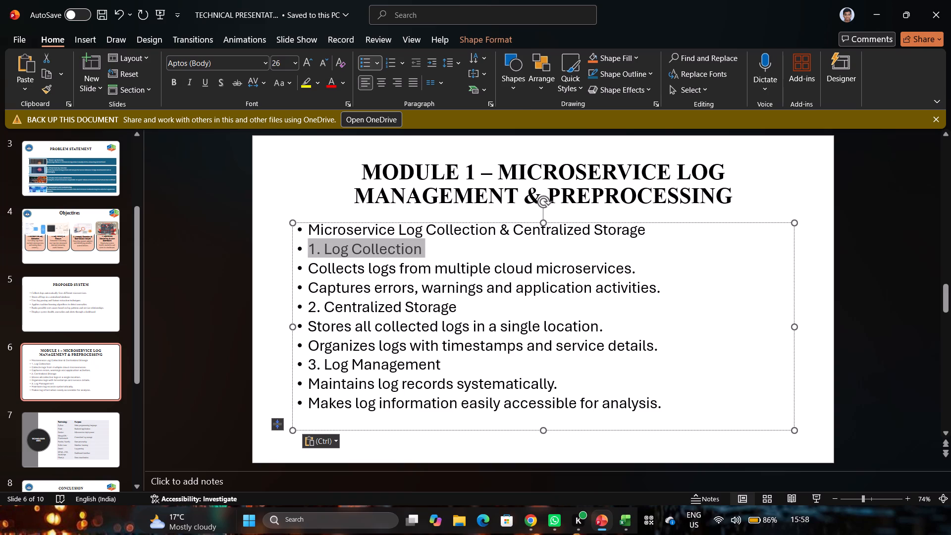
{"action": "left_click", "coordinate": [317, 221]}
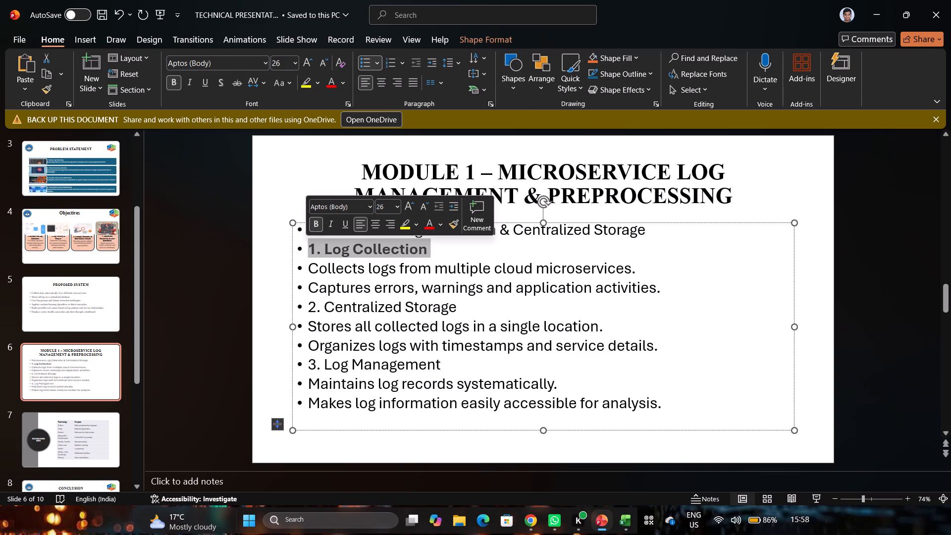
{"action": "left_click_drag", "start_coordinate": [459, 305], "coordinate": [298, 310]}
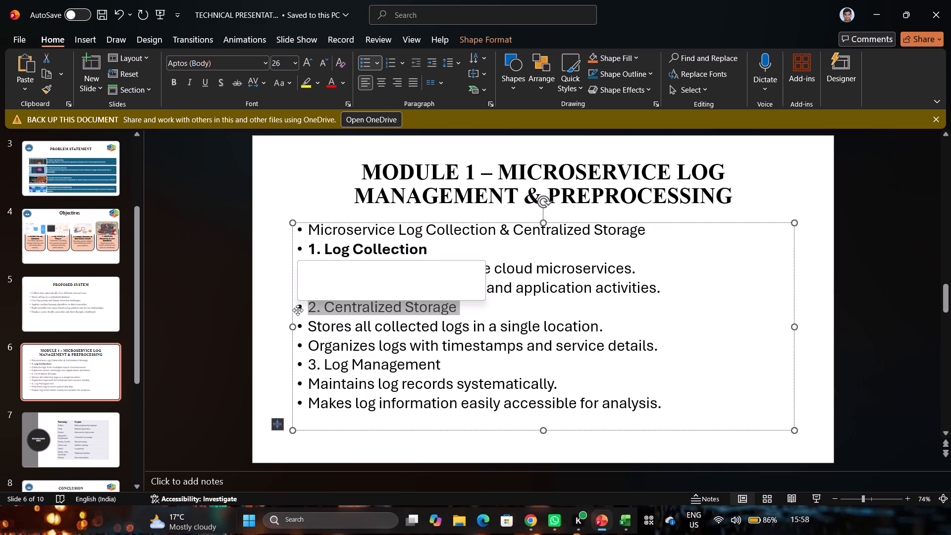
{"action": "left_click", "coordinate": [305, 286]}
{"action": "left_click_drag", "start_coordinate": [464, 366], "coordinate": [302, 366]}
{"action": "left_click", "coordinate": [314, 341]}
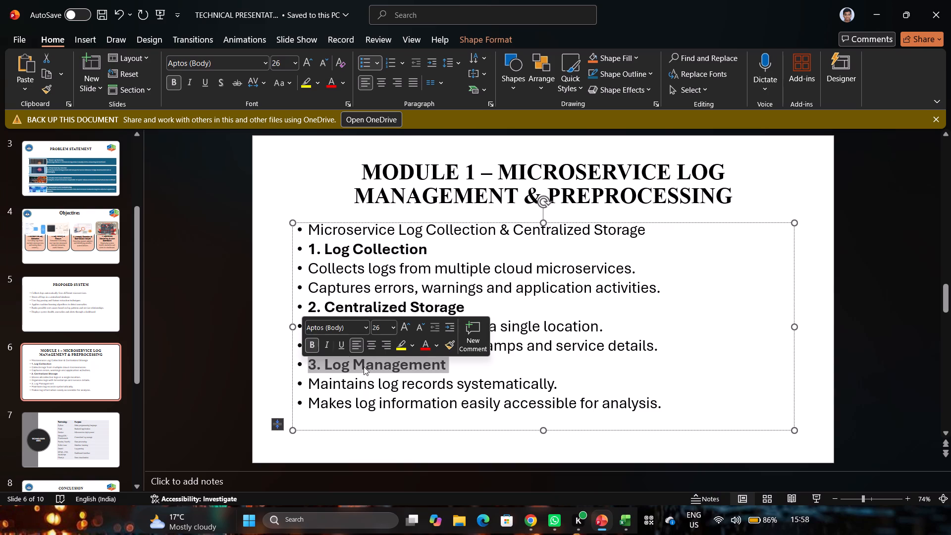
Set all of the slide's body text to Times New Roman, size 24.
{"action": "left_click", "coordinate": [375, 376]}
{"action": "key", "text": "ctrl+a"}
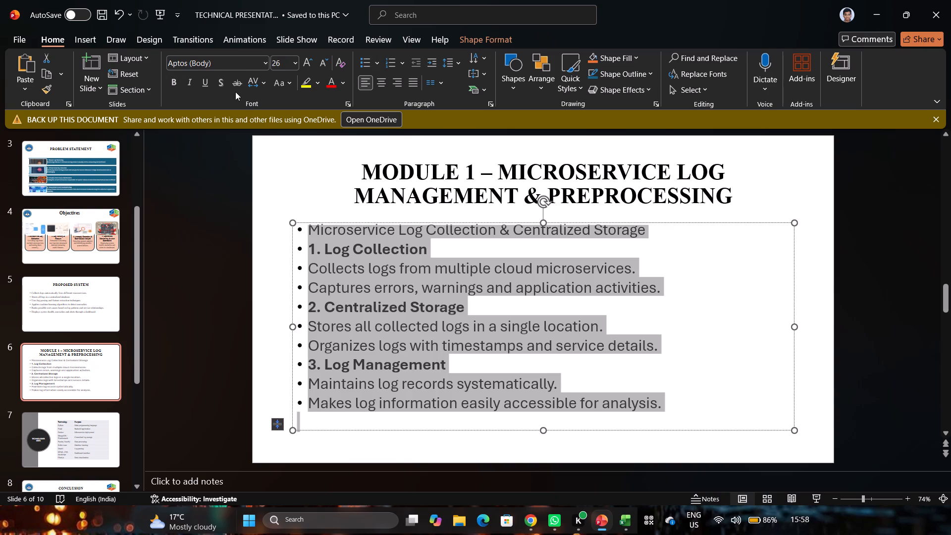
{"action": "left_click", "coordinate": [228, 63]}
{"action": "type", "text": "ti"}
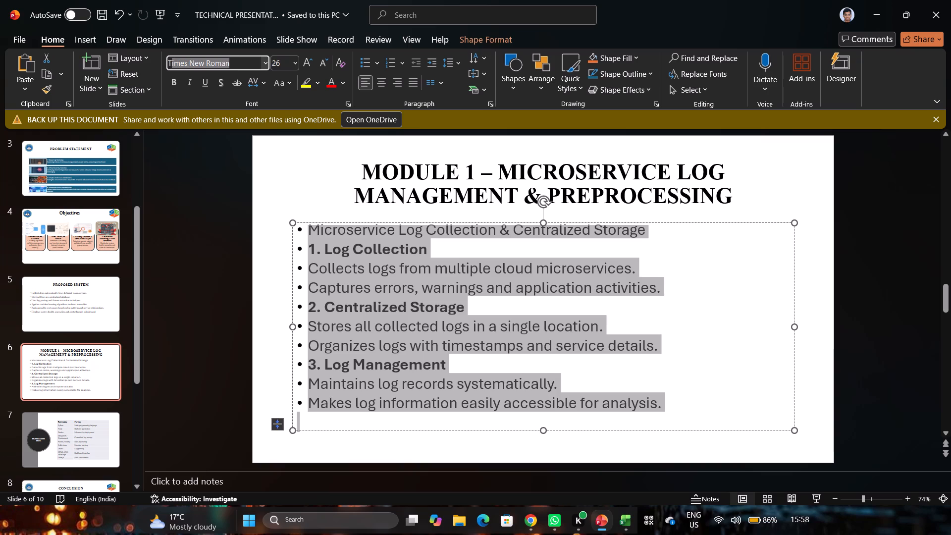
{"action": "key", "text": "Return"}
{"action": "left_click", "coordinate": [282, 61]}
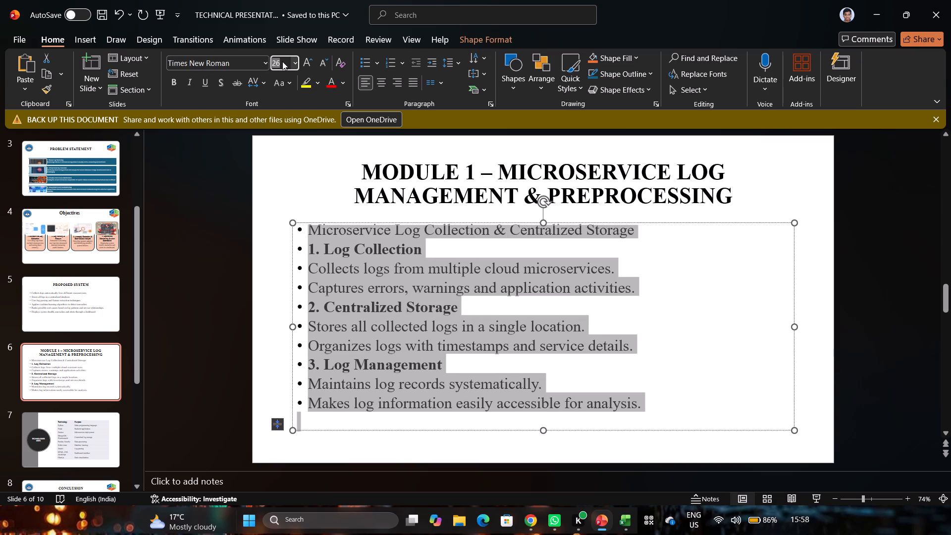
{"action": "type", "text": "243"}
{"action": "key", "text": "BackSpace"}
{"action": "key", "text": "Return"}
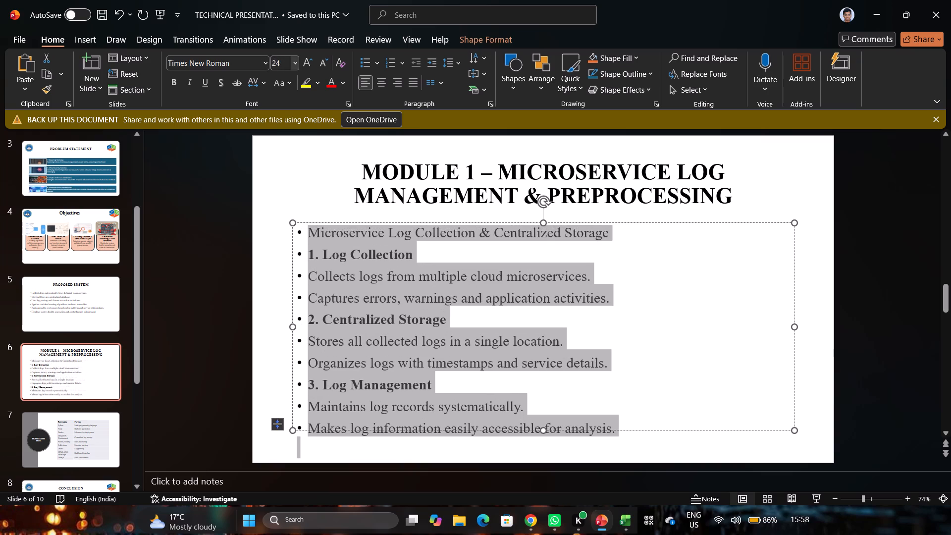
{"action": "left_click", "coordinate": [404, 305]}
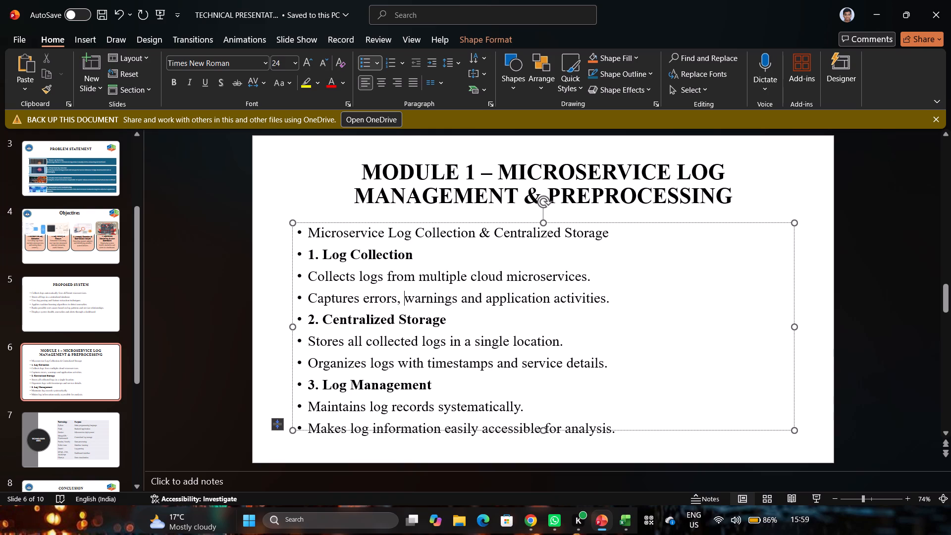
Bold the first body line, "Microservice Log Collection & Centralized Storage", and leave it left-aligned.
{"action": "left_click_drag", "start_coordinate": [625, 231], "coordinate": [304, 235]}
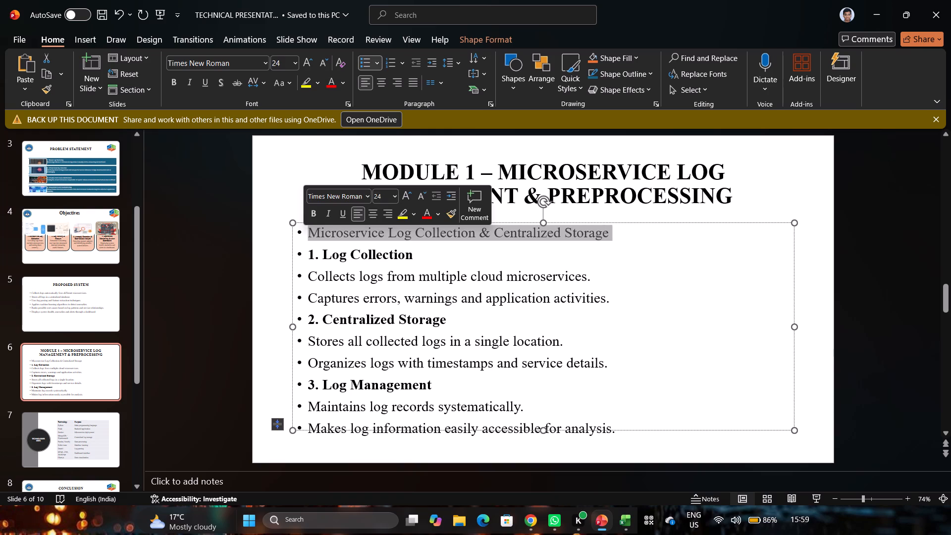
{"action": "left_click", "coordinate": [309, 210]}
{"action": "left_click", "coordinate": [372, 211]}
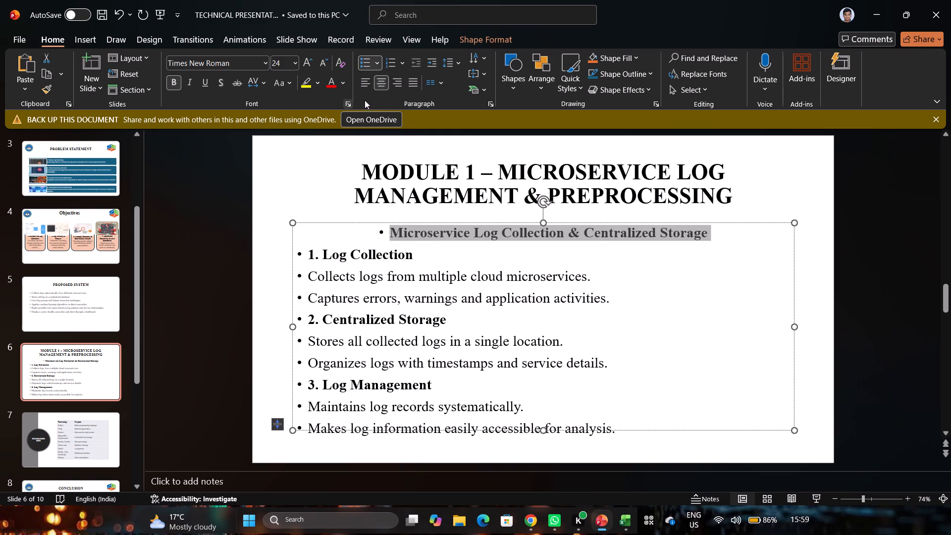
{"action": "left_click", "coordinate": [370, 85]}
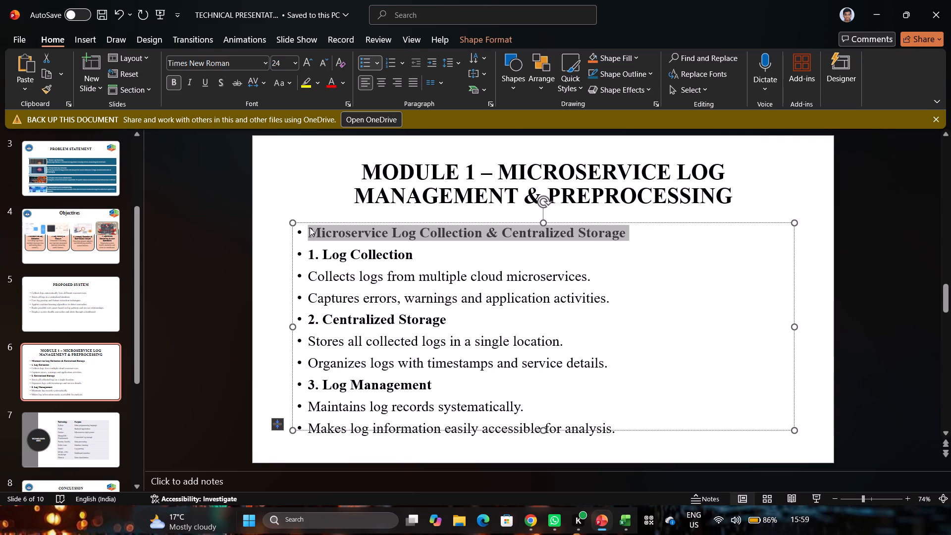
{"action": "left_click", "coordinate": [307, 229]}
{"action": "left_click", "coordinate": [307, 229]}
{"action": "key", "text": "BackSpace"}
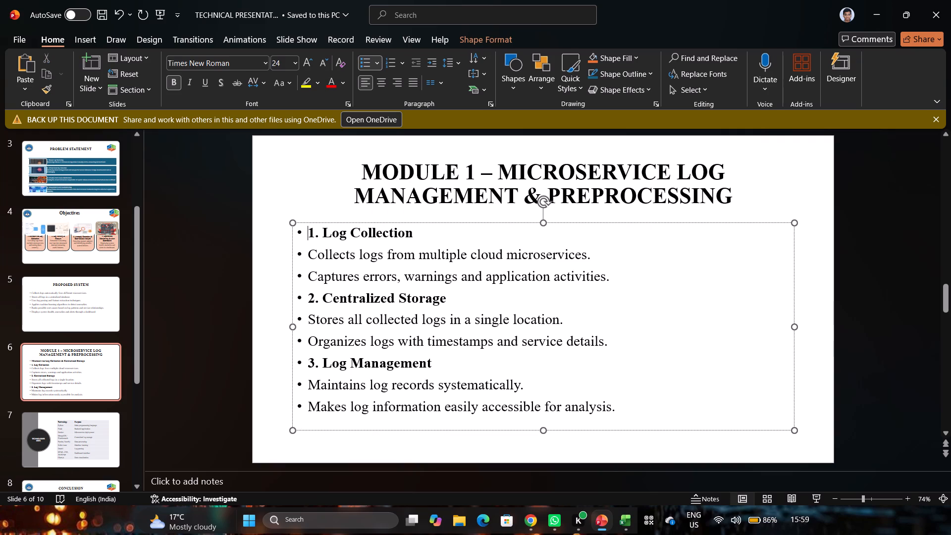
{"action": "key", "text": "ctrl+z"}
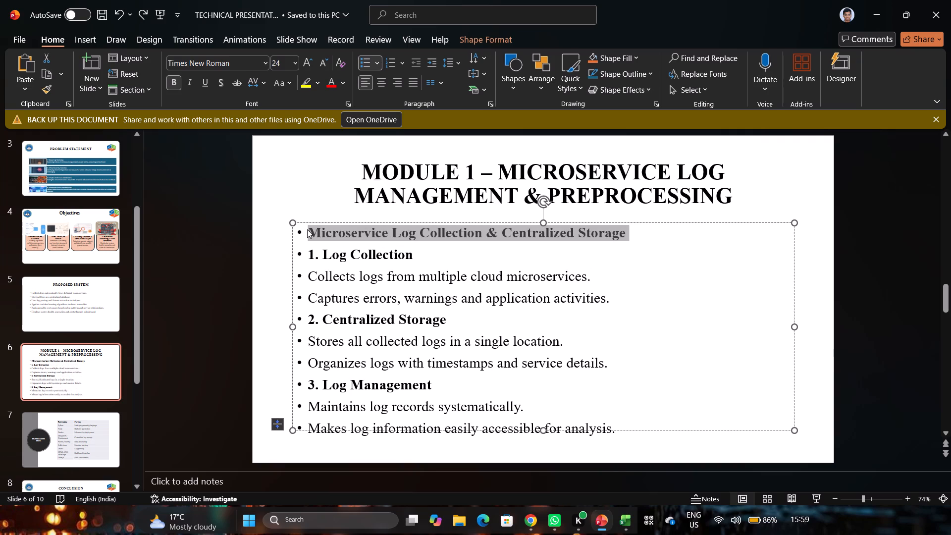
Remove the bullet from the line "Microservice Log Collection & Centralized Storage".
{"action": "key", "text": "Up"}
{"action": "key", "text": "BackSpace"}
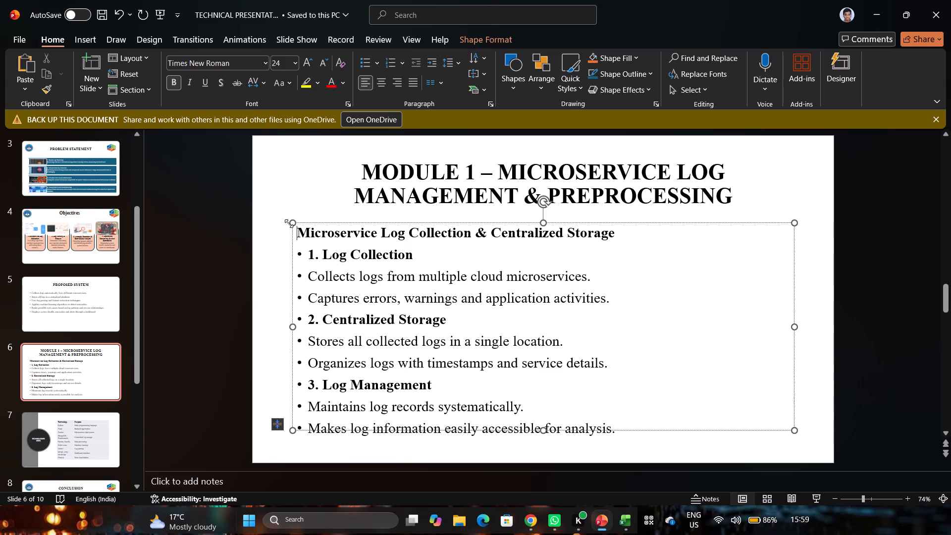
Resize the body text box from its upper-left corner, raising its upper edge closer to the title so all lines fit.
{"action": "left_click_drag", "start_coordinate": [289, 223], "coordinate": [317, 237]}
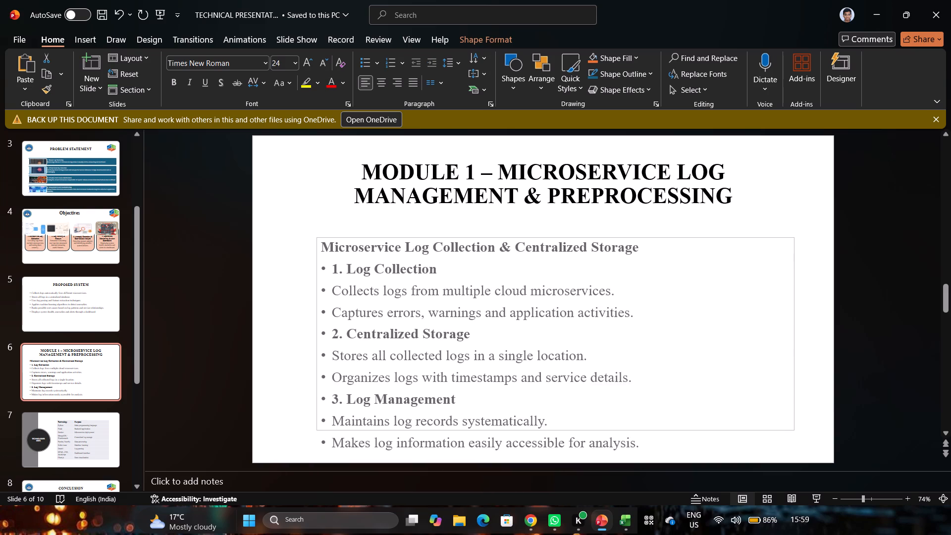
{"action": "left_click_drag", "start_coordinate": [317, 237], "coordinate": [297, 217]}
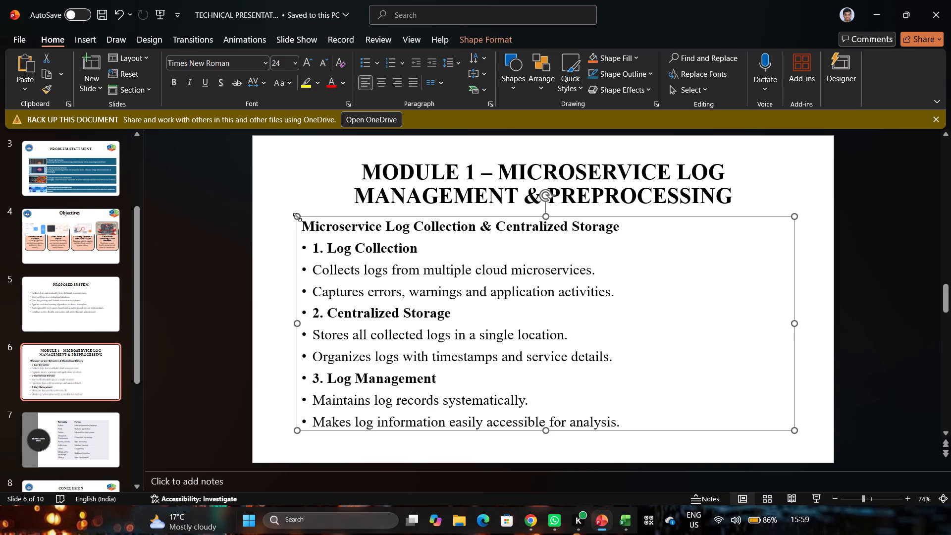
{"action": "left_click", "coordinate": [315, 184]}
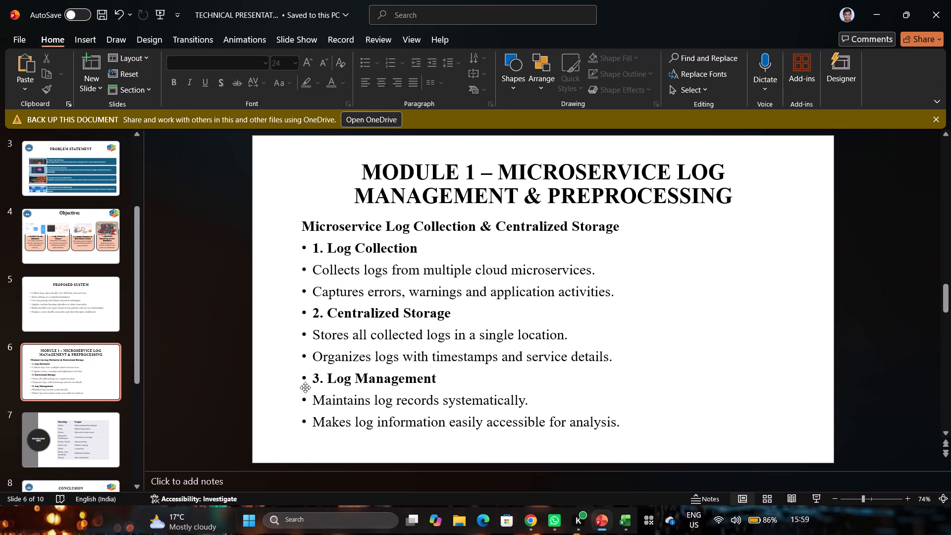
Remove the bullet from "Maintains log records systematically." and indent the line with ten spaces.
{"action": "left_click", "coordinate": [315, 398]}
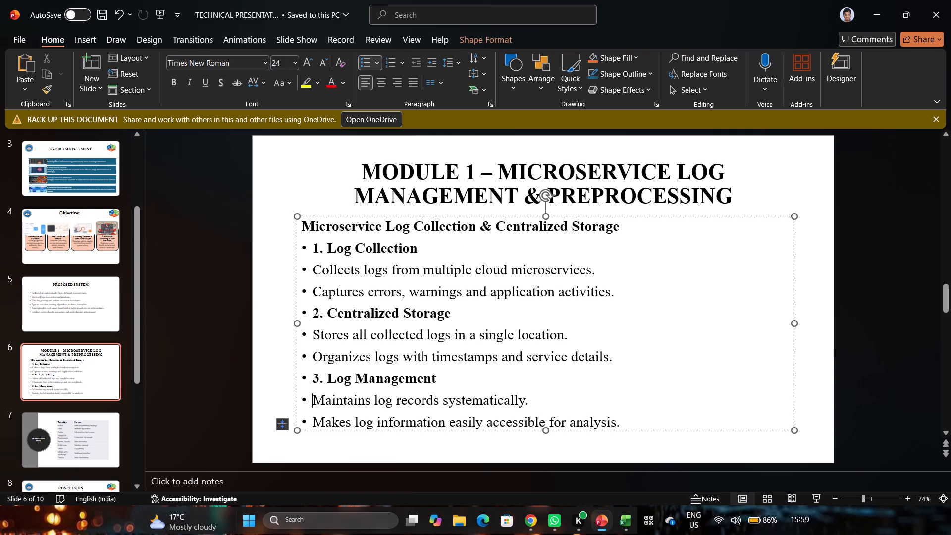
{"action": "key", "text": "space"}
{"action": "key", "text": "space"}
{"action": "key", "text": "space"}
{"action": "key", "text": "BackSpace"}
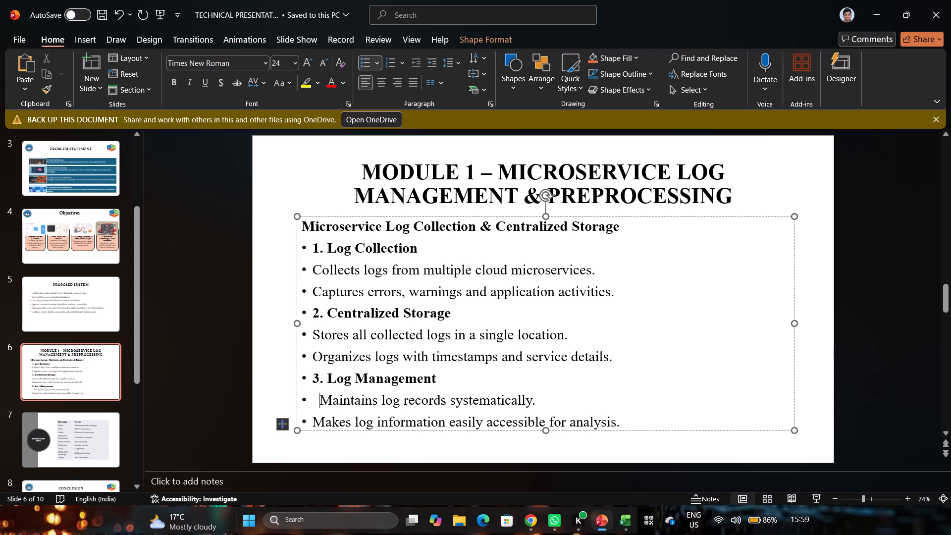
{"action": "key", "text": "BackSpace"}
{"action": "key", "text": "BackSpace"}
{"action": "key", "text": "BackSpace"}
{"action": "key", "text": "space"}
{"action": "key", "text": "space"}
{"action": "key", "text": "space"}
{"action": "key", "text": "space"}
{"action": "key", "text": "space"}
{"action": "key", "text": "space"}
{"action": "key", "text": "space"}
{"action": "key", "text": "space"}
{"action": "key", "text": "space"}
{"action": "key", "text": "space"}
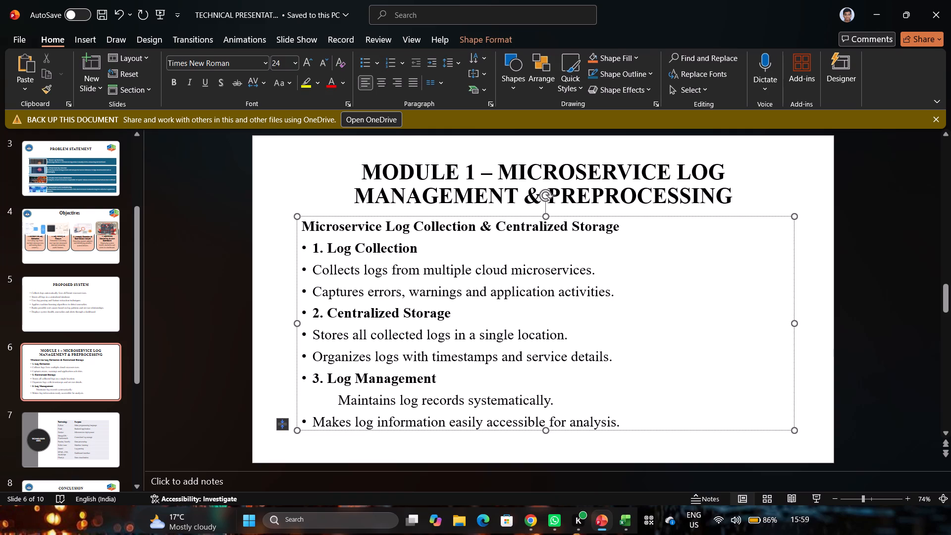
Remove the bullet from "Makes log information easily accessible for analysis." and indent the line with ten spaces.
{"action": "key", "text": "Down"}
{"action": "key", "text": "Left"}
{"action": "key", "text": "Left"}
{"action": "key", "text": "Left"}
{"action": "key", "text": "BackSpace"}
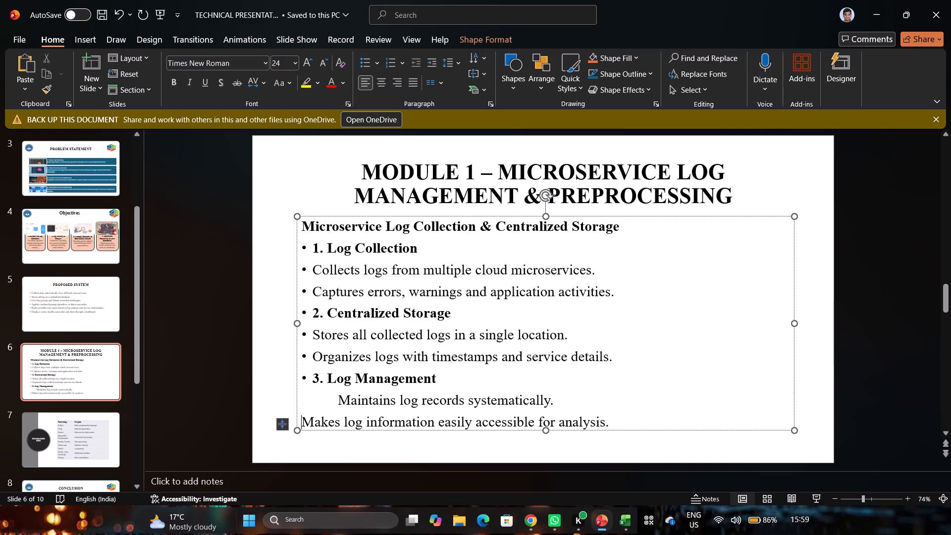
{"action": "key", "text": "space"}
{"action": "key", "text": "space"}
{"action": "key", "text": "space"}
{"action": "key", "text": "space"}
{"action": "key", "text": "space"}
{"action": "key", "text": "space"}
{"action": "key", "text": "space"}
{"action": "key", "text": "space"}
{"action": "key", "text": "space"}
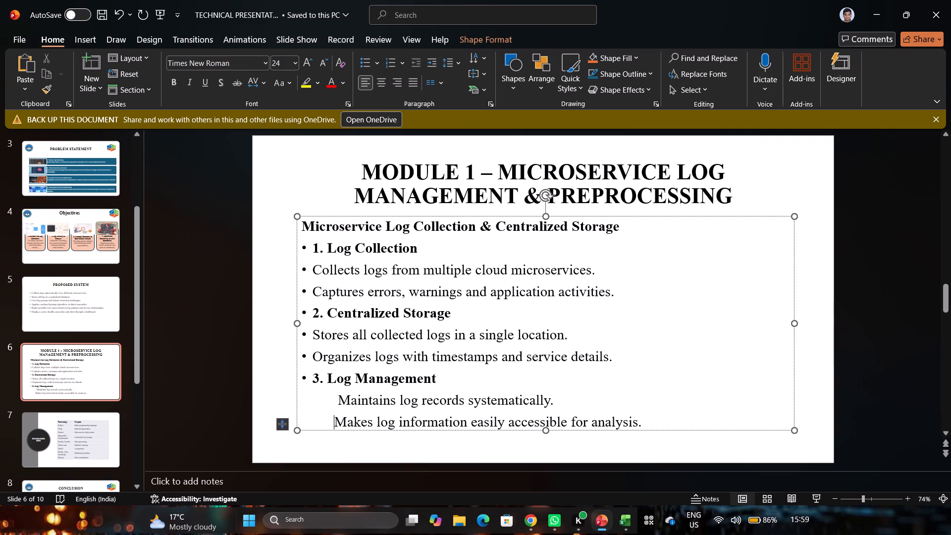
{"action": "key", "text": "space"}
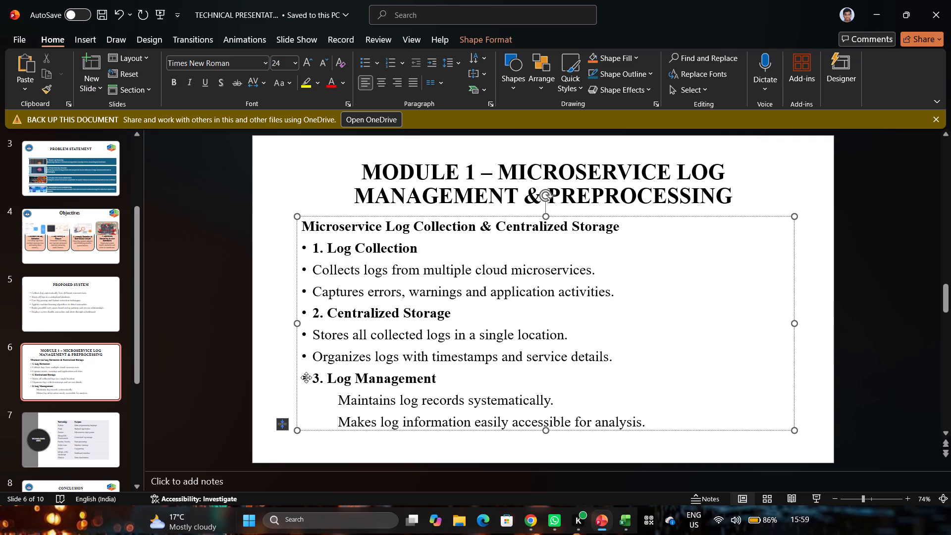
Remove the bullet from the subheading "3. Log Management" and indent it with three spaces.
{"action": "left_click", "coordinate": [313, 376]}
{"action": "key", "text": "BackSpace"}
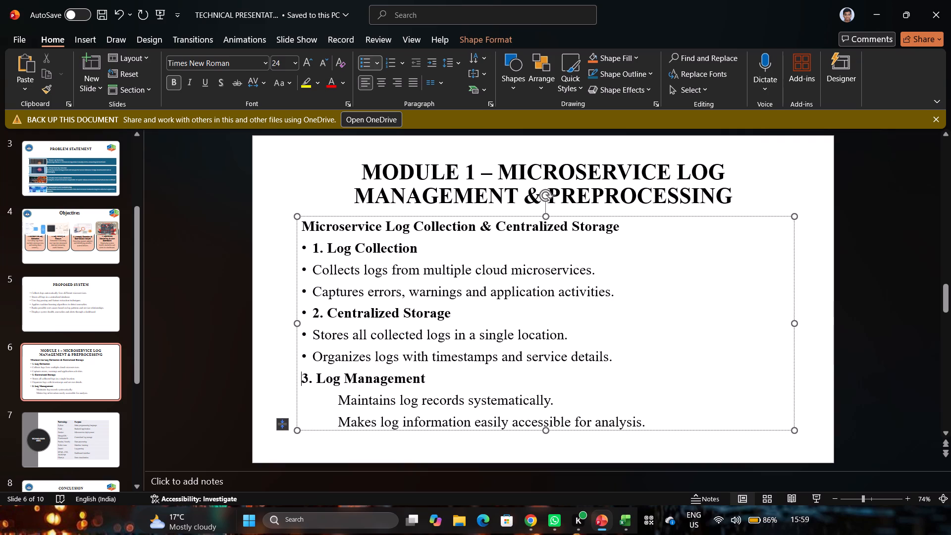
{"action": "key", "text": "space"}
{"action": "key", "text": "space"}
{"action": "key", "text": "space"}
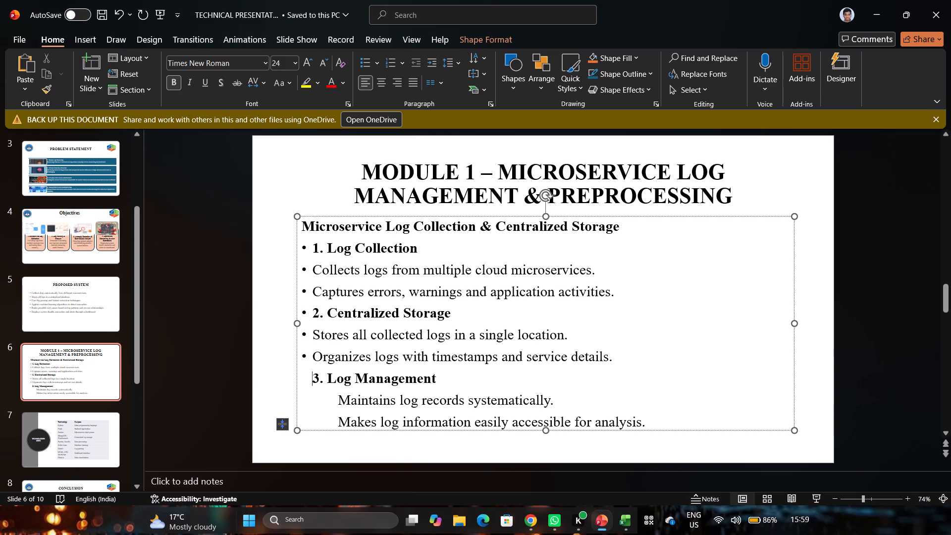
Remove the bullet from "Organizes logs with timestamps and service details." and put four spaces before it.
{"action": "key", "text": "Up"}
{"action": "key", "text": "BackSpace"}
{"action": "key", "text": "space"}
{"action": "key", "text": "space"}
{"action": "key", "text": "space"}
{"action": "key", "text": "space"}
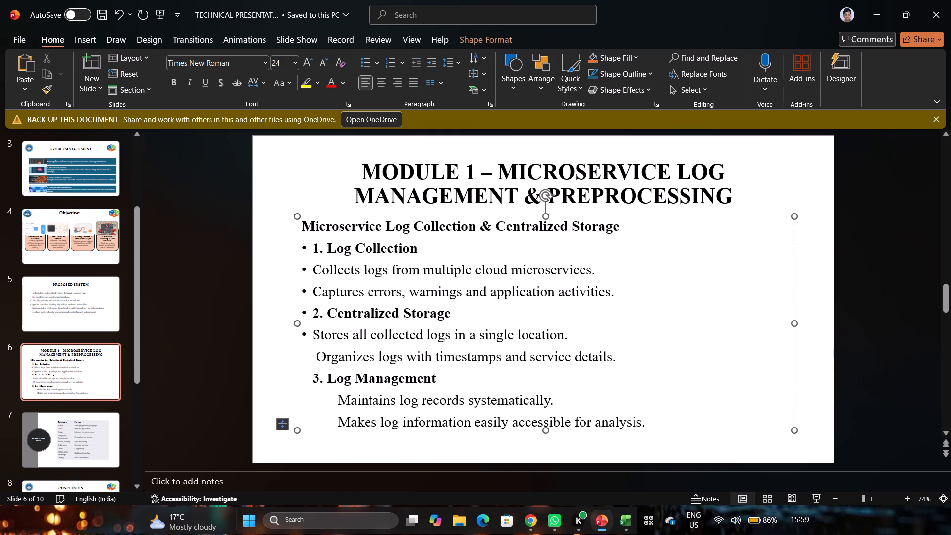
Remove the bullet from "Stores all collected logs in a single location." and indent the line with eleven spaces.
{"action": "key", "text": "Up"}
{"action": "key", "text": "Up"}
{"action": "key", "text": "Down"}
{"action": "key", "text": "BackSpace"}
{"action": "key", "text": "space"}
{"action": "key", "text": "space"}
{"action": "key", "text": "space"}
{"action": "key", "text": "space"}
{"action": "key", "text": "space"}
{"action": "key", "text": "space"}
{"action": "key", "text": "space"}
{"action": "key", "text": "space"}
{"action": "key", "text": "space"}
{"action": "key", "text": "space"}
{"action": "key", "text": "space"}
{"action": "key", "text": "space"}
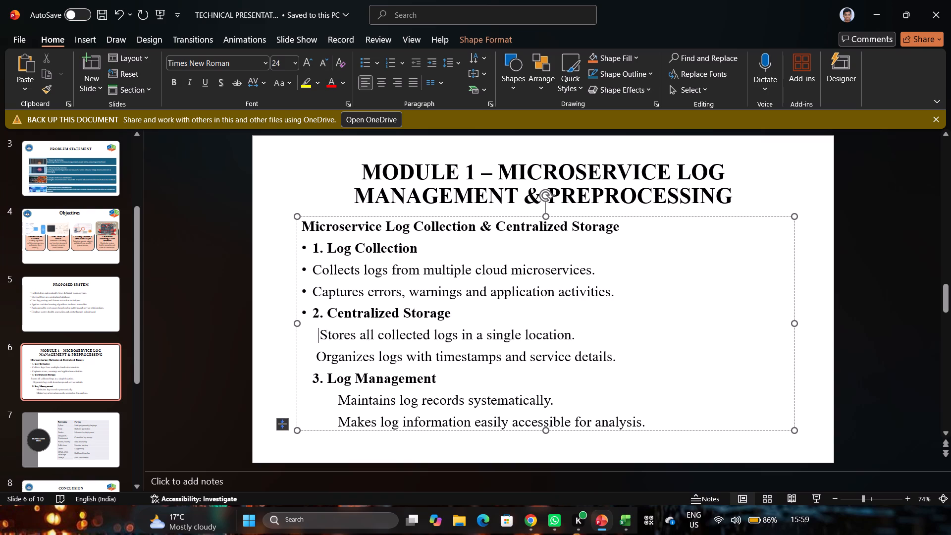
{"action": "key", "text": "BackSpace"}
Align the two Centralized Storage lines by adding six leading spaces to "Organizes logs..." and removing one from "Stores all collected logs...".
{"action": "key", "text": "Down"}
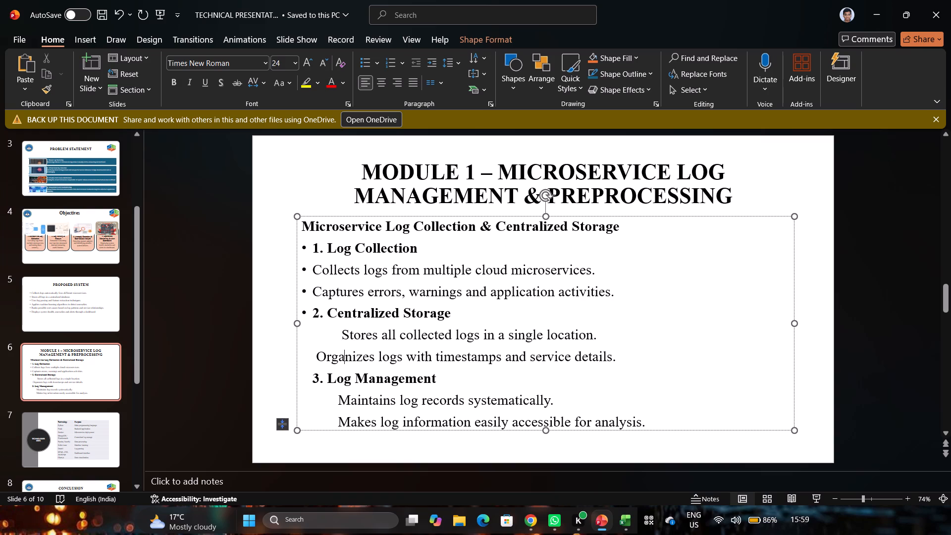
{"action": "key", "text": "Left"}
{"action": "key", "text": "Left"}
{"action": "key", "text": "Left"}
{"action": "key", "text": "Left"}
{"action": "key", "text": "space"}
{"action": "key", "text": "space"}
{"action": "key", "text": "space"}
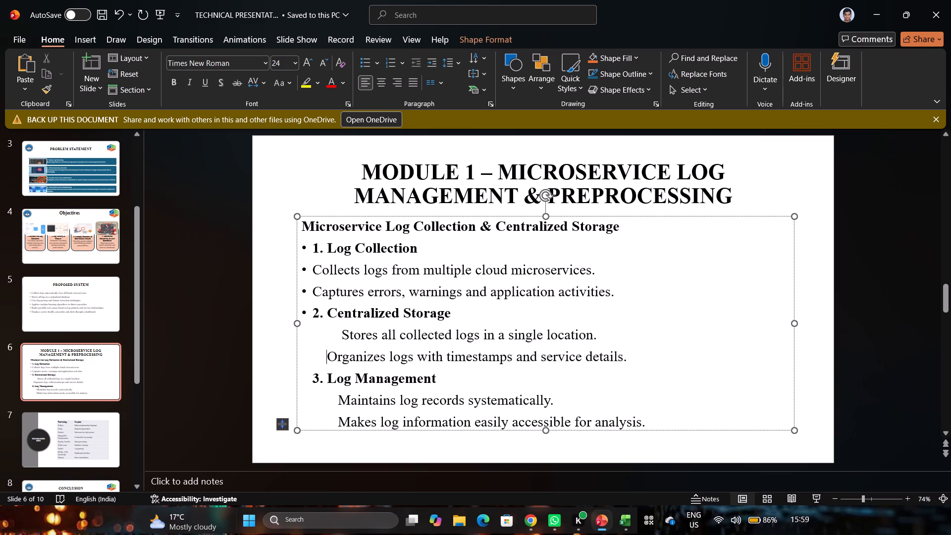
{"action": "key", "text": "space"}
{"action": "key", "text": "space"}
{"action": "key", "text": "space"}
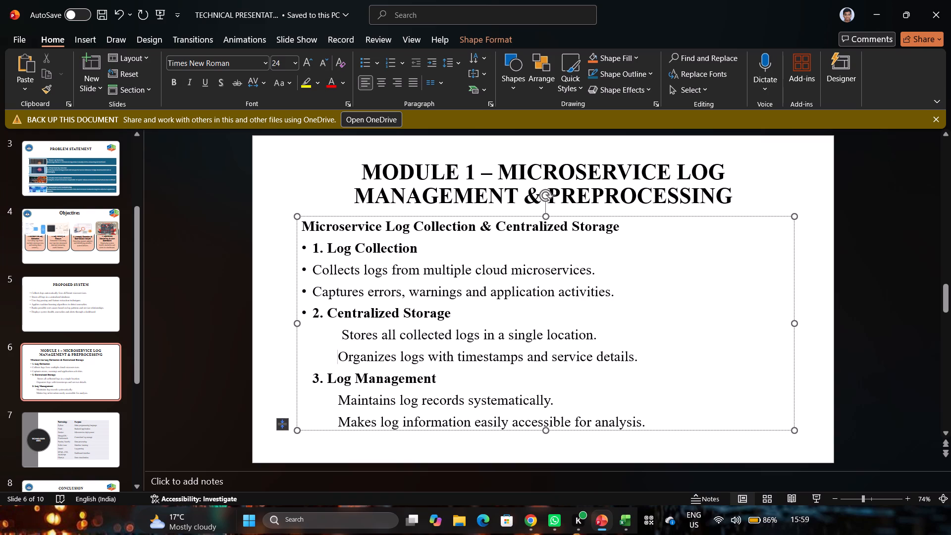
{"action": "key", "text": "Up"}
{"action": "key", "text": "BackSpace"}
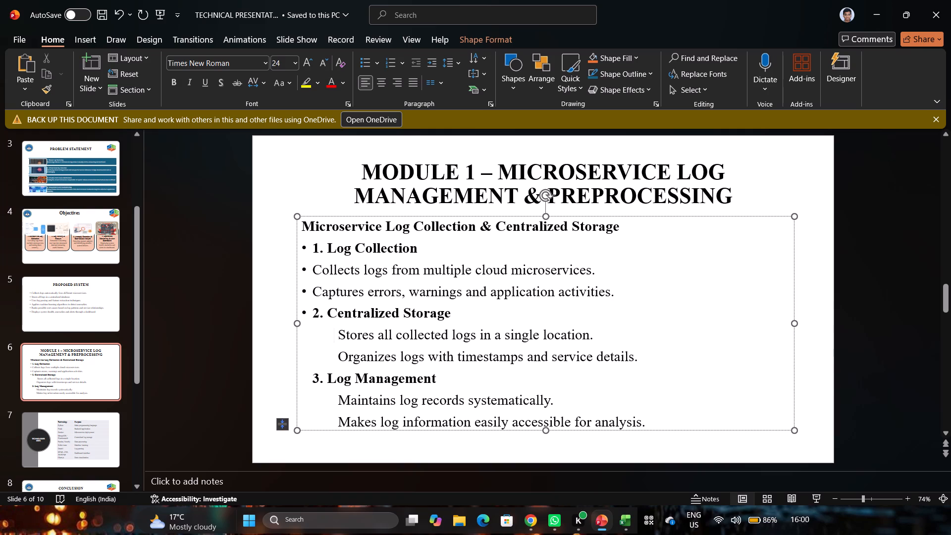
Remove the bullet from the subheading "2. Centralized Storage" and indent it with two spaces.
{"action": "key", "text": "Up"}
{"action": "key", "text": "Up"}
{"action": "key", "text": "Down"}
{"action": "key", "text": "Left"}
{"action": "key", "text": "Left"}
{"action": "key", "text": "Left"}
{"action": "key", "text": "Left"}
{"action": "key", "text": "BackSpace"}
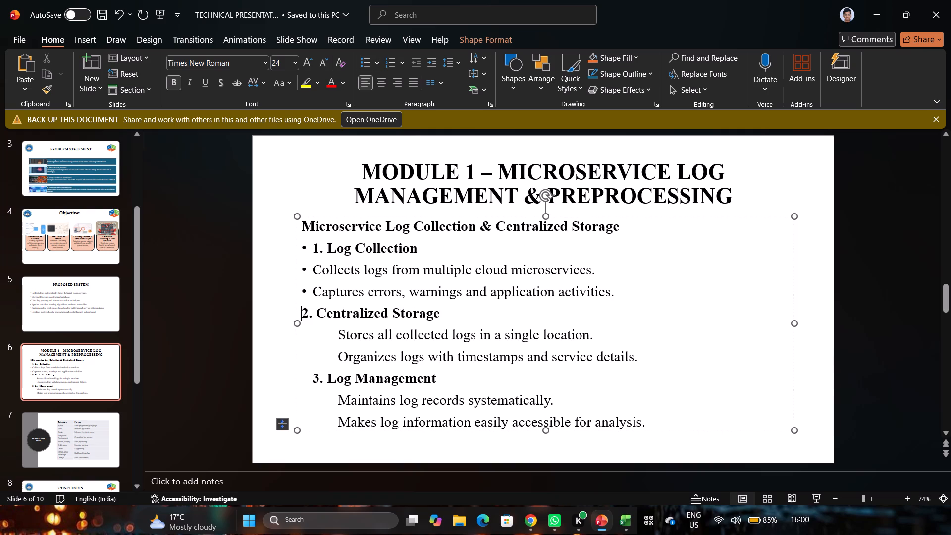
{"action": "key", "text": "space"}
{"action": "key", "text": "space"}
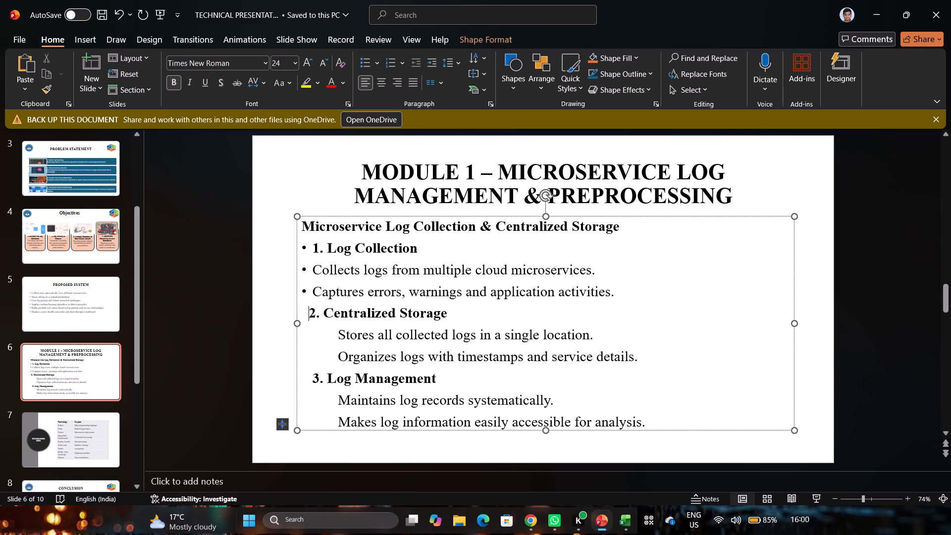
Remove the bullet from "Captures errors, warnings and application activities." and indent the line with eleven spaces.
{"action": "key", "text": "Up"}
{"action": "key", "text": "BackSpace"}
{"action": "key", "text": "space"}
{"action": "key", "text": "space"}
{"action": "key", "text": "space"}
{"action": "key", "text": "space"}
{"action": "key", "text": "space"}
{"action": "key", "text": "space"}
{"action": "key", "text": "space"}
{"action": "key", "text": "space"}
{"action": "key", "text": "space"}
{"action": "key", "text": "space"}
{"action": "key", "text": "space"}
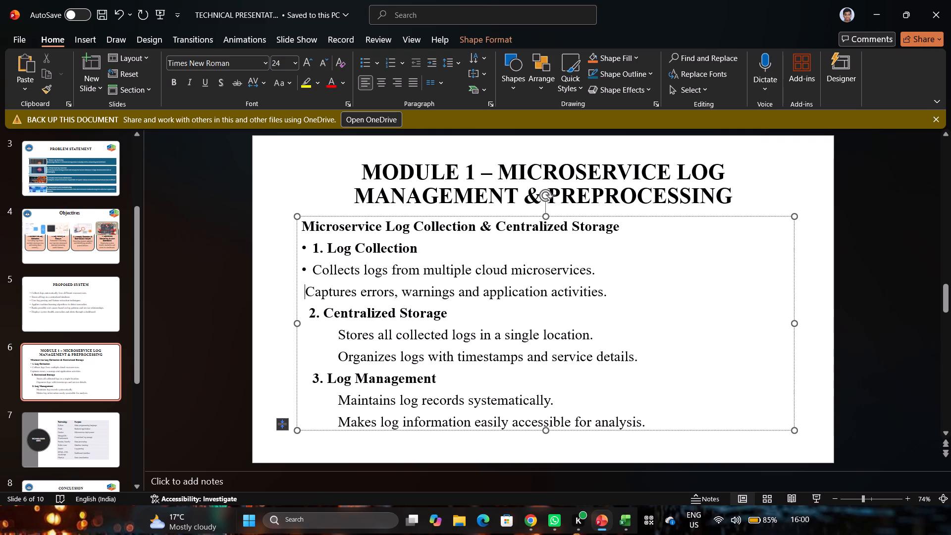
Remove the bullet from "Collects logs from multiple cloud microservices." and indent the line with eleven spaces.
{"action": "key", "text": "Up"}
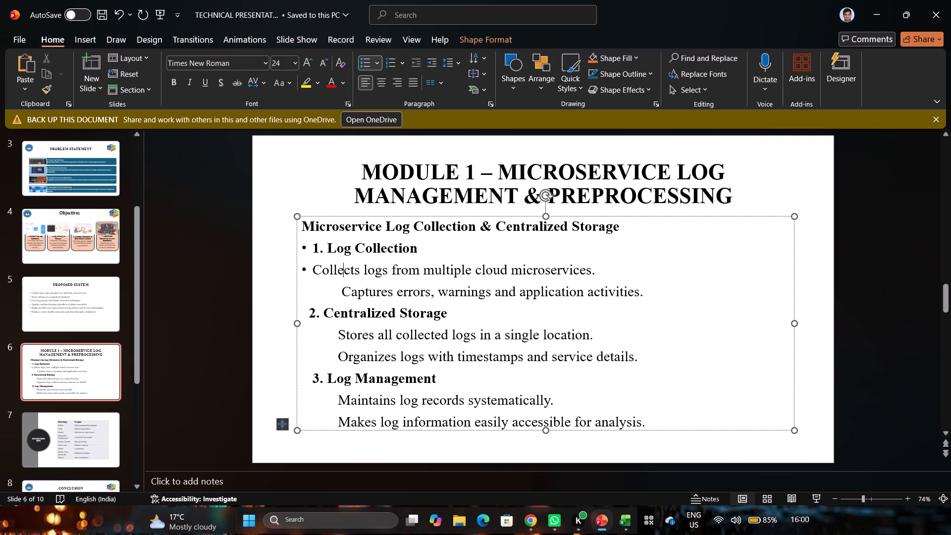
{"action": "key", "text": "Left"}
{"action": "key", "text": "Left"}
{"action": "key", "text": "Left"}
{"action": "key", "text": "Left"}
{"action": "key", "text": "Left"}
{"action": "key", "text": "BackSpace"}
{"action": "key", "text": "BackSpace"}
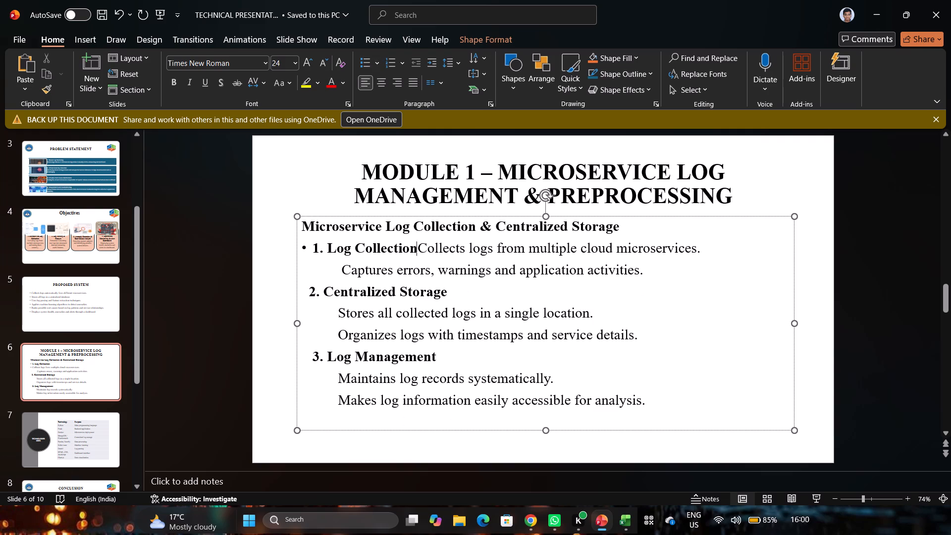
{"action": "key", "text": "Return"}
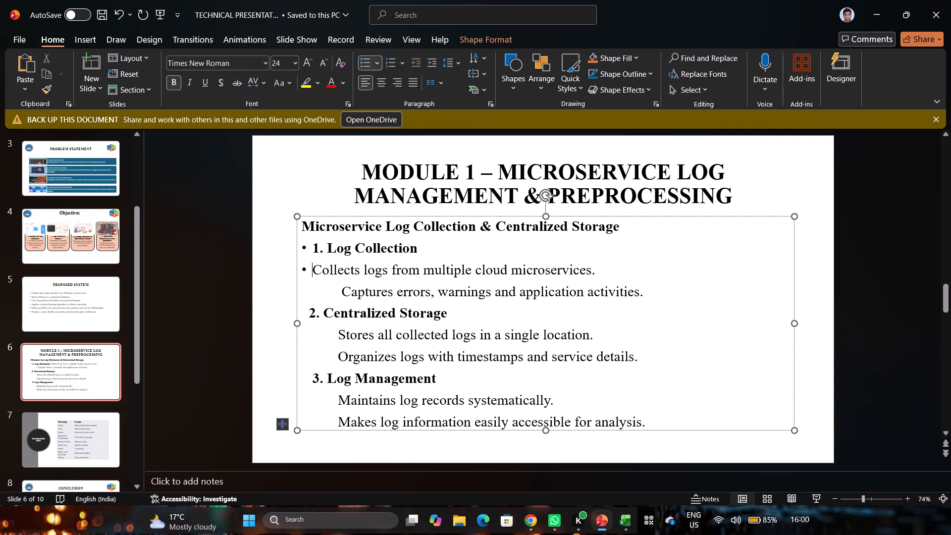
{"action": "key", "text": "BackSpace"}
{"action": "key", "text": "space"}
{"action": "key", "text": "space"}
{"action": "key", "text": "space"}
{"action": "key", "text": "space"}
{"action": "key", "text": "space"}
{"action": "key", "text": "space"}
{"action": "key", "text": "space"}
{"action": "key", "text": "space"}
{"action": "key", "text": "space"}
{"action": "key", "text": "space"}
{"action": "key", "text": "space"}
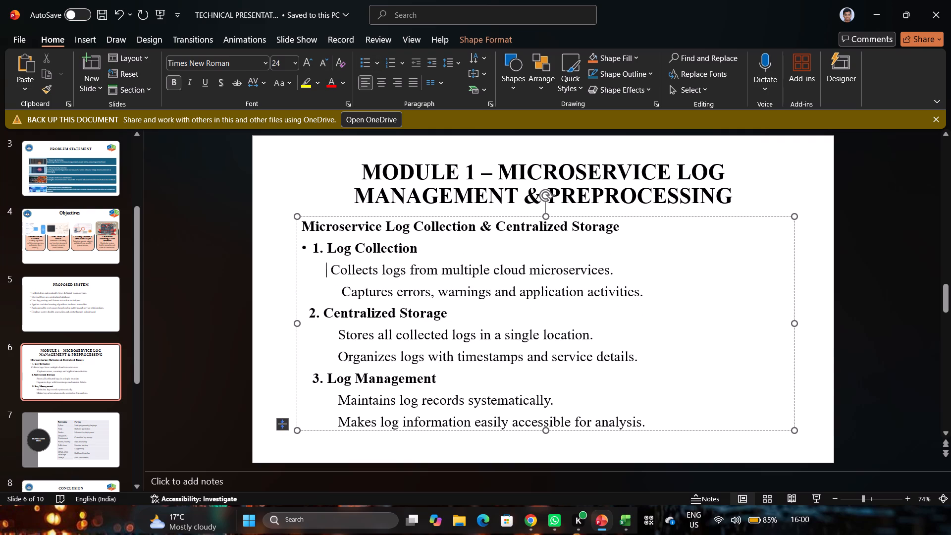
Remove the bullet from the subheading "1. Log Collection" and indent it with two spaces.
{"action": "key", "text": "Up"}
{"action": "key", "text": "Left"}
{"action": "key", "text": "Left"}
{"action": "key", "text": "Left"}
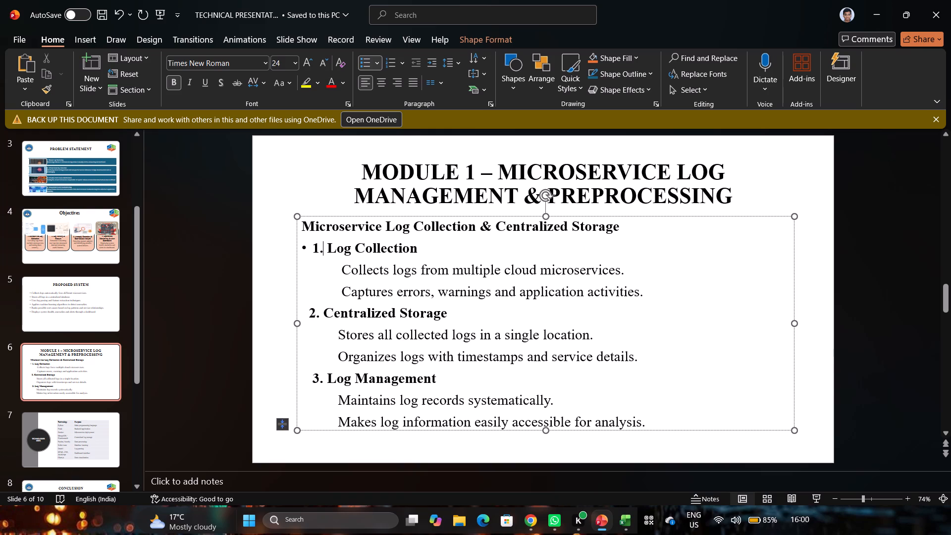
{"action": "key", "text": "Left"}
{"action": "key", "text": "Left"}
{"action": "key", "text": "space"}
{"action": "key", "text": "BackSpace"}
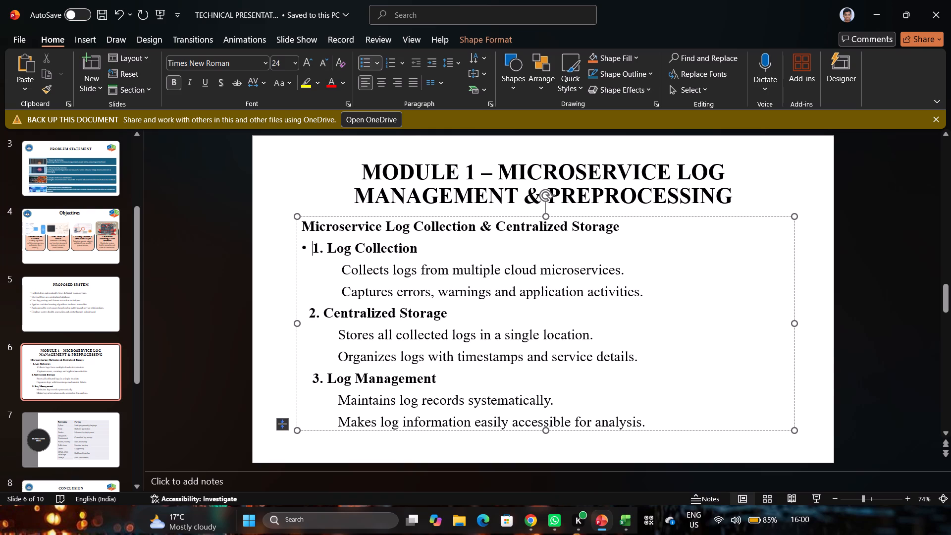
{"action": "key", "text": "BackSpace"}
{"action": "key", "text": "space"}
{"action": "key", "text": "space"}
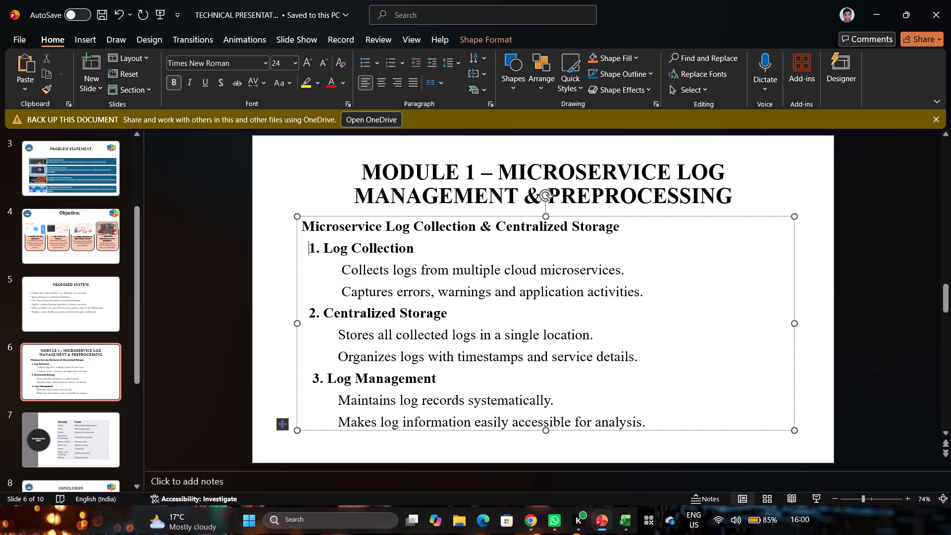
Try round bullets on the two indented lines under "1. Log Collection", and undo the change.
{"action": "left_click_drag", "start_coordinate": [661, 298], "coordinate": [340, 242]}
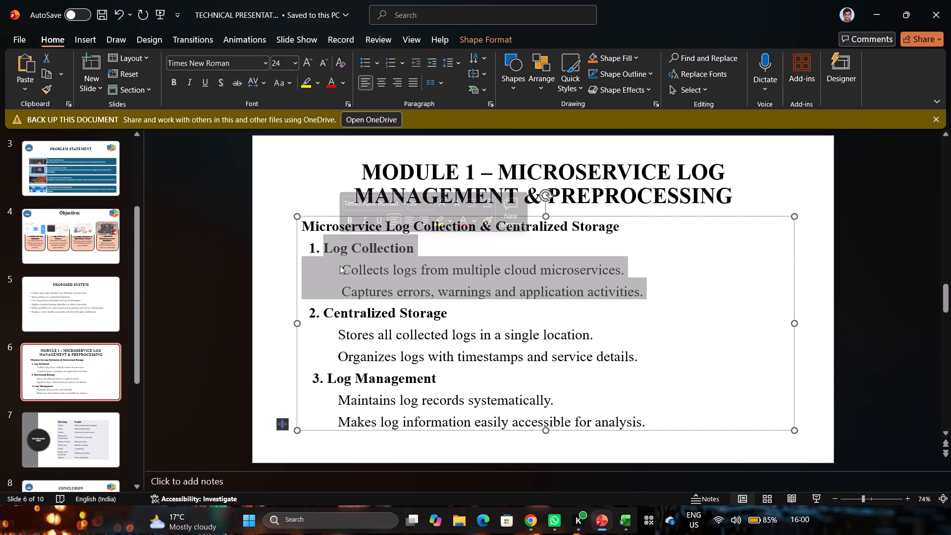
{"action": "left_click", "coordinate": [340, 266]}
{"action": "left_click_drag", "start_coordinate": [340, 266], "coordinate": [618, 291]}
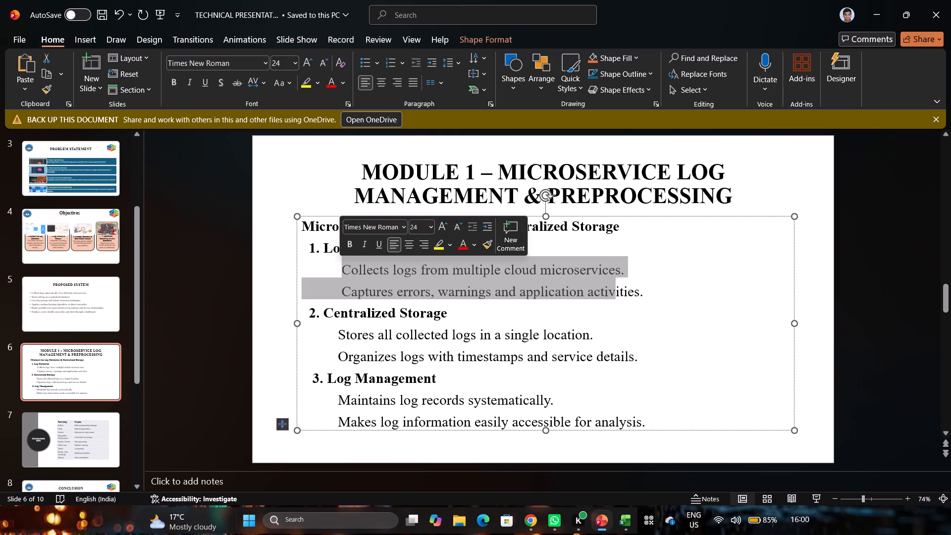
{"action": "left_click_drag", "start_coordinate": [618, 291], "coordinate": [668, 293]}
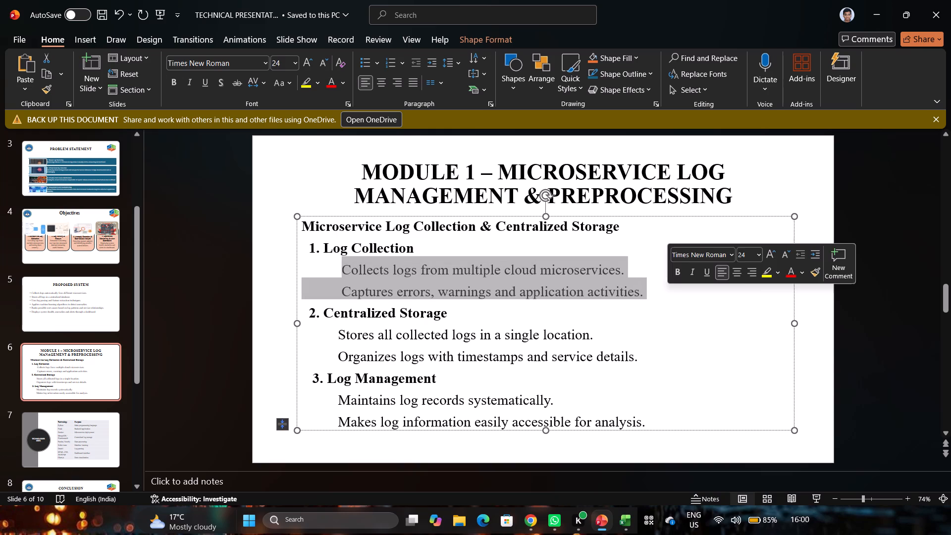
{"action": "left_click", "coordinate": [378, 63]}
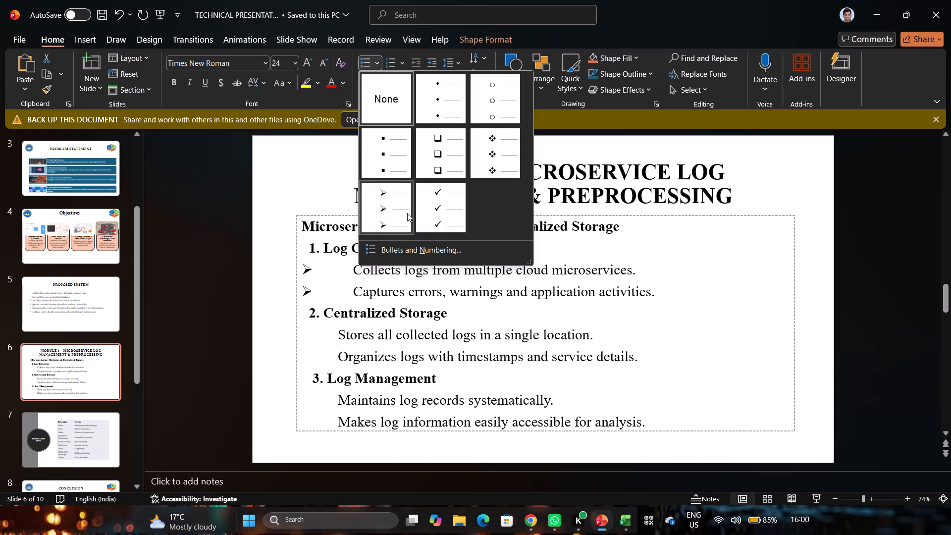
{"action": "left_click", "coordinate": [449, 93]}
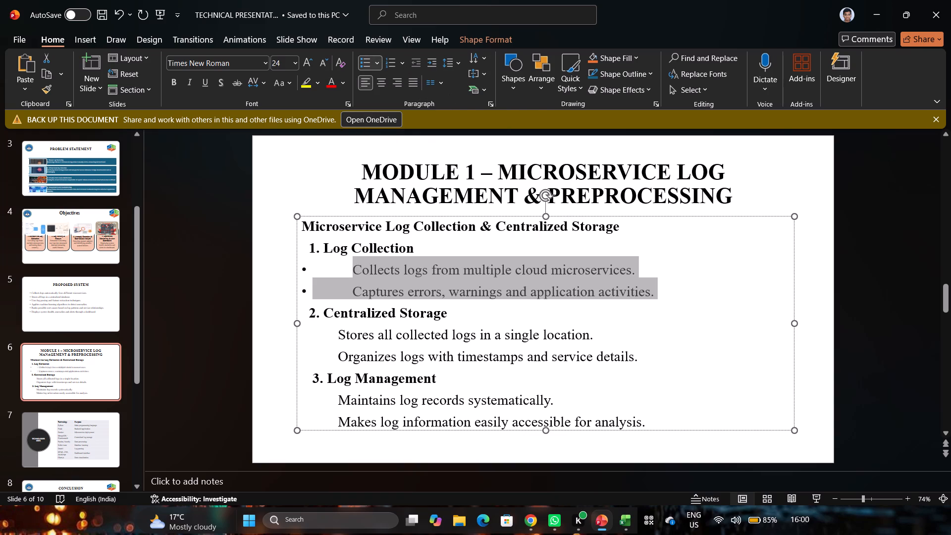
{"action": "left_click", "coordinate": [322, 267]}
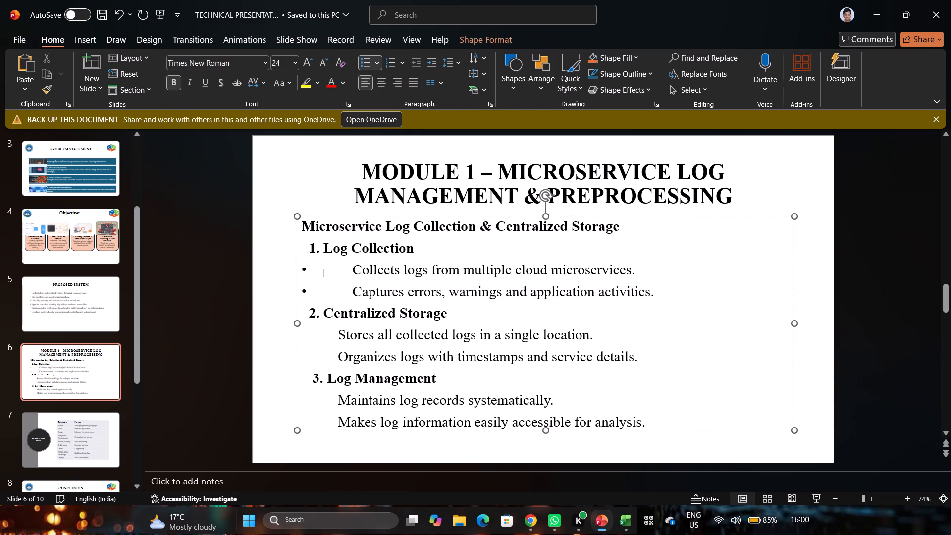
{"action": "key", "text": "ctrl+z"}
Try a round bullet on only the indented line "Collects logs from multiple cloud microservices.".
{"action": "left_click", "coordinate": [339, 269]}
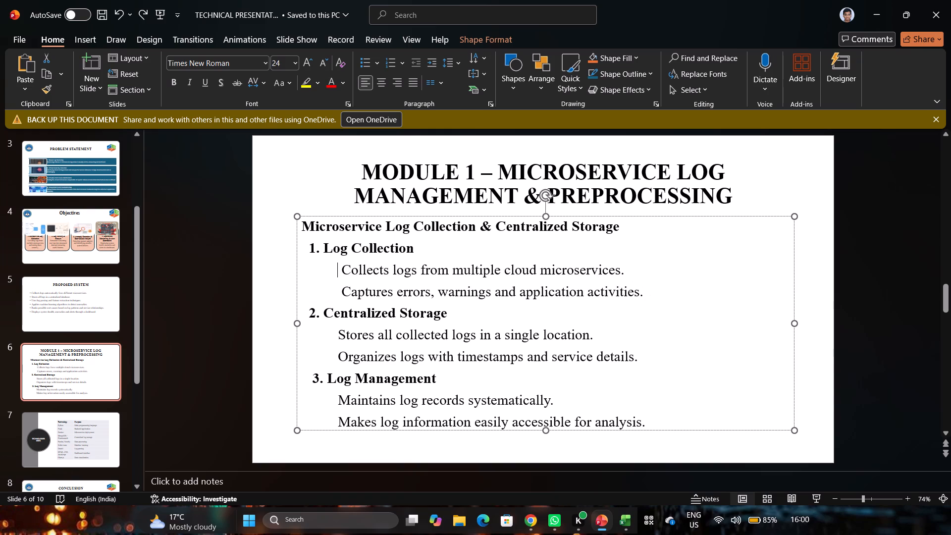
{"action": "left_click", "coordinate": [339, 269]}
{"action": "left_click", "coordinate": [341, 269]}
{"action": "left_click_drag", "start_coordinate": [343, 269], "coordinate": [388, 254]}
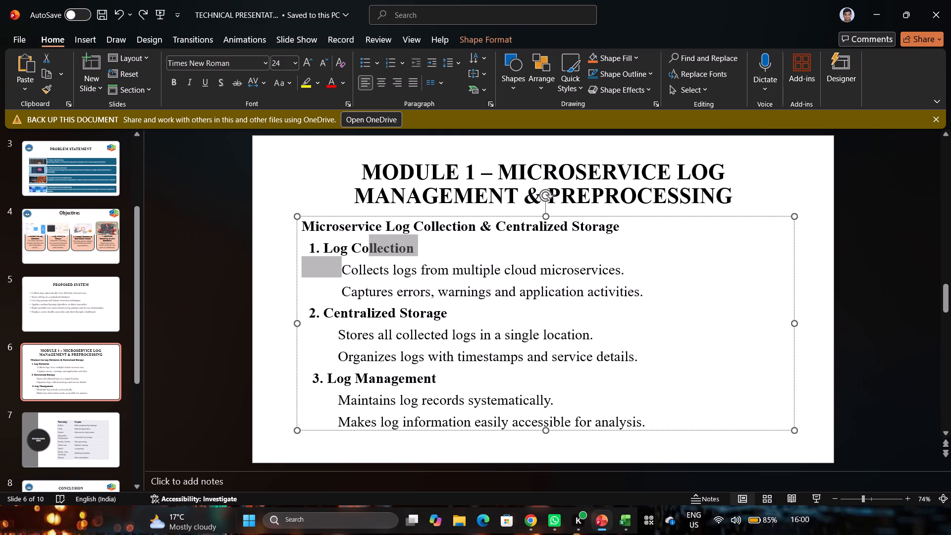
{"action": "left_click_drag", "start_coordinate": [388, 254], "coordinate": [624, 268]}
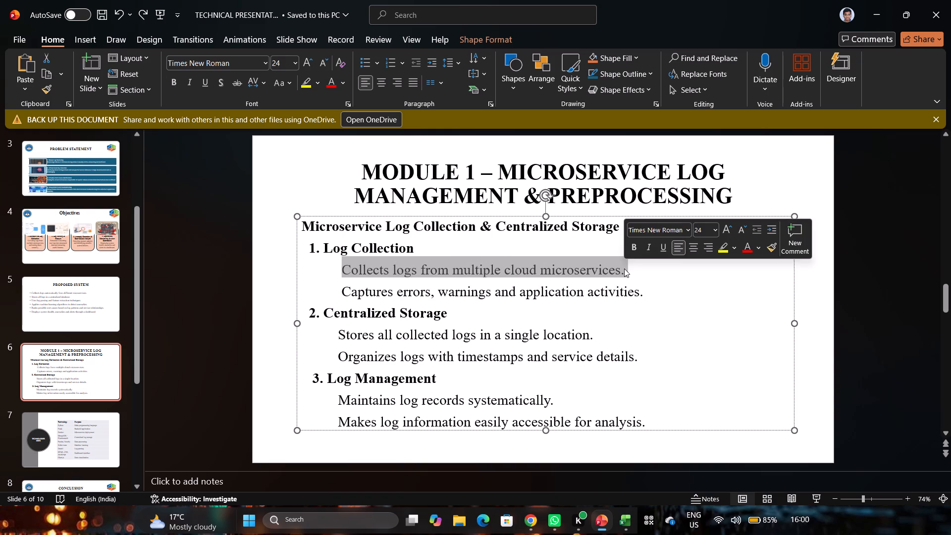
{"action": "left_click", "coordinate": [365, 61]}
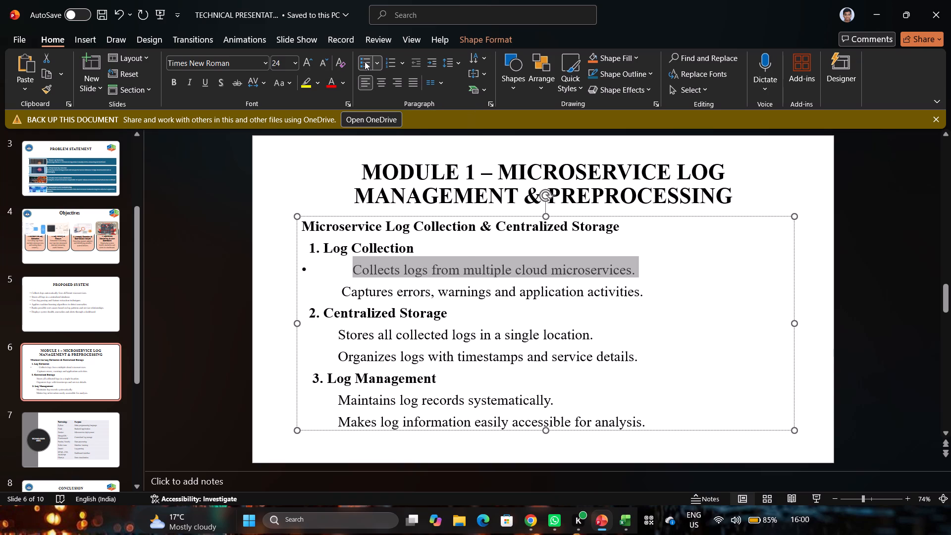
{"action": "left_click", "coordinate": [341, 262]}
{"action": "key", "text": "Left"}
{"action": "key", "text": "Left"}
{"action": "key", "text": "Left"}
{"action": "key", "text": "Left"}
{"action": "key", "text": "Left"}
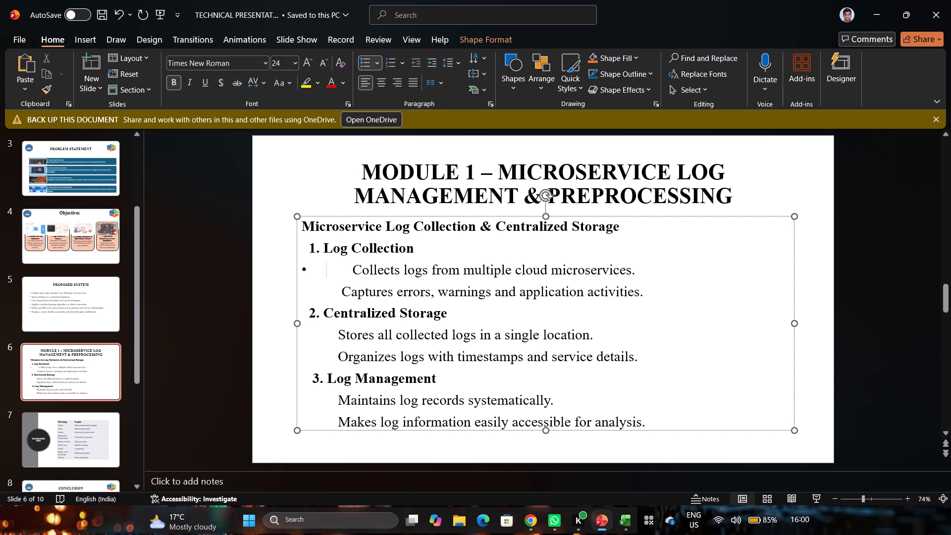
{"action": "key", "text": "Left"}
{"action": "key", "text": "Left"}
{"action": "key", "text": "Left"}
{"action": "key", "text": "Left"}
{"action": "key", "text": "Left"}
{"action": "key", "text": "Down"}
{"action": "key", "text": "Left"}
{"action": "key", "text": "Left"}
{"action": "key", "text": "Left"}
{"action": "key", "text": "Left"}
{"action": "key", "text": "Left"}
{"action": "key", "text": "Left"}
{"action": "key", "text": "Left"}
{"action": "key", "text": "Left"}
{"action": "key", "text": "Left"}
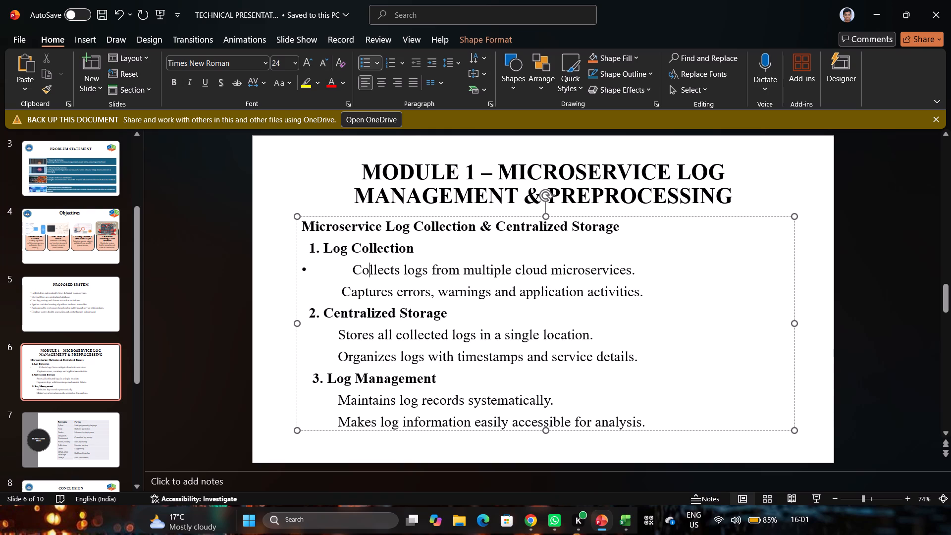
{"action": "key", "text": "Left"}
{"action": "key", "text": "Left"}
Undo the bullet removals and space indents on the Log Collection and Centralized Storage lines, as far back as the undo history goes.
{"action": "key", "text": "ctrl+z"}
{"action": "key", "text": "ctrl+z"}
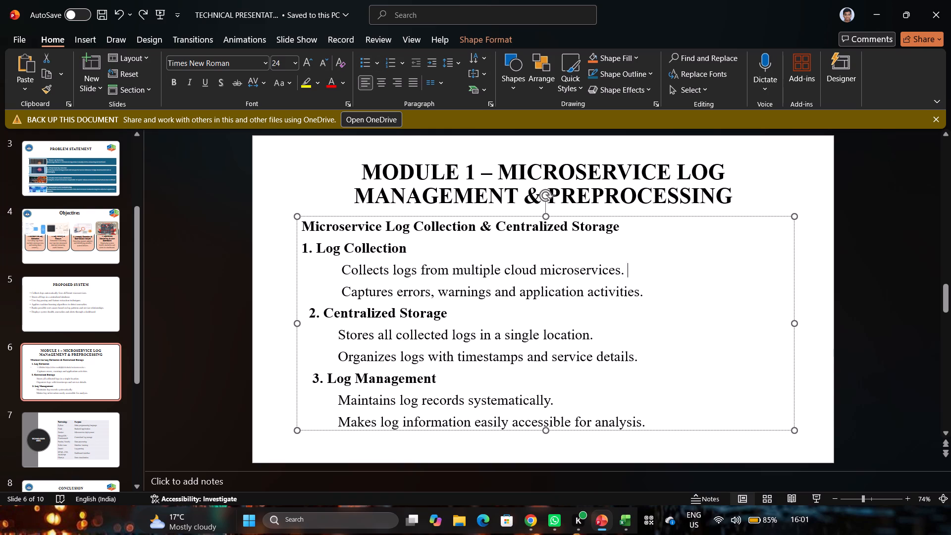
{"action": "key", "text": "ctrl+z"}
{"action": "key", "text": "ctrl+z"}
{"action": "key", "text": "ctrl+z"}
{"action": "key", "text": "ctrl+z"}
{"action": "key", "text": "ctrl+z"}
{"action": "key", "text": "ctrl+z"}
{"action": "key", "text": "ctrl+z"}
{"action": "key", "text": "ctrl+z"}
{"action": "key", "text": "ctrl+z"}
{"action": "key", "text": "ctrl+z"}
{"action": "key", "text": "ctrl+z"}
{"action": "key", "text": "ctrl+z"}
{"action": "key", "text": "ctrl+z"}
{"action": "key", "text": "ctrl+z"}
{"action": "key", "text": "ctrl+z"}
{"action": "key", "text": "ctrl+z"}
{"action": "key", "text": "ctrl+z"}
{"action": "key", "text": "ctrl+z"}
{"action": "key", "text": "ctrl+z"}
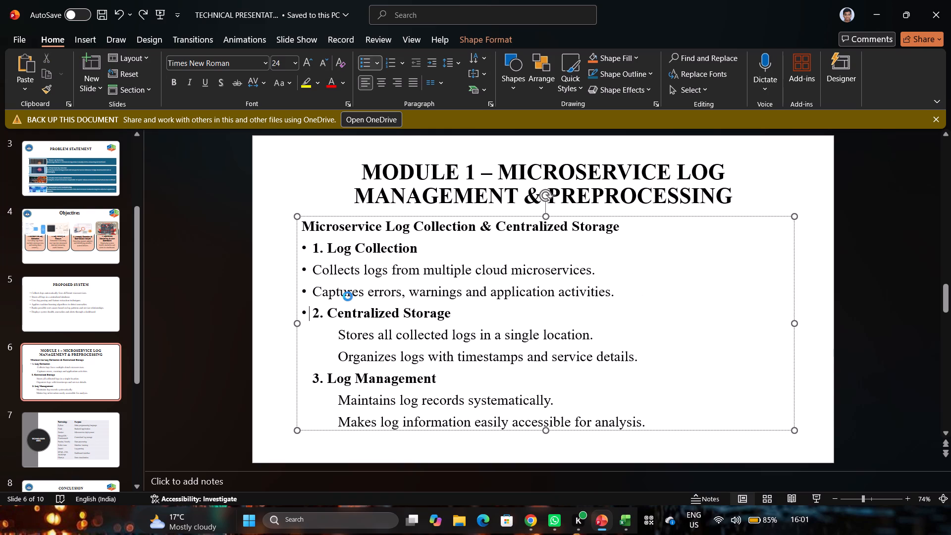
{"action": "key", "text": "ctrl+z"}
{"action": "key", "text": "ctrl+z"}
{"action": "key", "text": "ctrl+z"}
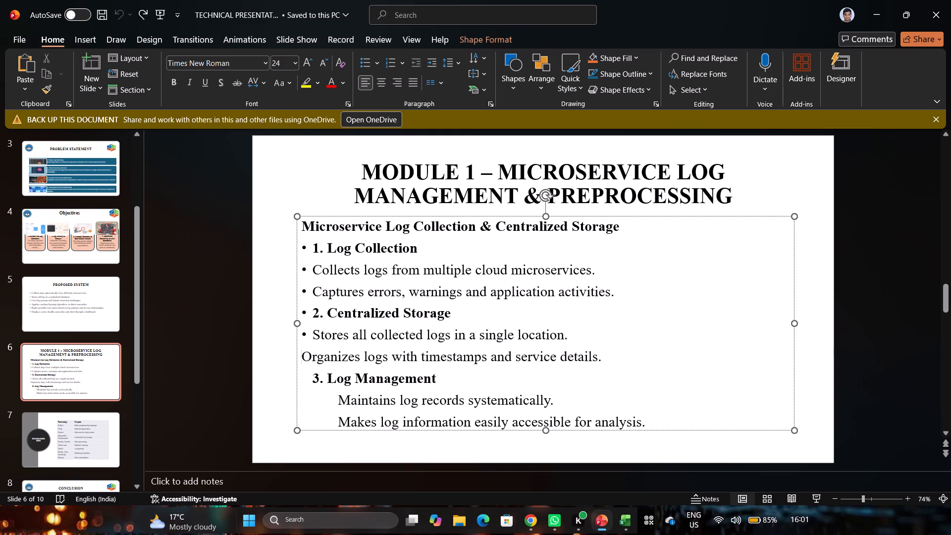
{"action": "key", "text": "ctrl+z"}
{"action": "key", "text": "ctrl+z"}
{"action": "key", "text": "ctrl+z"}
{"action": "key", "text": "ctrl+z"}
{"action": "key", "text": "ctrl+z"}
{"action": "key", "text": "ctrl+z"}
Remove the bullets from the subheadings "2. Centralized Storage" and "1. Log Collection", leaving both without an indent.
{"action": "left_click", "coordinate": [309, 312]}
{"action": "key", "text": "BackSpace"}
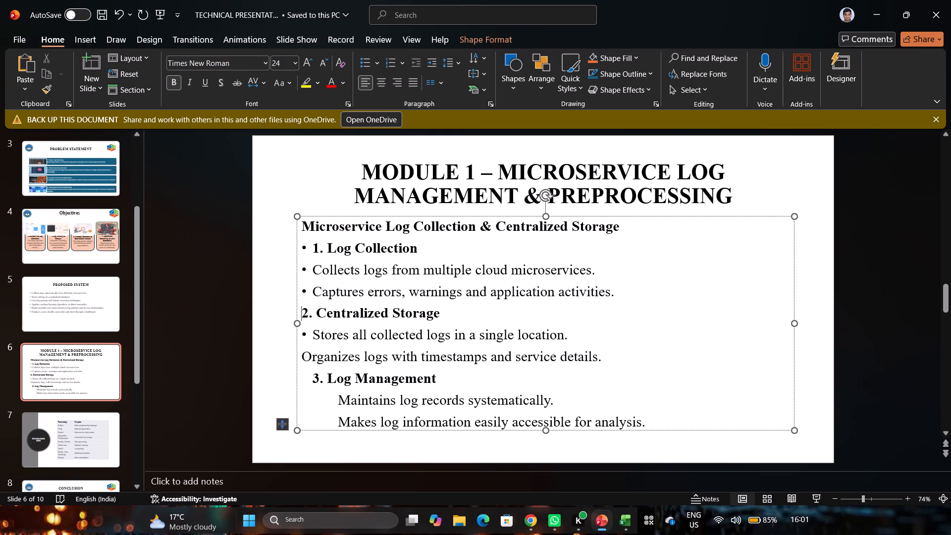
{"action": "key", "text": "Up"}
{"action": "key", "text": "Up"}
{"action": "key", "text": "Up"}
{"action": "key", "text": "BackSpace"}
Give "Organizes logs with timestamps and service details." a round bullet by rejoining it to the bulleted line above and splitting it off again.
{"action": "key", "text": "Down"}
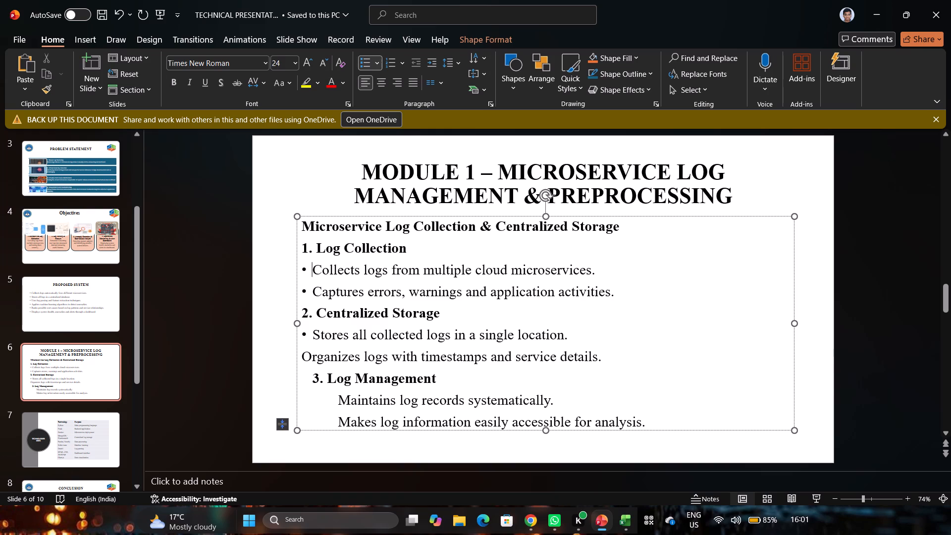
{"action": "key", "text": "Down"}
{"action": "key", "text": "Down"}
{"action": "key", "text": "Down"}
{"action": "key", "text": "Down"}
{"action": "key", "text": "space"}
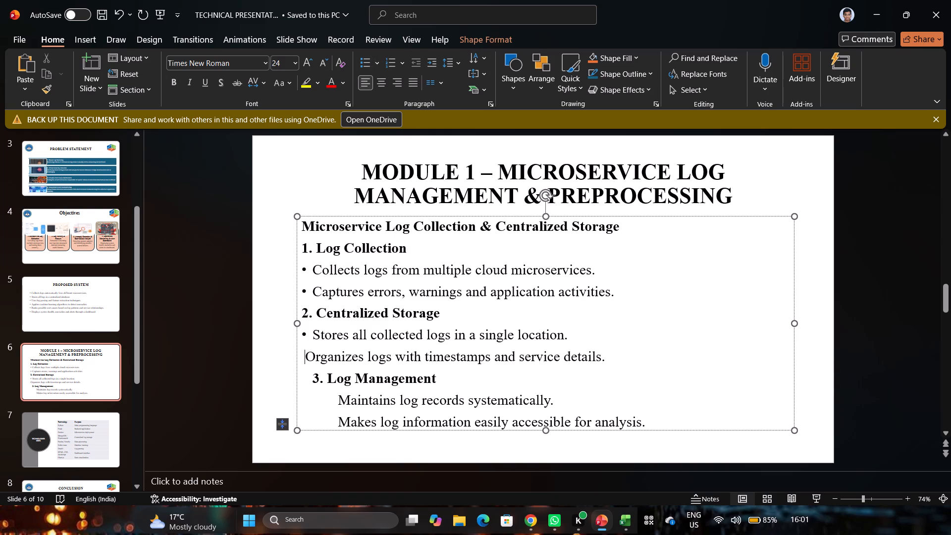
{"action": "key", "text": "BackSpace"}
{"action": "key", "text": "BackSpace"}
{"action": "key", "text": "Return"}
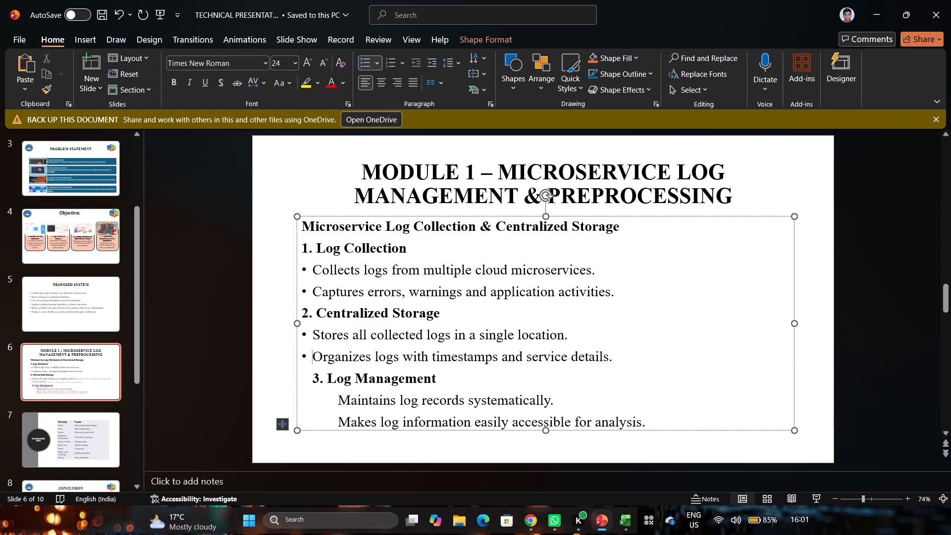
Delete the three leading spaces before the subheading "3. Log Management".
{"action": "key", "text": "Down"}
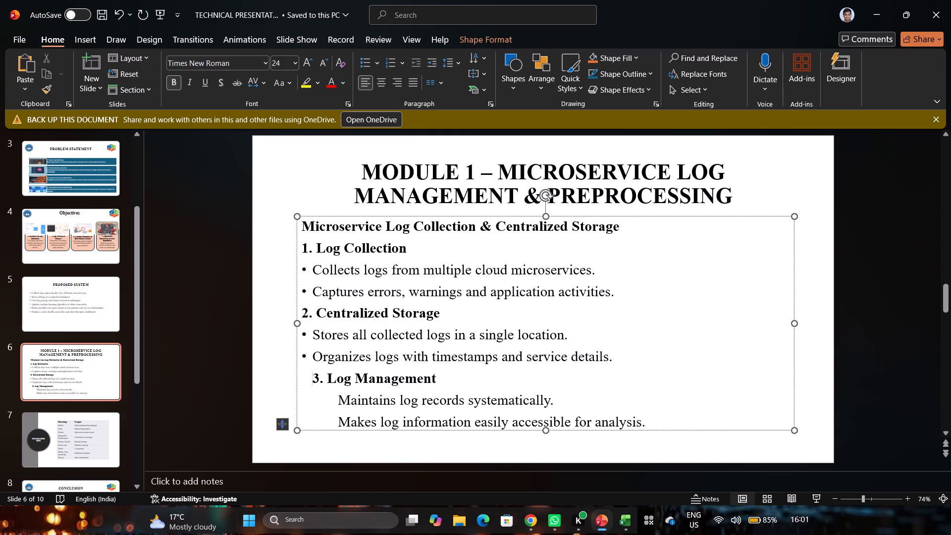
{"action": "key", "text": "BackSpace"}
{"action": "key", "text": "BackSpace"}
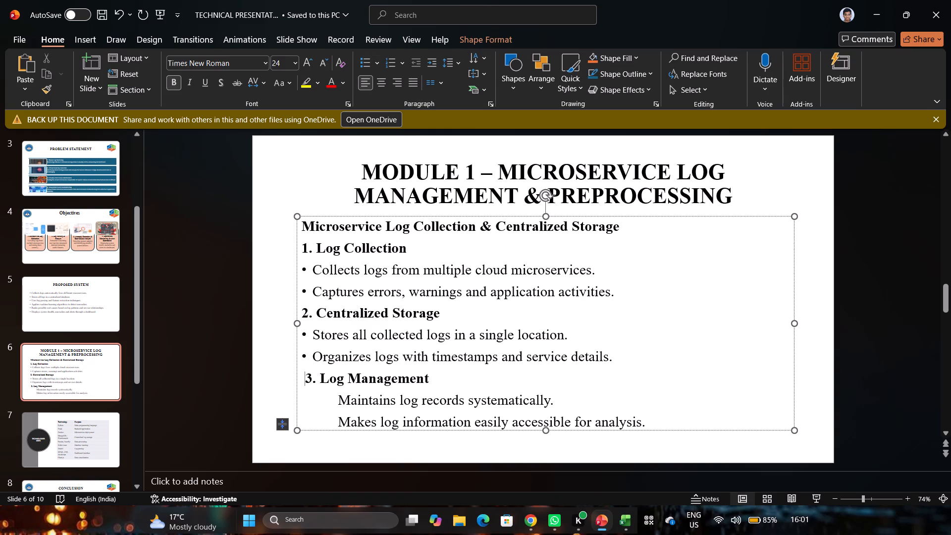
{"action": "key", "text": "BackSpace"}
Remove the leading spaces before "Maintains log records systematically." so the line starts flush under "3. Log Management".
{"action": "key", "text": "Down"}
{"action": "key", "text": "Right"}
{"action": "key", "text": "Right"}
{"action": "key", "text": "Right"}
{"action": "key", "text": "Right"}
{"action": "key", "text": "Right"}
{"action": "key", "text": "Right"}
{"action": "key", "text": "Right"}
{"action": "key", "text": "Right"}
{"action": "key", "text": "Right"}
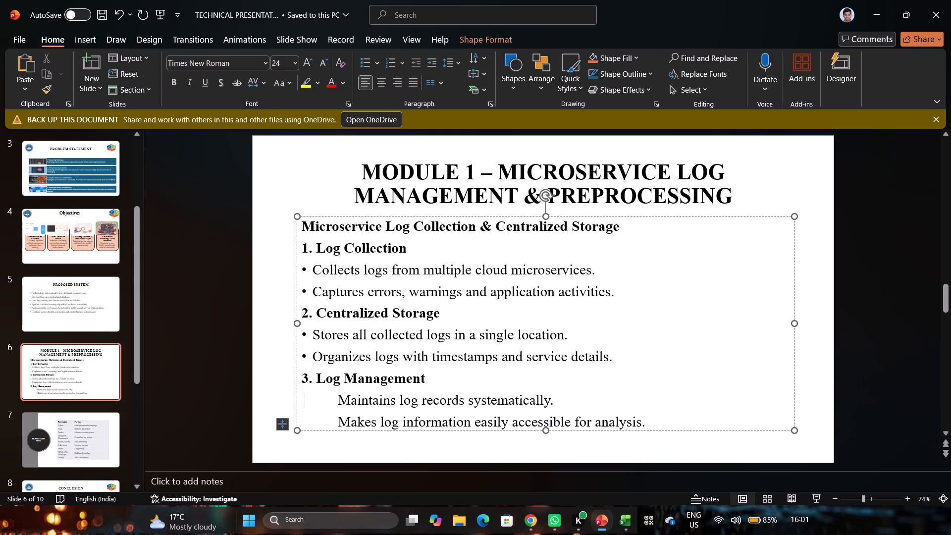
{"action": "key", "text": "Right"}
{"action": "key", "text": "BackSpace"}
{"action": "key", "text": "BackSpace"}
{"action": "key", "text": "BackSpace"}
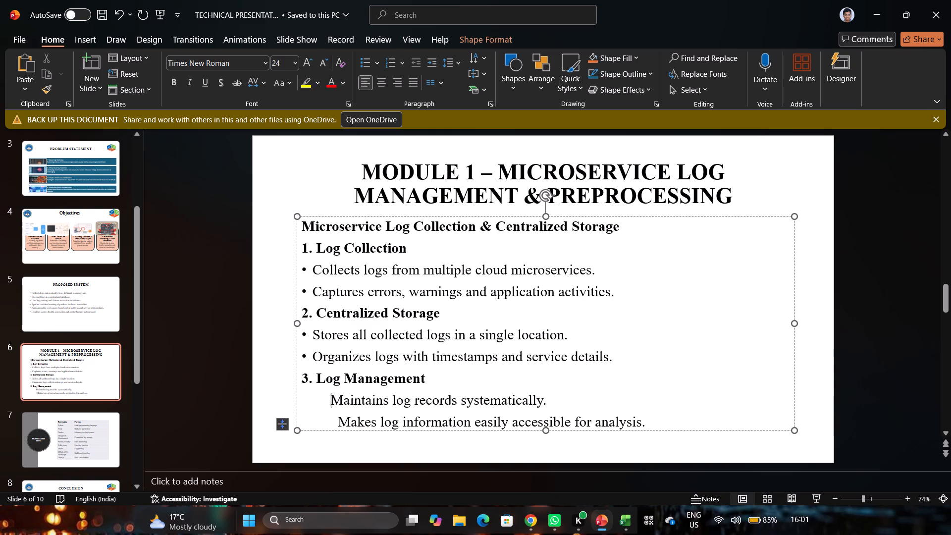
{"action": "key", "text": "BackSpace"}
{"action": "key", "text": "BackSpace"}
{"action": "key", "text": "BackSpace"}
{"action": "key", "text": "BackSpace"}
{"action": "key", "text": "BackSpace"}
{"action": "key", "text": "BackSpace"}
{"action": "key", "text": "BackSpace"}
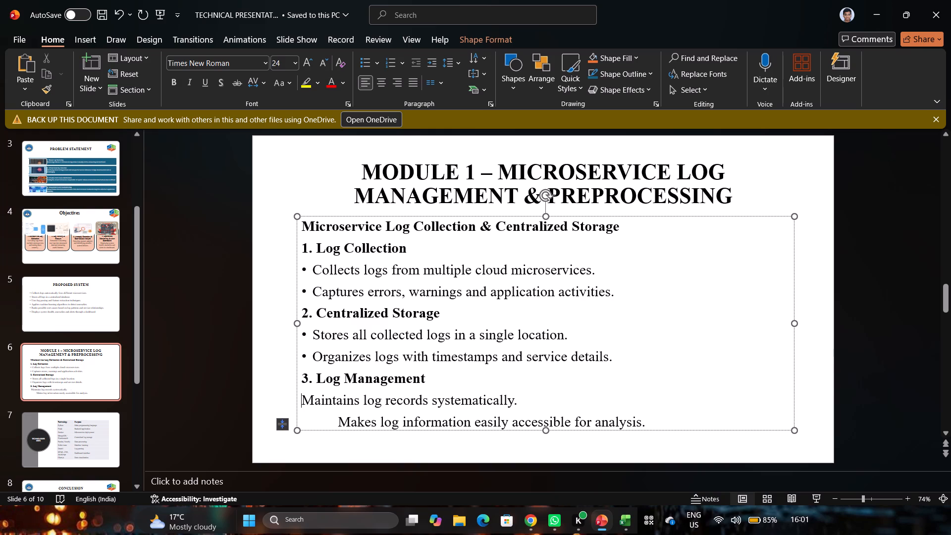
{"action": "key", "text": "BackSpace"}
{"action": "key", "text": "Return"}
Remove the leading spaces before "Makes log information easily accessible for analysis.", keeping it flush on its own line.
{"action": "key", "text": "Down"}
{"action": "key", "text": "Down"}
{"action": "key", "text": "Up"}
{"action": "key", "text": "Right"}
{"action": "key", "text": "Right"}
{"action": "key", "text": "Right"}
{"action": "key", "text": "Right"}
{"action": "key", "text": "Right"}
{"action": "key", "text": "Right"}
{"action": "key", "text": "Right"}
{"action": "key", "text": "Right"}
{"action": "key", "text": "Right"}
{"action": "key", "text": "Right"}
{"action": "key", "text": "Right"}
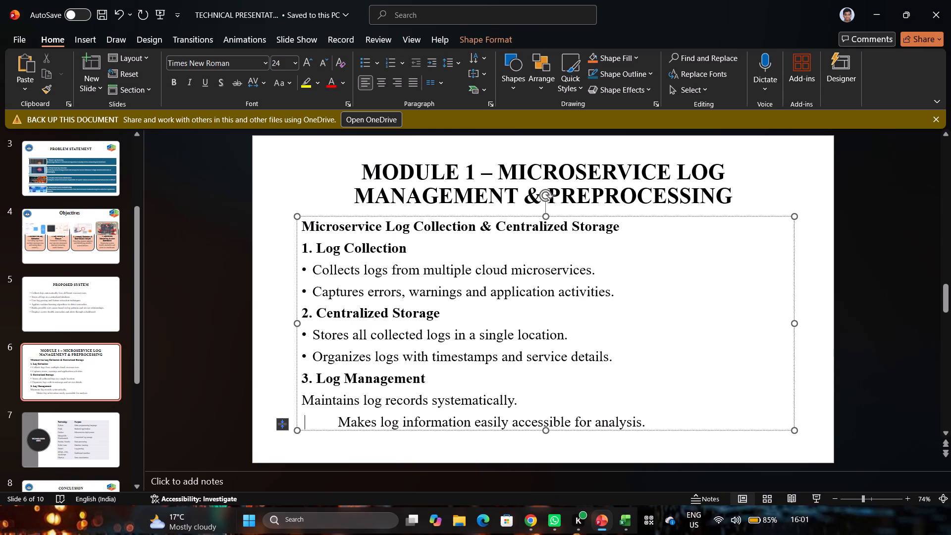
{"action": "key", "text": "Left"}
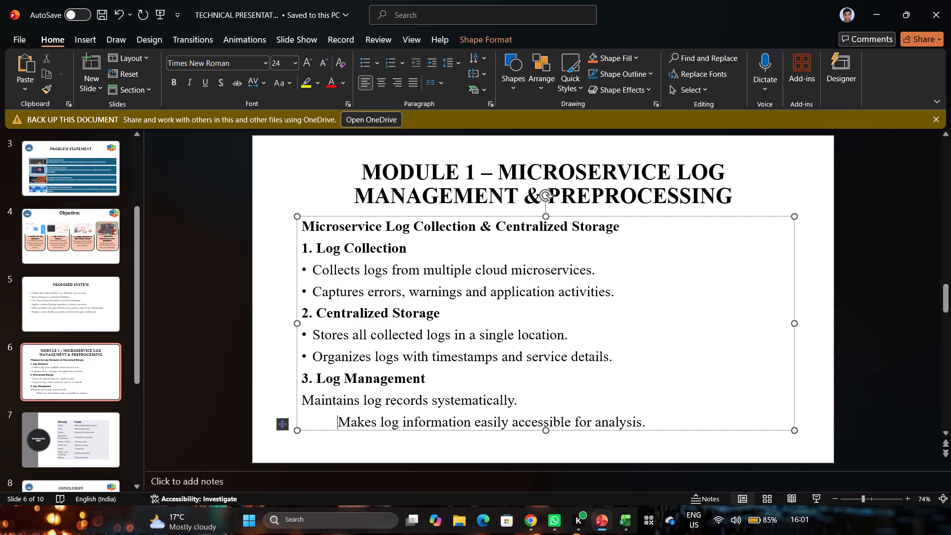
{"action": "key", "text": "BackSpace"}
{"action": "key", "text": "BackSpace"}
{"action": "key", "text": "BackSpace"}
{"action": "key", "text": "BackSpace"}
{"action": "key", "text": "BackSpace"}
{"action": "key", "text": "BackSpace"}
{"action": "key", "text": "BackSpace"}
{"action": "key", "text": "BackSpace"}
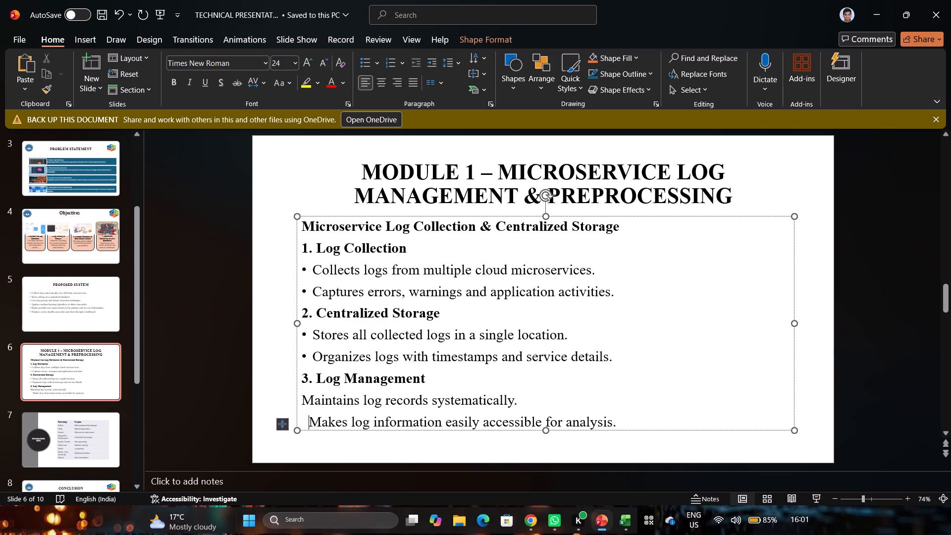
{"action": "key", "text": "BackSpace"}
{"action": "key", "text": "BackSpace"}
{"action": "key", "text": "BackSpace"}
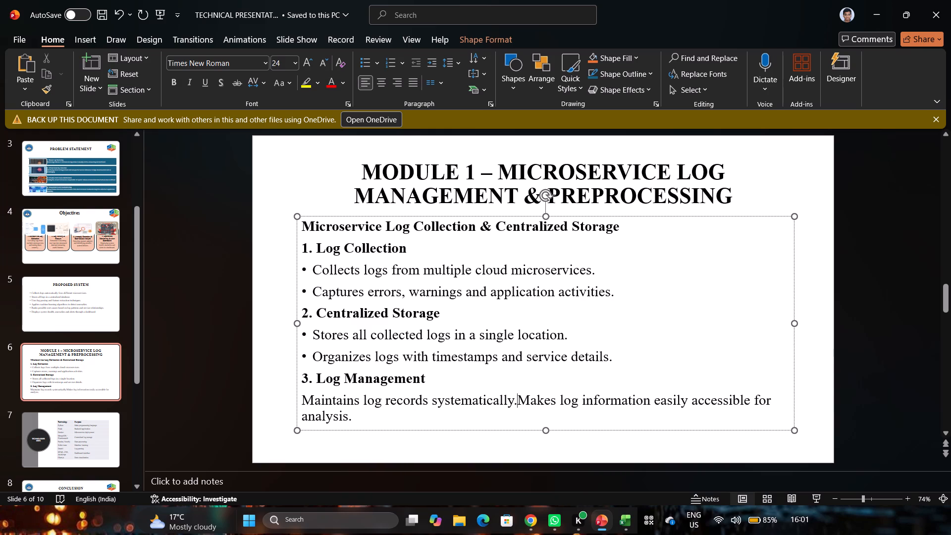
{"action": "key", "text": "Return"}
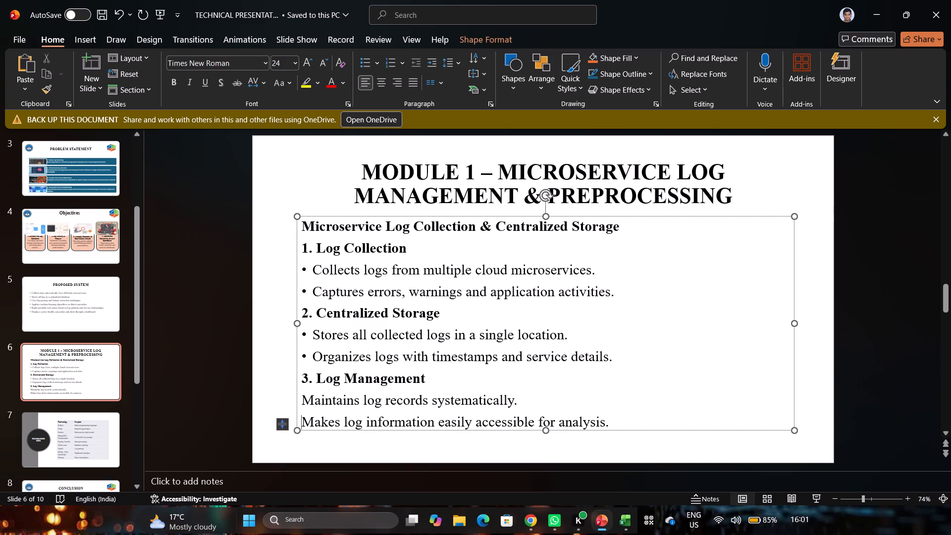
Apply round bullets to the two lines under "3. Log Management".
{"action": "left_click_drag", "start_coordinate": [301, 401], "coordinate": [672, 457]}
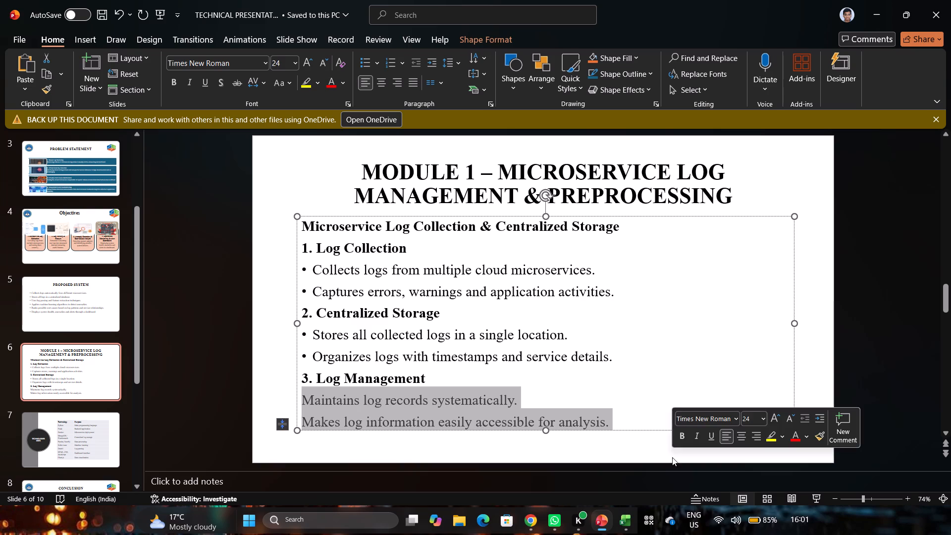
{"action": "left_click", "coordinate": [375, 59]}
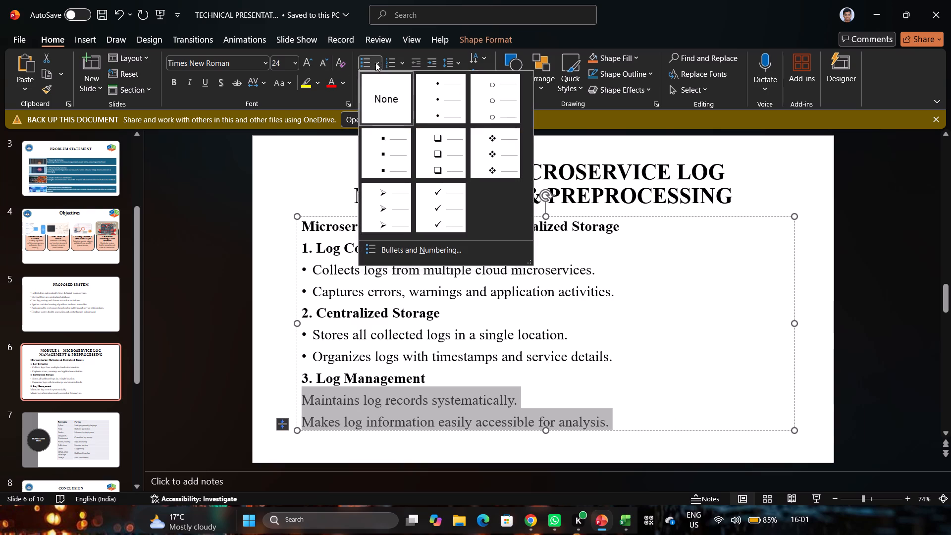
{"action": "left_click", "coordinate": [436, 112]}
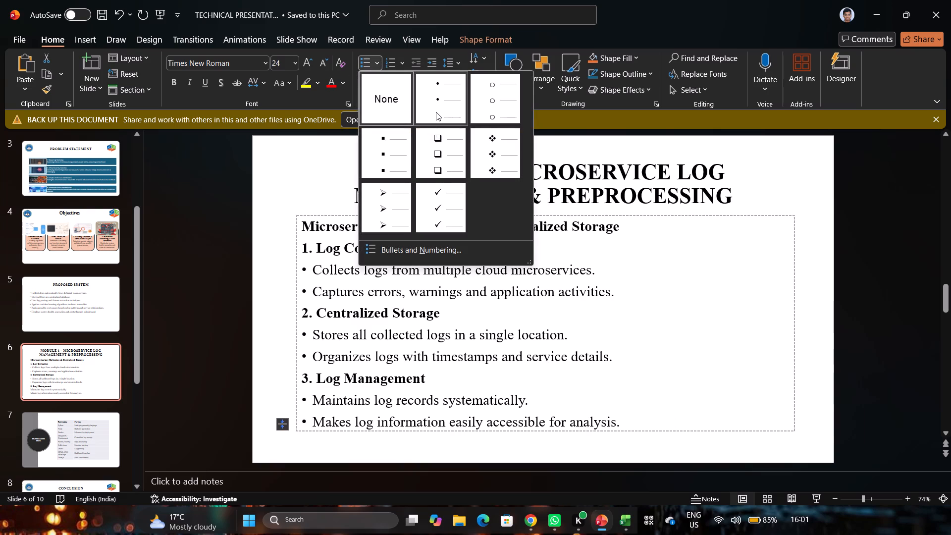
{"action": "left_click", "coordinate": [653, 345]}
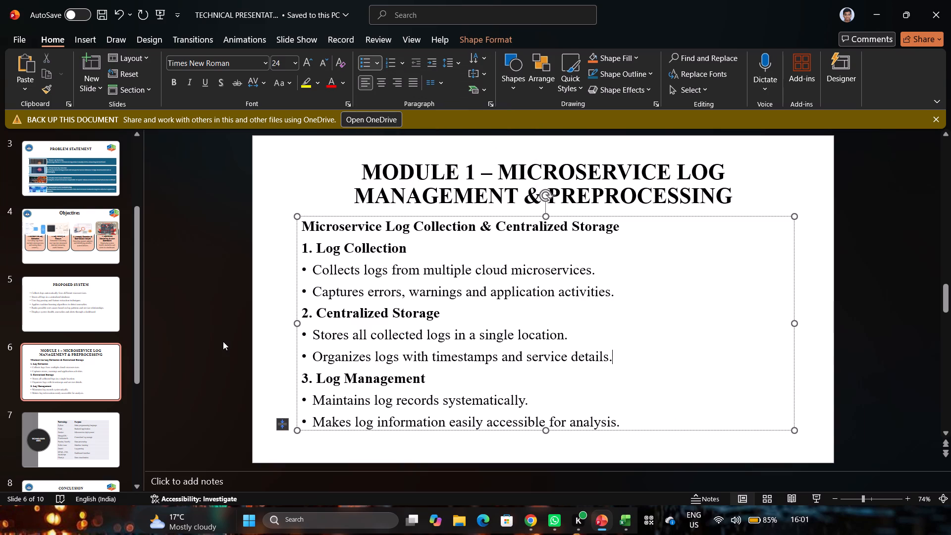
Insert a new slide directly after the first Module 1 slide.
{"action": "left_click", "coordinate": [67, 382]}
{"action": "key", "text": "ctrl+m"}
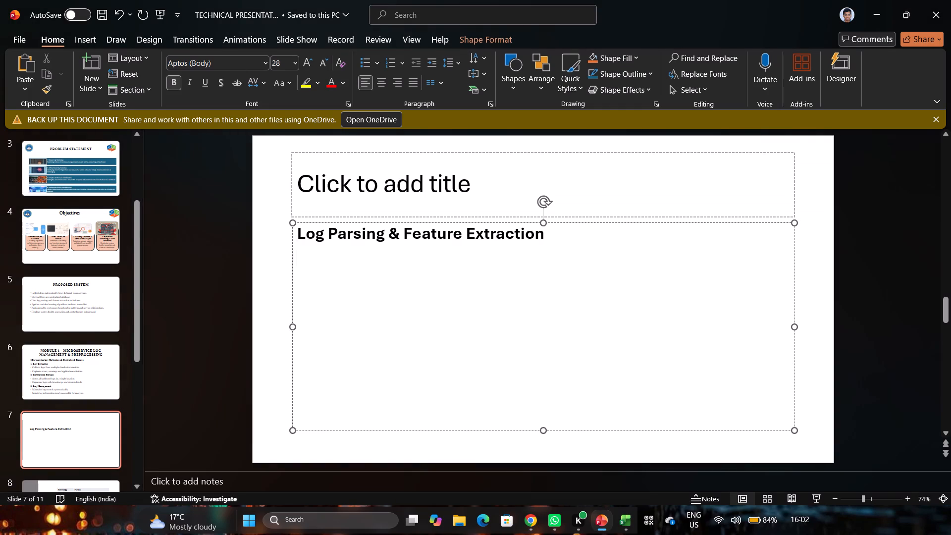
{"action": "key", "text": "ctrl+v"}
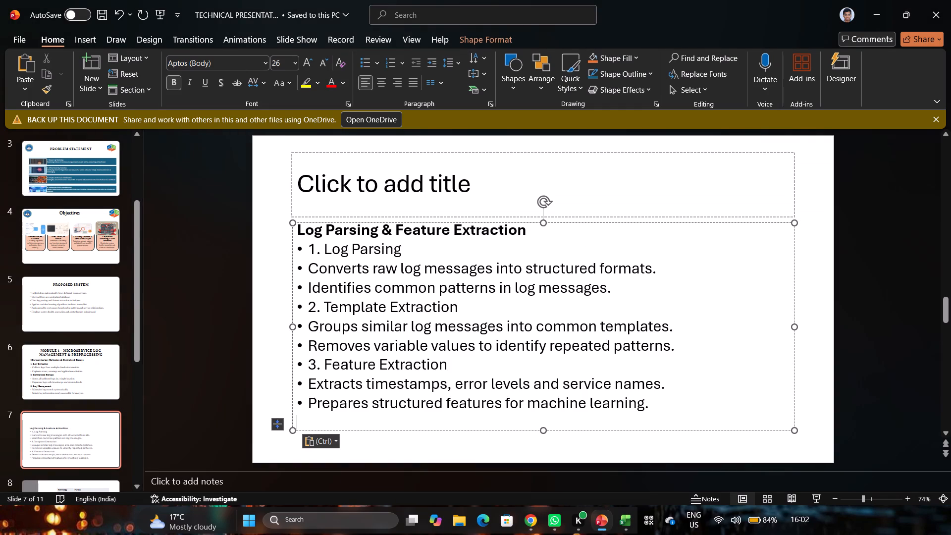
Make the "1. Log Parsing" line bold and remove its bullet.
{"action": "left_click", "coordinate": [431, 249]}
{"action": "key", "text": "shift+Left"}
{"action": "key", "text": "shift+Left"}
{"action": "key", "text": "shift+Left"}
{"action": "key", "text": "shift+Left"}
{"action": "key", "text": "shift+Left"}
{"action": "key", "text": "shift+Left"}
{"action": "key", "text": "shift+Left"}
{"action": "key", "text": "shift+Left"}
{"action": "key", "text": "shift+Left"}
{"action": "key", "text": "shift+Left"}
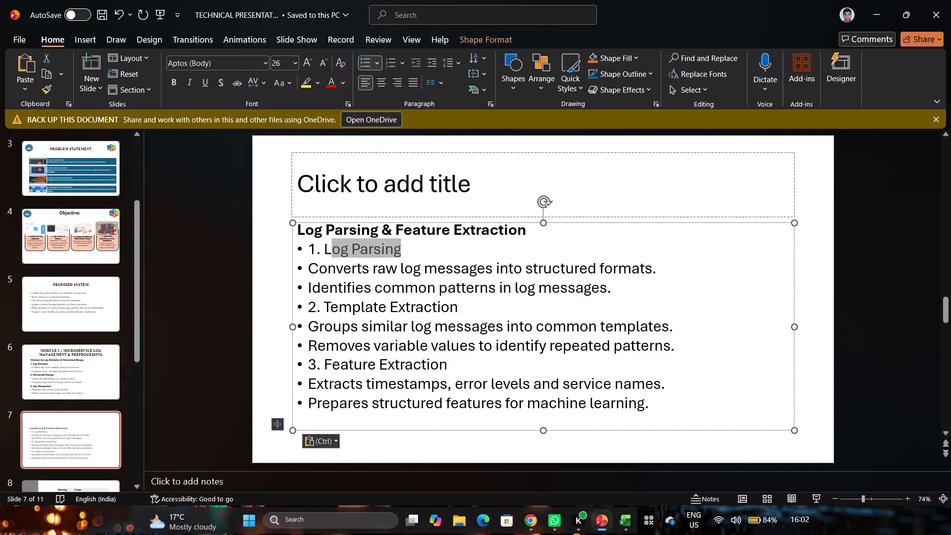
{"action": "key", "text": "shift+Left"}
{"action": "key", "text": "shift+Left"}
{"action": "key", "text": "shift+Left"}
{"action": "key", "text": "shift+Left"}
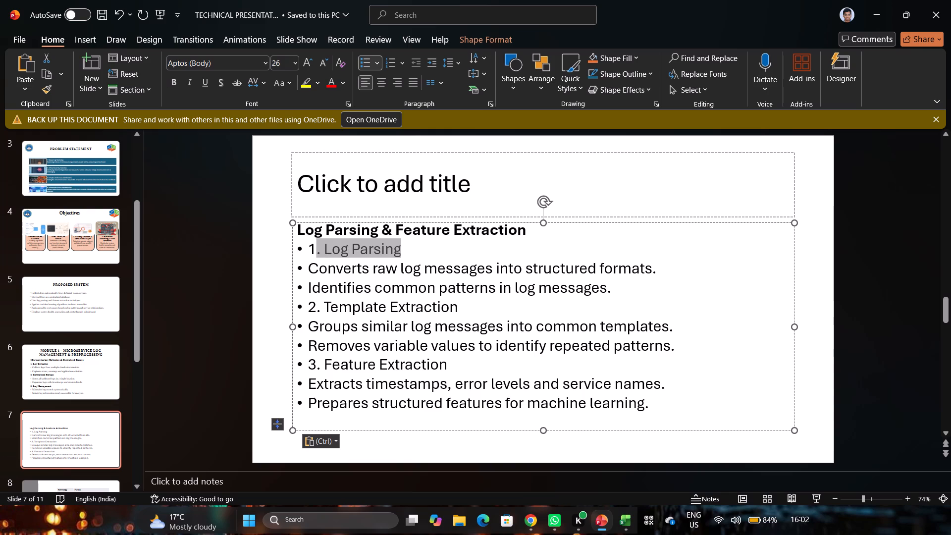
{"action": "key", "text": "ctrl+b"}
{"action": "key", "text": "Left"}
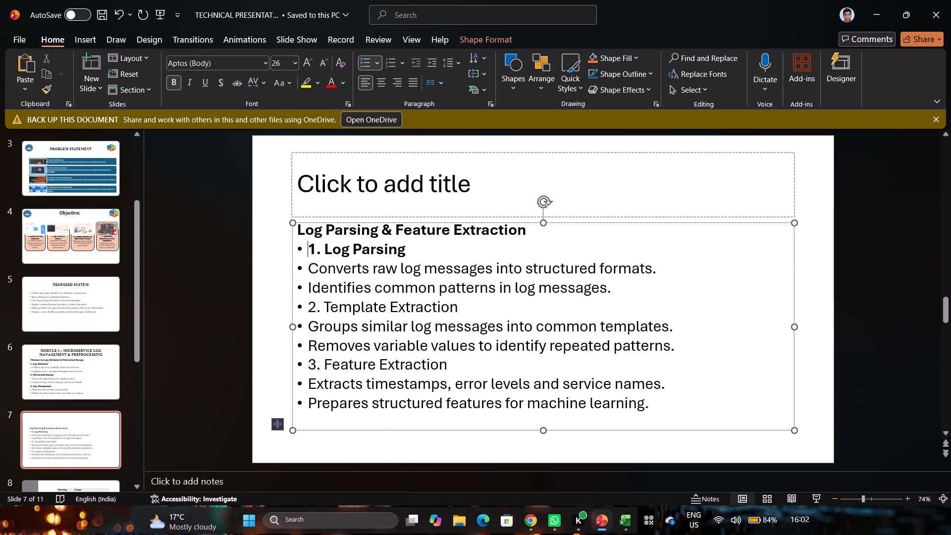
{"action": "key", "text": "BackSpace"}
Make the "2. Template Extraction" line bold and remove its bullet.
{"action": "key", "text": "Down"}
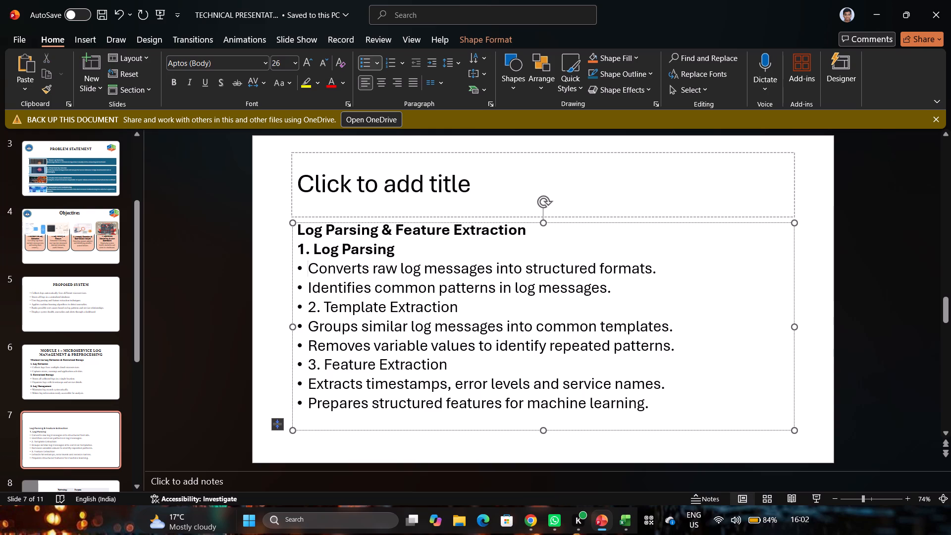
{"action": "key", "text": "shift+Down"}
{"action": "key", "text": "shift+Down"}
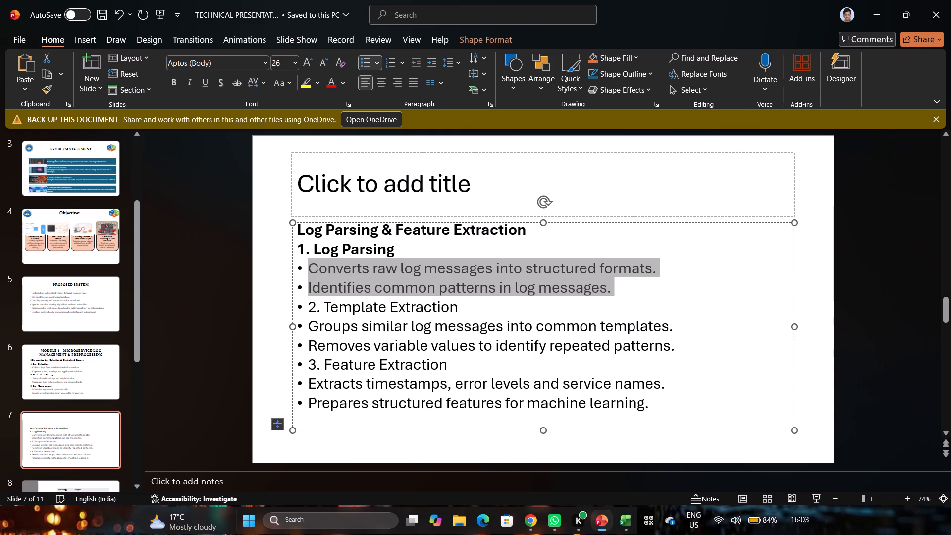
{"action": "key", "text": "Down"}
{"action": "key", "text": "Down"}
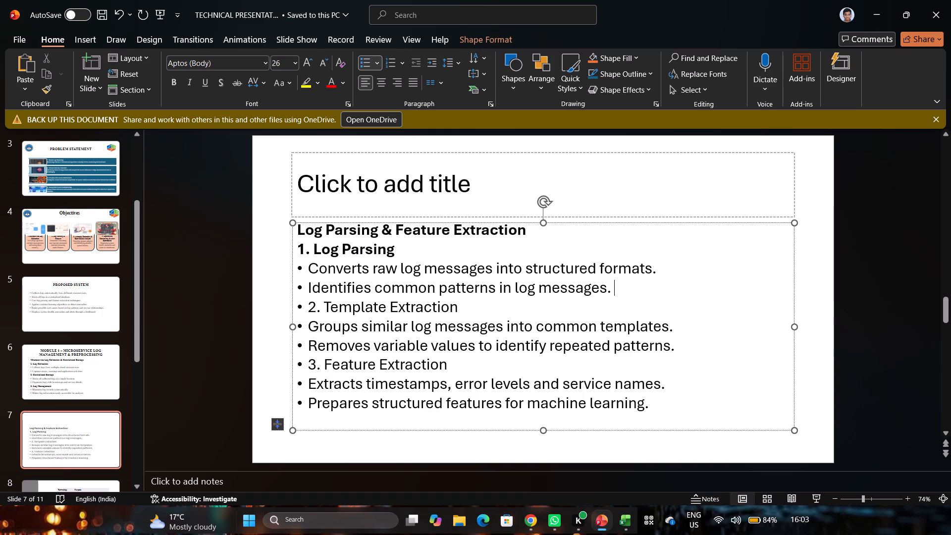
{"action": "key", "text": "shift+Down"}
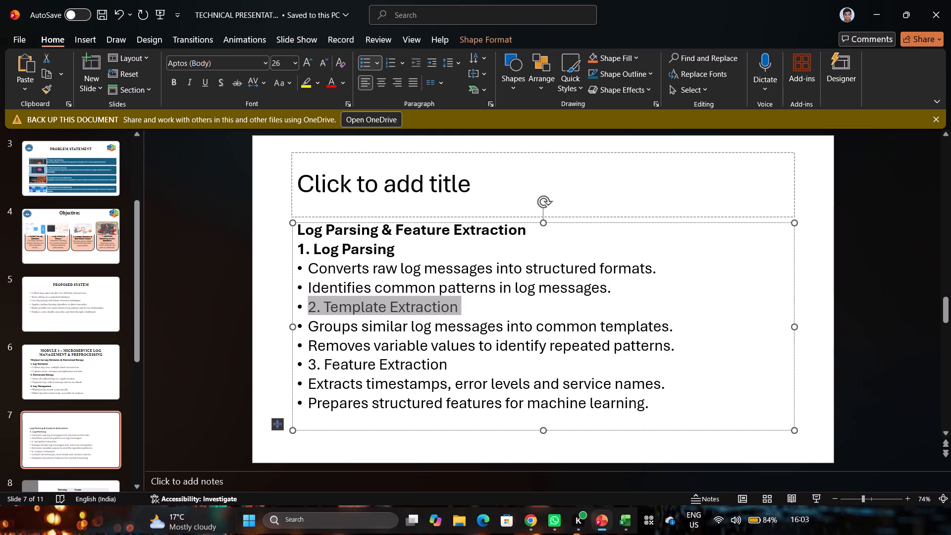
{"action": "key", "text": "ctrl+b"}
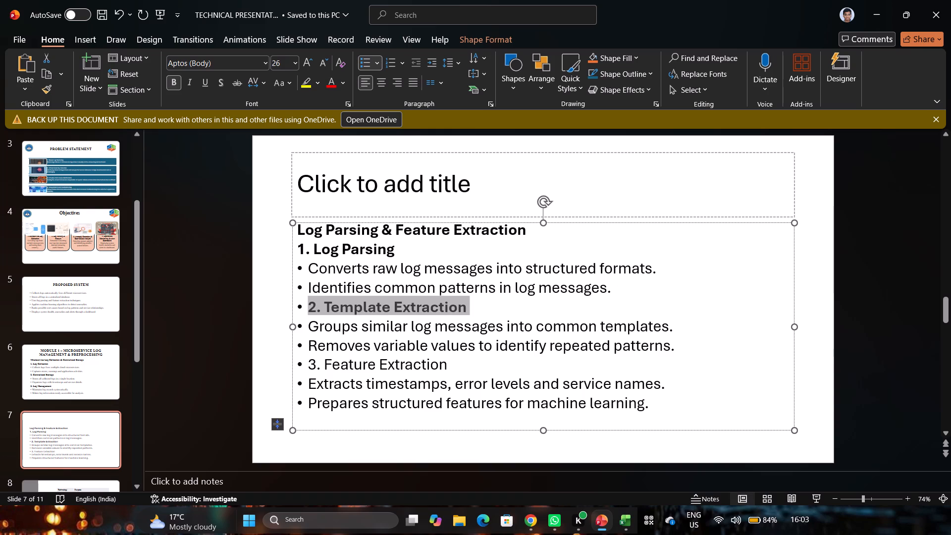
{"action": "key", "text": "Down"}
{"action": "key", "text": "Down"}
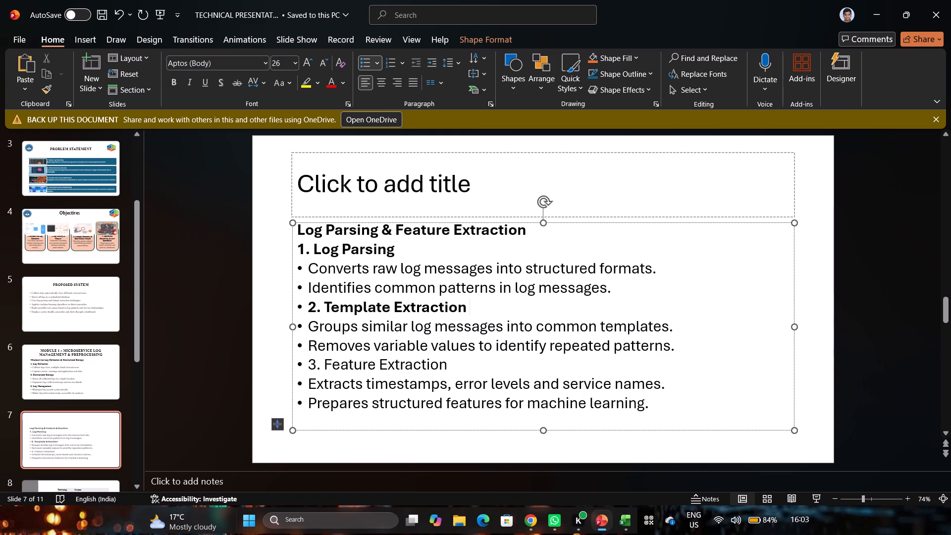
{"action": "key", "text": "Left"}
{"action": "key", "text": "Left"}
{"action": "key", "text": "Left"}
{"action": "key", "text": "Left"}
{"action": "key", "text": "Left"}
{"action": "key", "text": "Left"}
{"action": "key", "text": "Left"}
{"action": "key", "text": "Left"}
{"action": "key", "text": "Left"}
{"action": "key", "text": "Left"}
{"action": "key", "text": "Left"}
{"action": "key", "text": "Left"}
{"action": "key", "text": "Left"}
{"action": "key", "text": "Left"}
{"action": "key", "text": "Left"}
{"action": "key", "text": "Left"}
{"action": "key", "text": "Left"}
{"action": "key", "text": "Left"}
{"action": "key", "text": "Left"}
{"action": "key", "text": "Left"}
{"action": "key", "text": "Down"}
{"action": "key", "text": "Left"}
{"action": "key", "text": "Left"}
{"action": "key", "text": "Left"}
{"action": "key", "text": "Left"}
{"action": "key", "text": "Left"}
{"action": "key", "text": "Left"}
{"action": "key", "text": "Left"}
{"action": "key", "text": "Left"}
{"action": "key", "text": "Left"}
{"action": "key", "text": "Left"}
{"action": "key", "text": "Left"}
{"action": "key", "text": "Left"}
{"action": "key", "text": "Left"}
{"action": "key", "text": "Left"}
{"action": "key", "text": "Left"}
{"action": "key", "text": "Left"}
{"action": "key", "text": "Left"}
{"action": "key", "text": "Left"}
{"action": "key", "text": "Left"}
{"action": "key", "text": "Left"}
{"action": "key", "text": "Left"}
{"action": "key", "text": "BackSpace"}
{"action": "key", "text": "Down"}
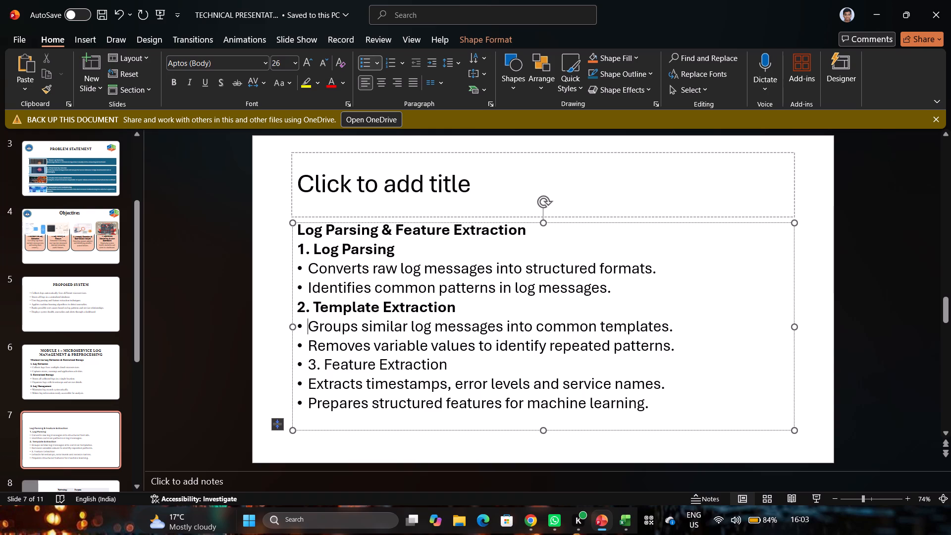
Remove the bullet from the "3. Feature Extraction" line and make the line bold.
{"action": "key", "text": "Down"}
{"action": "key", "text": "Down"}
{"action": "key", "text": "BackSpace"}
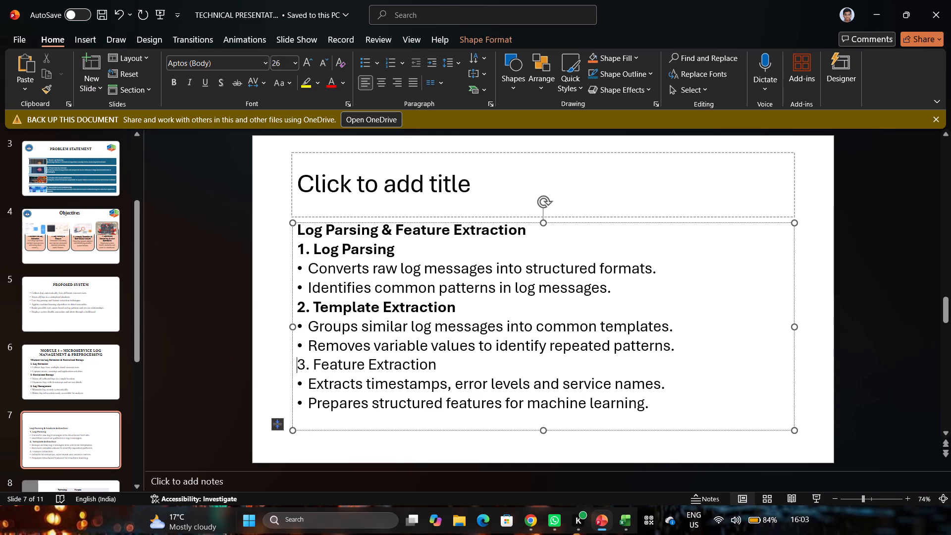
{"action": "key", "text": "shift+Right"}
{"action": "key", "text": "shift+Right"}
{"action": "key", "text": "shift+Right"}
{"action": "key", "text": "shift+Right"}
{"action": "key", "text": "shift+Right"}
{"action": "key", "text": "shift+Right"}
{"action": "key", "text": "shift+Right"}
{"action": "key", "text": "shift+Right"}
{"action": "key", "text": "shift+Right"}
{"action": "key", "text": "shift+Right"}
{"action": "key", "text": "shift+Right"}
{"action": "key", "text": "shift+Right"}
{"action": "key", "text": "shift+Right"}
{"action": "key", "text": "shift+Right"}
{"action": "key", "text": "shift+Right"}
{"action": "key", "text": "shift+Right"}
{"action": "key", "text": "shift+Right"}
{"action": "key", "text": "shift+Right"}
{"action": "key", "text": "shift+Right"}
{"action": "key", "text": "shift+Right"}
{"action": "key", "text": "shift+Right"}
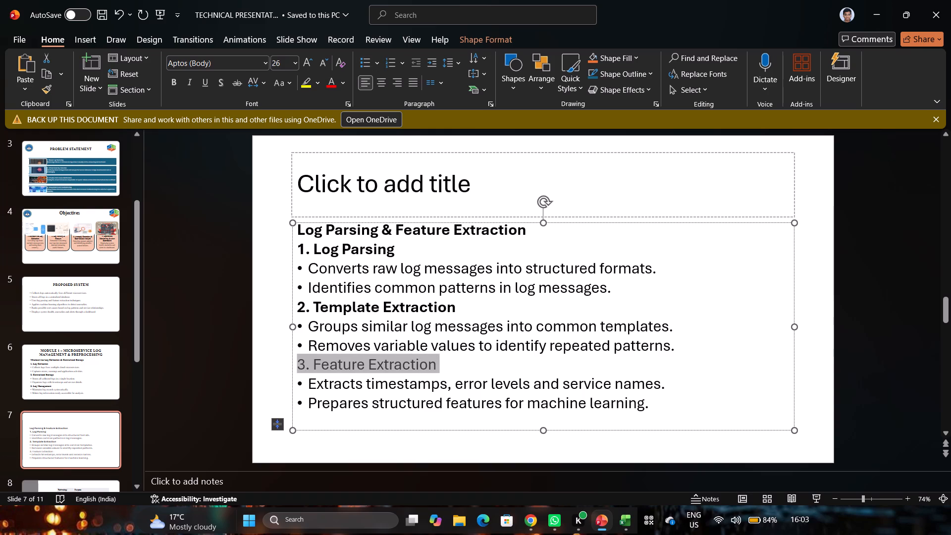
{"action": "key", "text": "ctrl+b"}
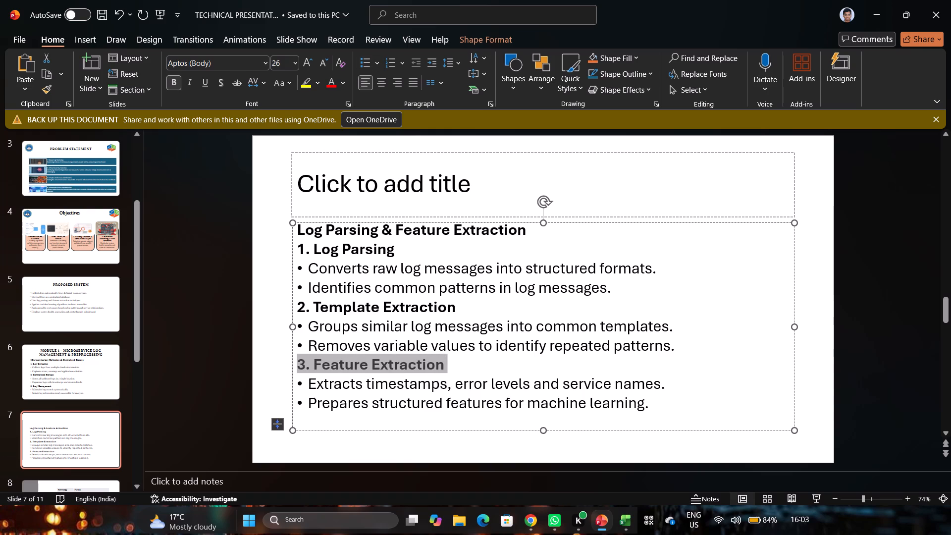
Set the font of all text in the slide's content placeholder to Times New Roman.
{"action": "left_click", "coordinate": [536, 262]}
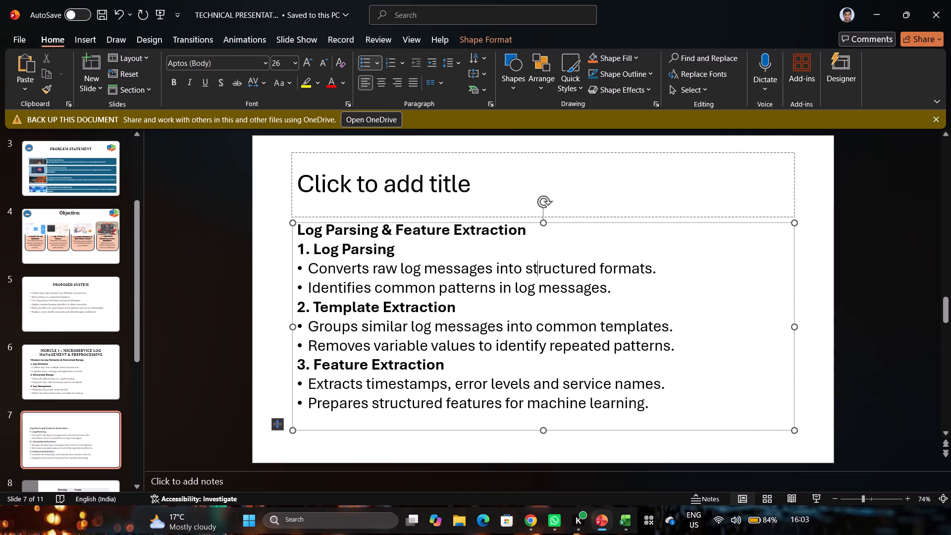
{"action": "key", "text": "ctrl+a"}
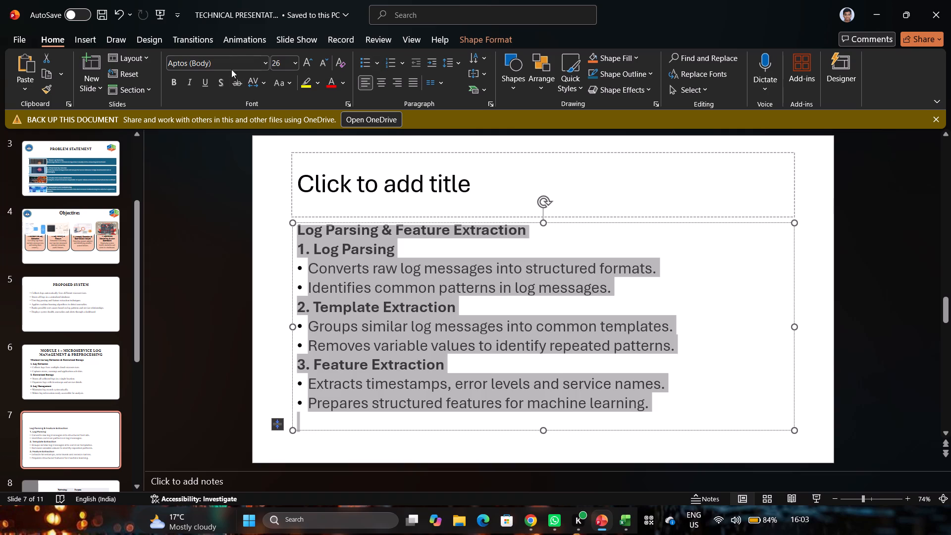
{"action": "left_click", "coordinate": [230, 61]}
{"action": "type", "text": "ti"}
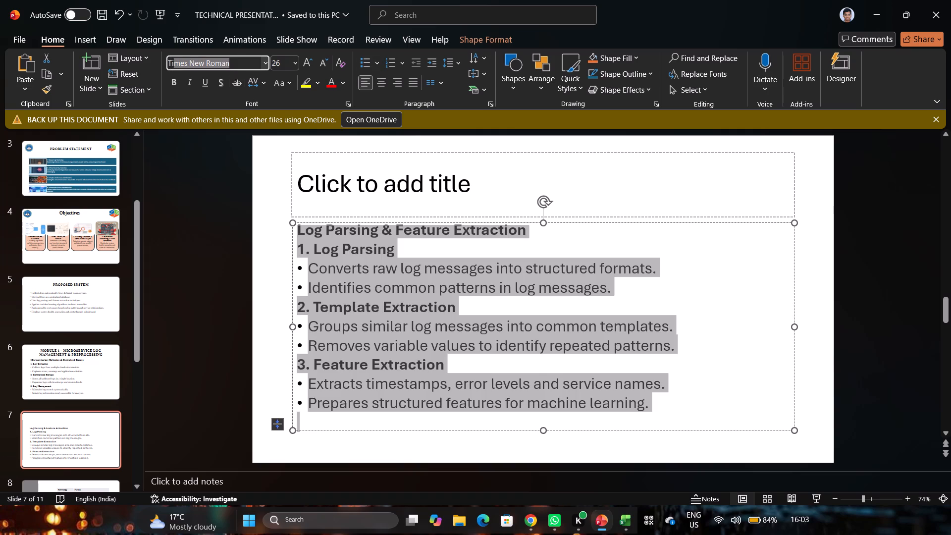
{"action": "key", "text": "Return"}
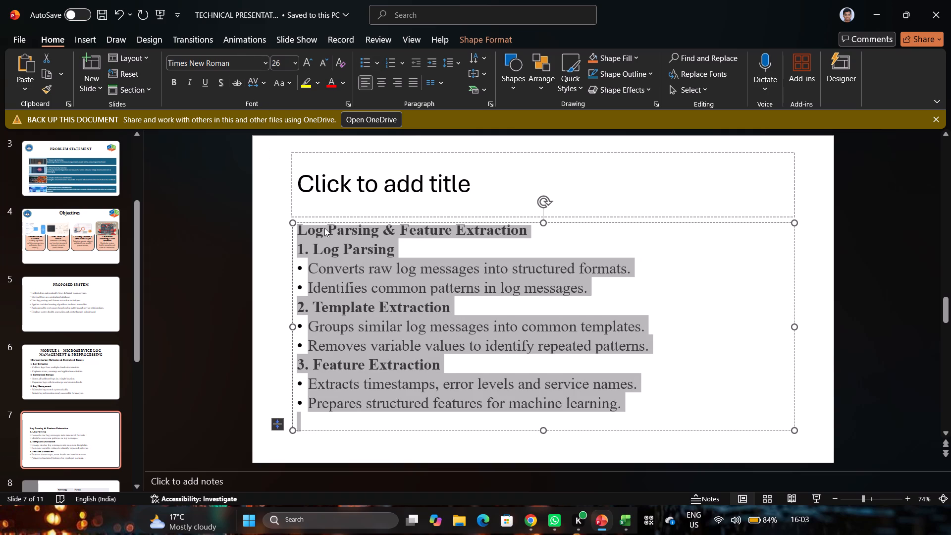
Set the text from "1. Log Parsing" through "Prepares structured features for machine learning." to font size 24.
{"action": "left_click", "coordinate": [324, 228]}
{"action": "left_click_drag", "start_coordinate": [310, 244], "coordinate": [311, 256]}
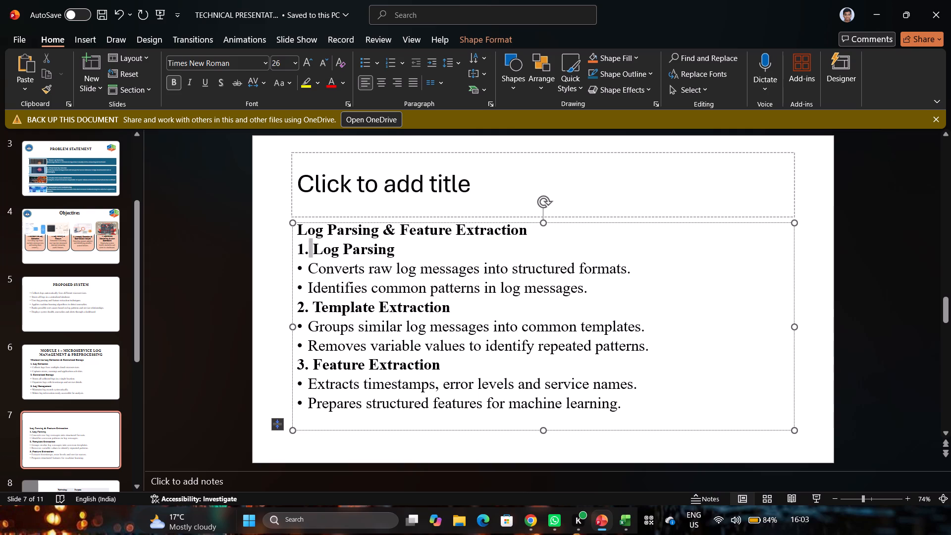
{"action": "left_click_drag", "start_coordinate": [311, 256], "coordinate": [460, 399]}
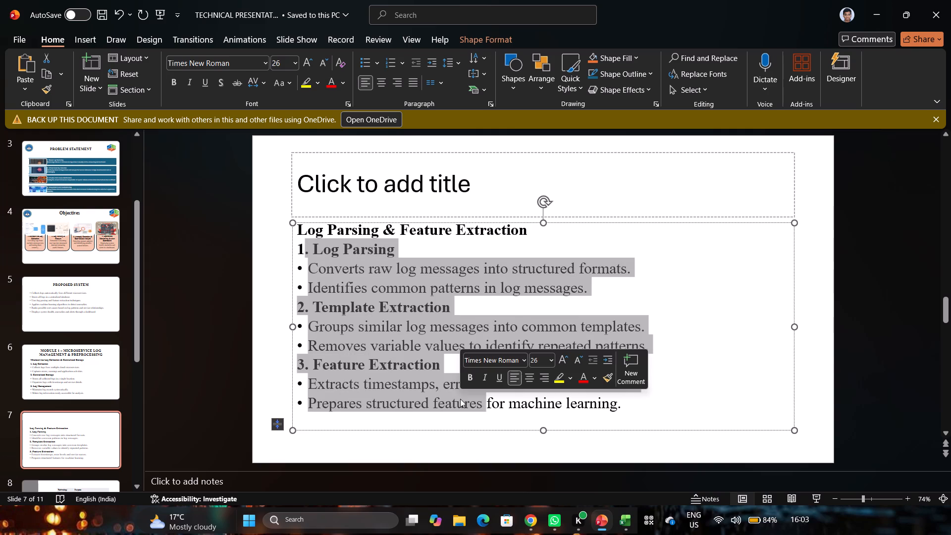
{"action": "left_click_drag", "start_coordinate": [644, 408], "coordinate": [356, 267]}
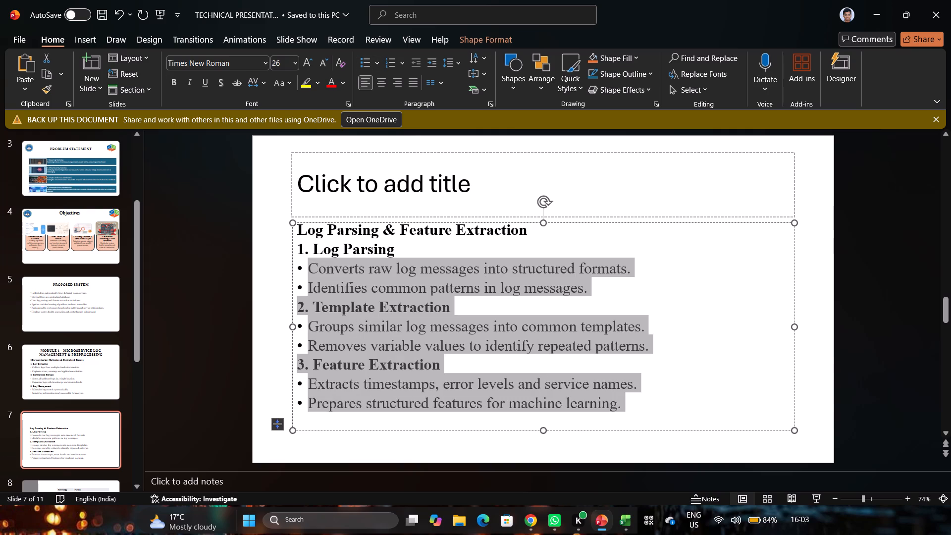
{"action": "left_click_drag", "start_coordinate": [356, 267], "coordinate": [299, 249]}
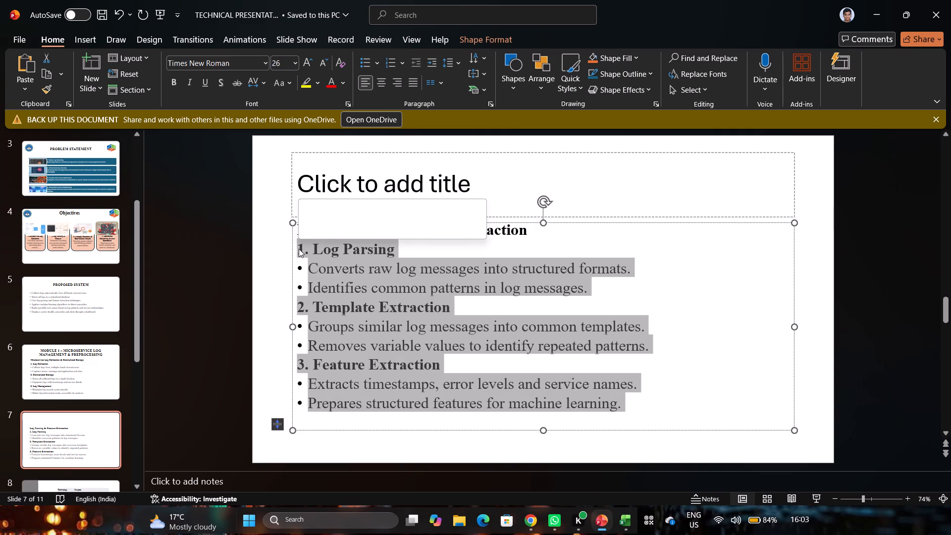
{"action": "left_click", "coordinate": [282, 66]}
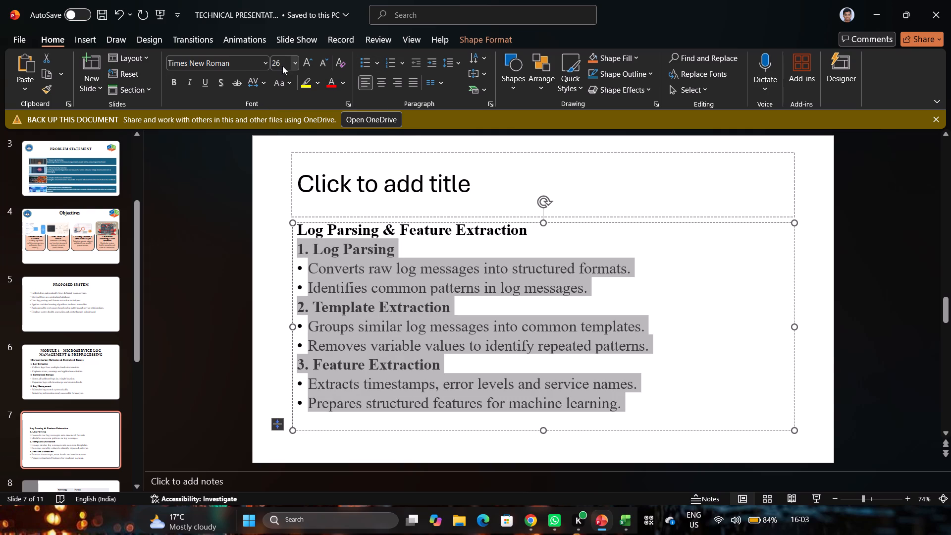
{"action": "type", "text": "24"}
{"action": "key", "text": "Return"}
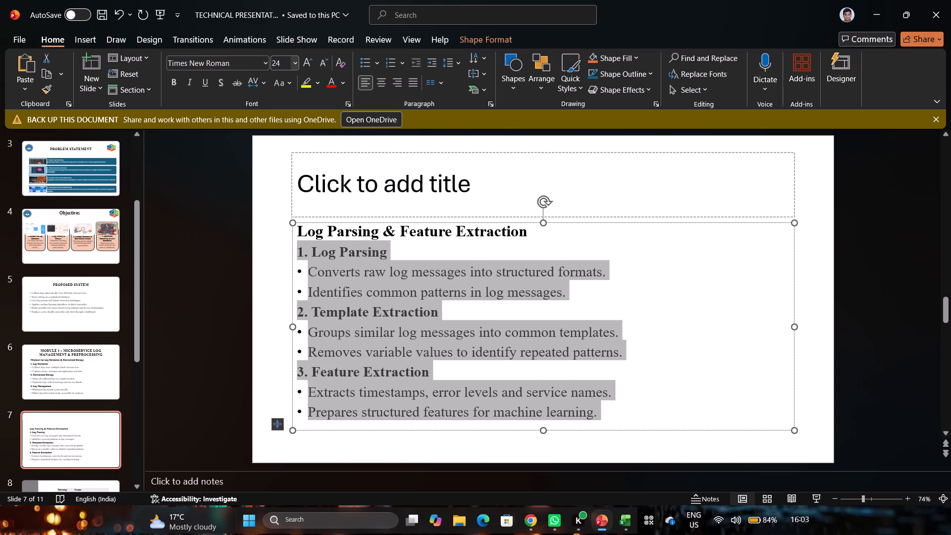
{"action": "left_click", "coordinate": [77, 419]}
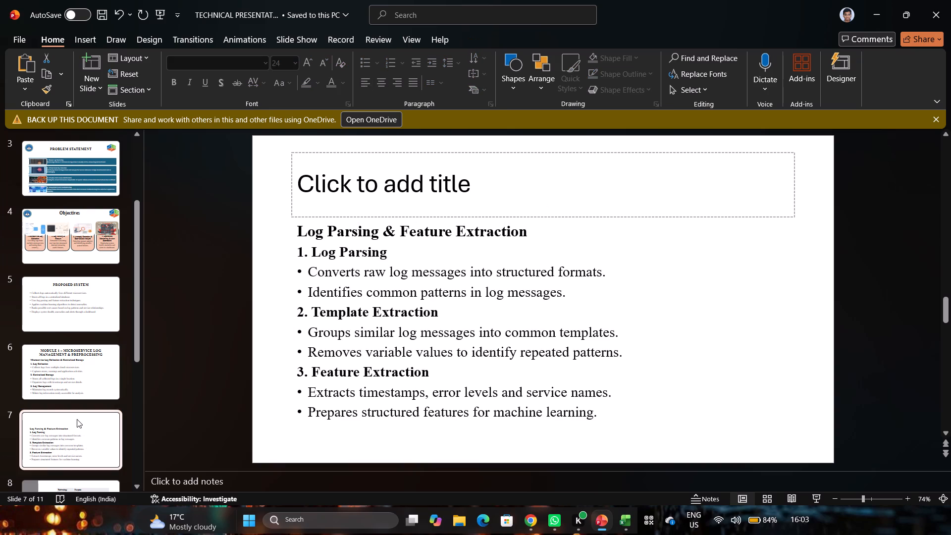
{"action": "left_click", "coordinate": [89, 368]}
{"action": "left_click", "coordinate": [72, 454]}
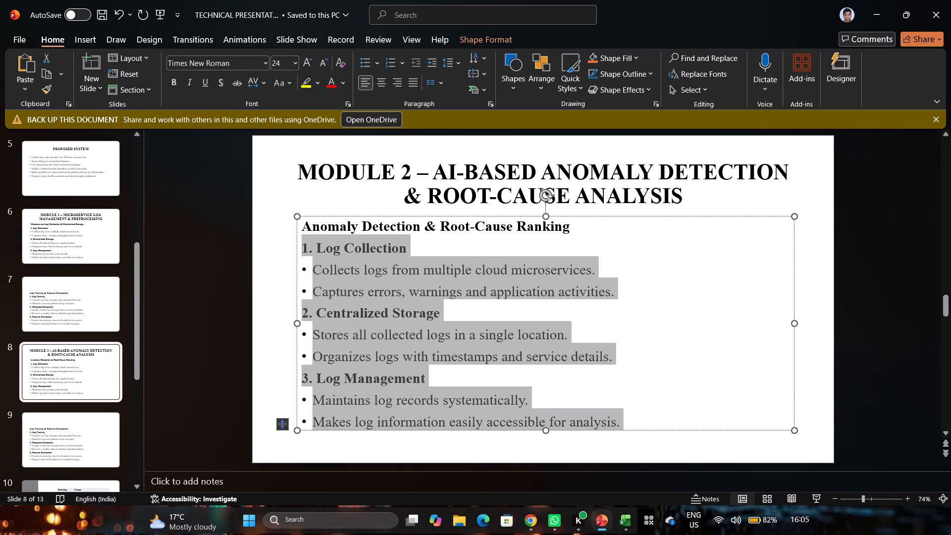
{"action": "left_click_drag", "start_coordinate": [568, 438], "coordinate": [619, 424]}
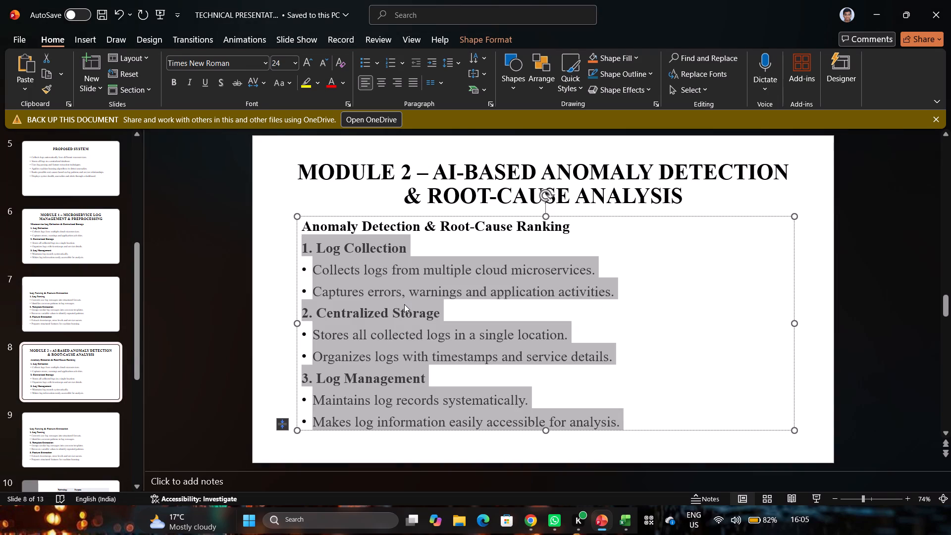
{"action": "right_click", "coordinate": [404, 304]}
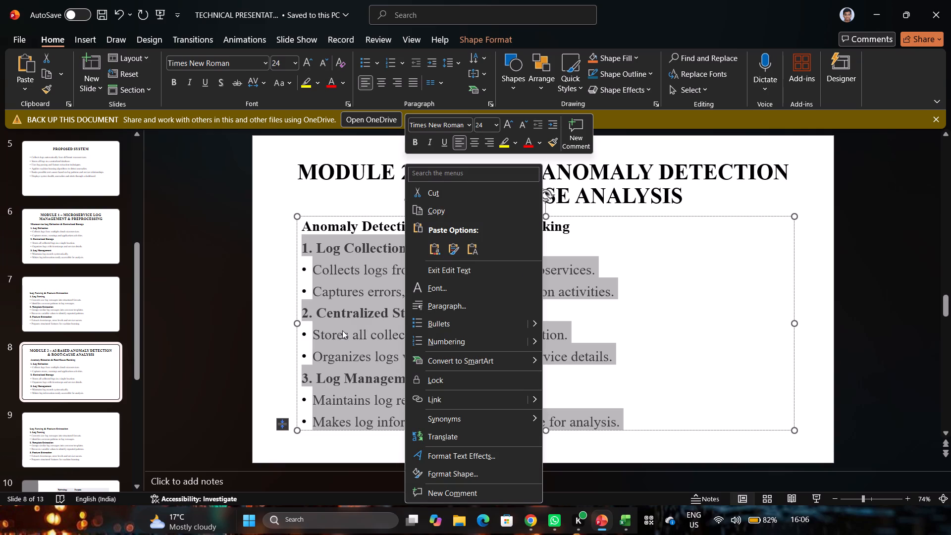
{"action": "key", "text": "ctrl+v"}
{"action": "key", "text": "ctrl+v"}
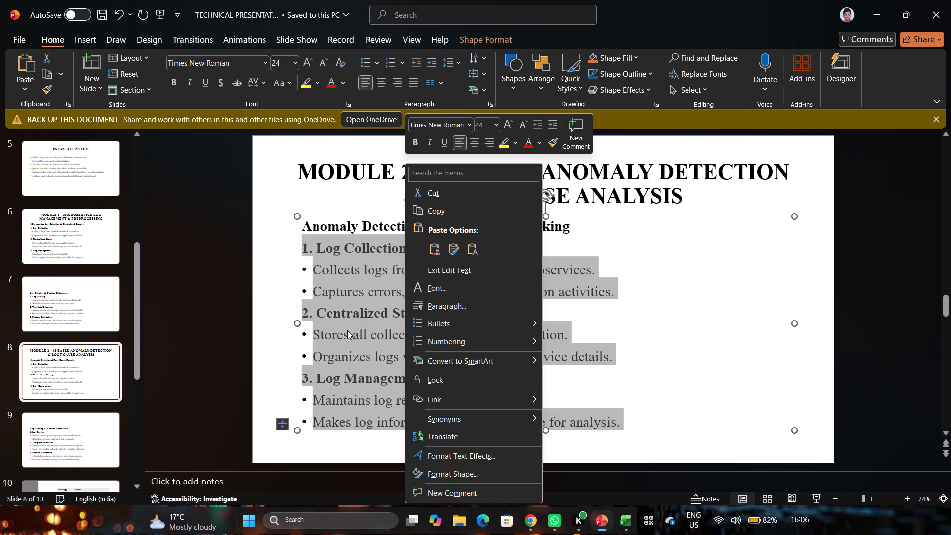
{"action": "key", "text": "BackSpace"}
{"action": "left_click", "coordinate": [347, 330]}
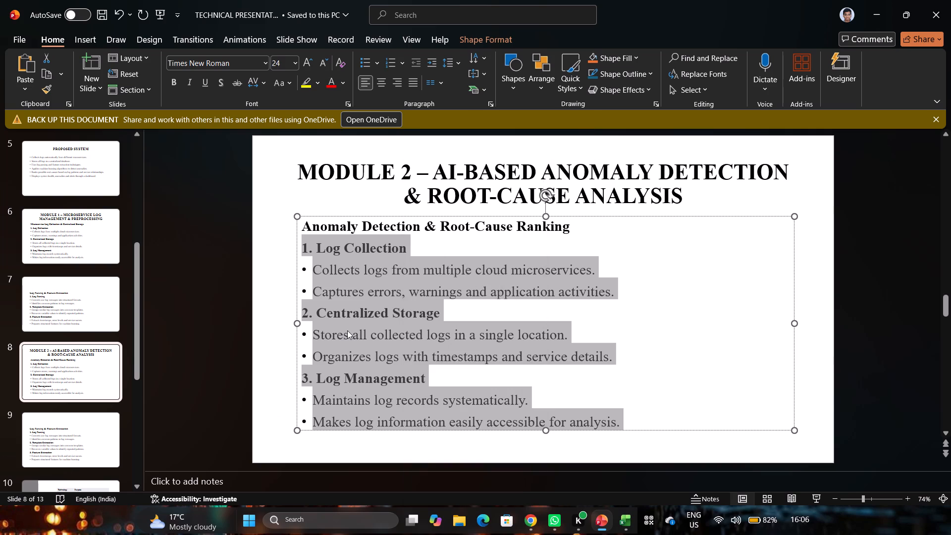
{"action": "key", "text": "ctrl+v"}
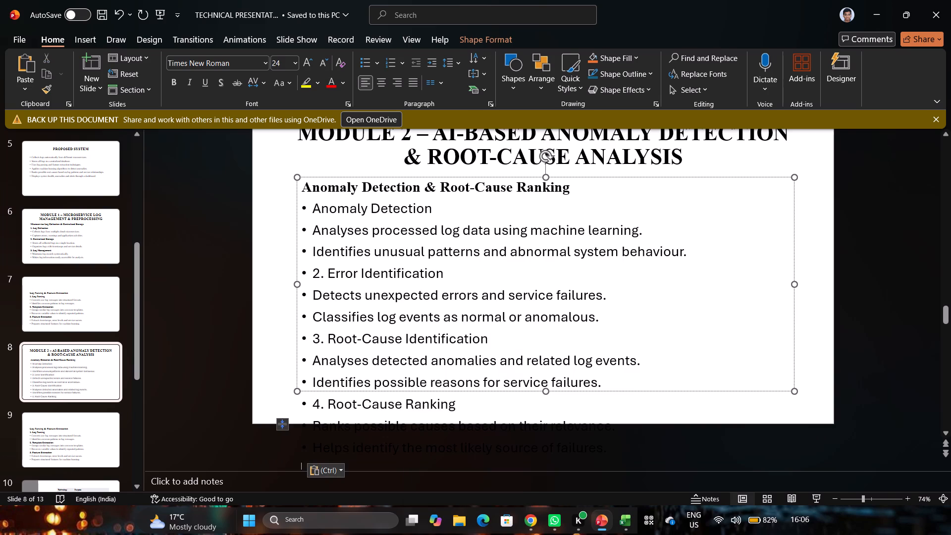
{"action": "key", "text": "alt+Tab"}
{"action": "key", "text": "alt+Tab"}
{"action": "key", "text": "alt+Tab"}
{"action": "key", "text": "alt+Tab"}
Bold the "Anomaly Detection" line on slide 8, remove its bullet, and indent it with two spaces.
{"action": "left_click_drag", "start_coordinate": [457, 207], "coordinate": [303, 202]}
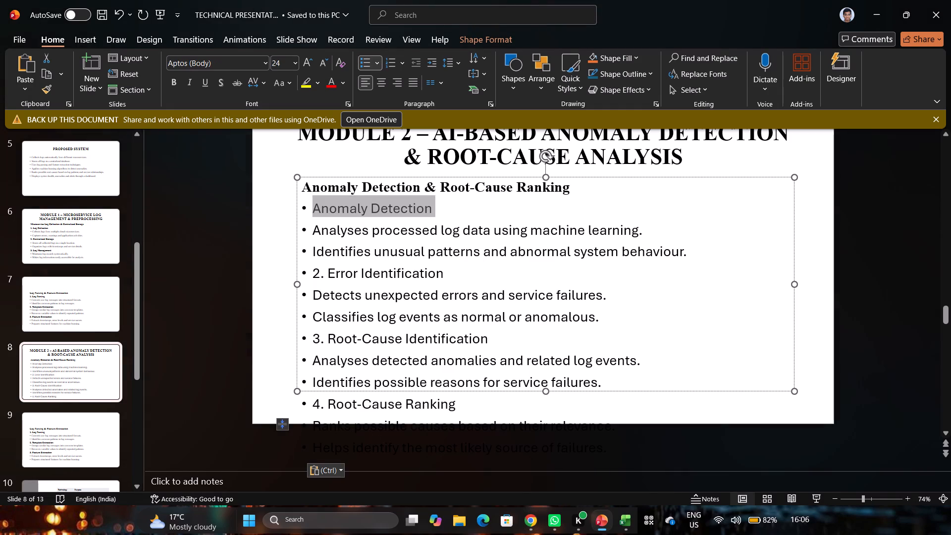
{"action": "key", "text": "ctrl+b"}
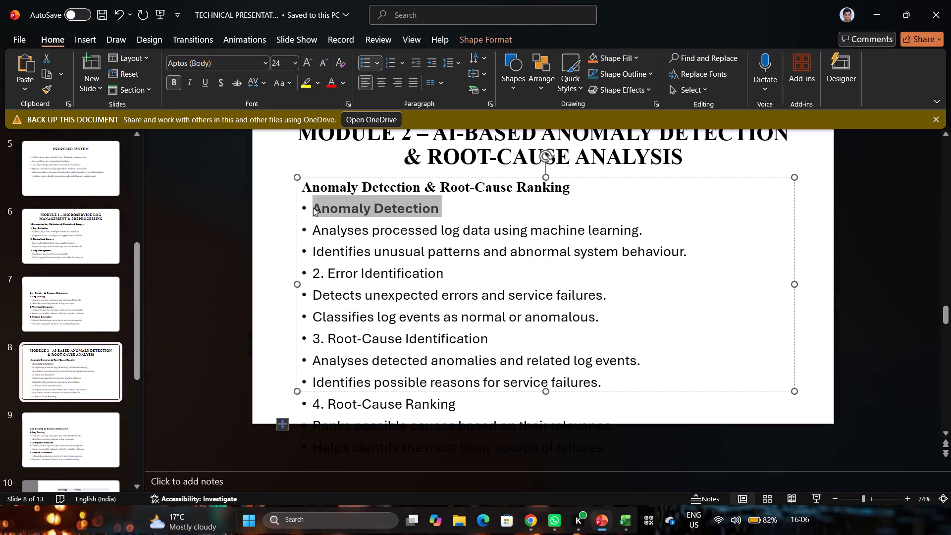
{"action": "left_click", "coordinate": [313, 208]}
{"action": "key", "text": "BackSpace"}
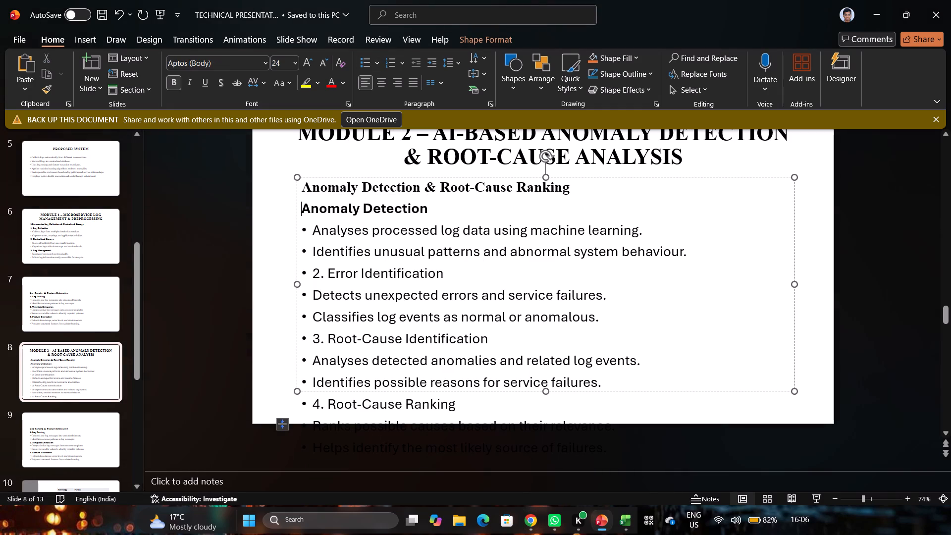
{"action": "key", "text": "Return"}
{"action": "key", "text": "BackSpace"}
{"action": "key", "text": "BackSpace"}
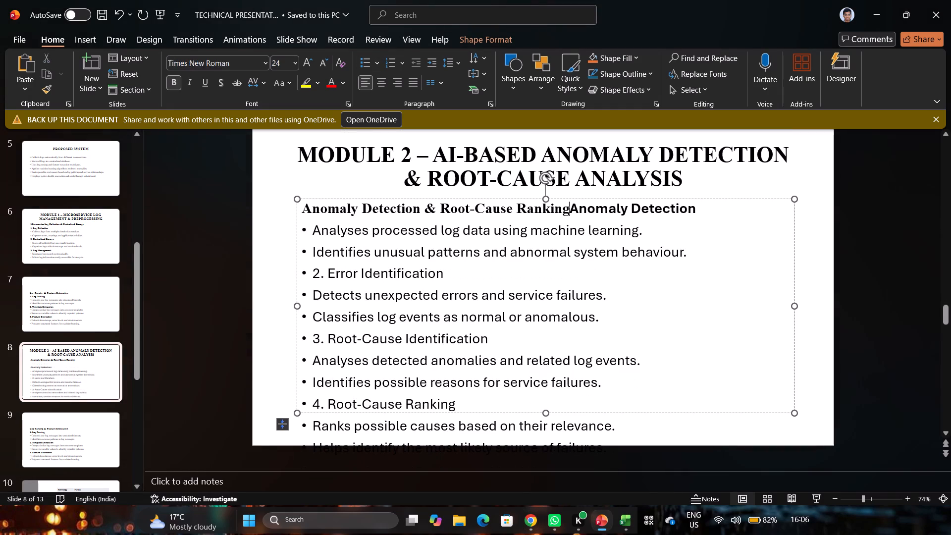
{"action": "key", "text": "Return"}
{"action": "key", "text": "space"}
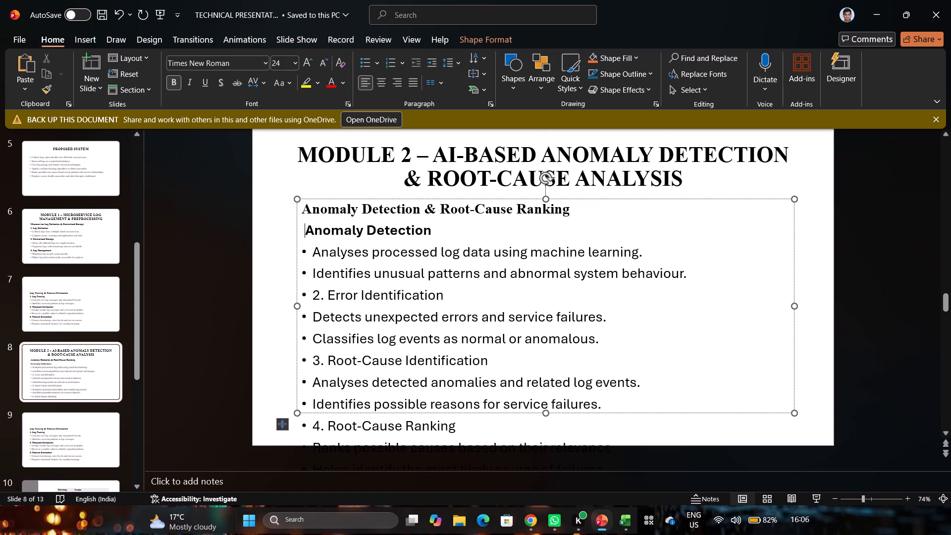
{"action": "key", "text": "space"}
Copy the four sections from "1. Anomaly Detection" through "4. Root-Cause Ranking" in ChatGPT and replace the text below slide 8's subheading with them.
{"action": "key", "text": "alt+Tab"}
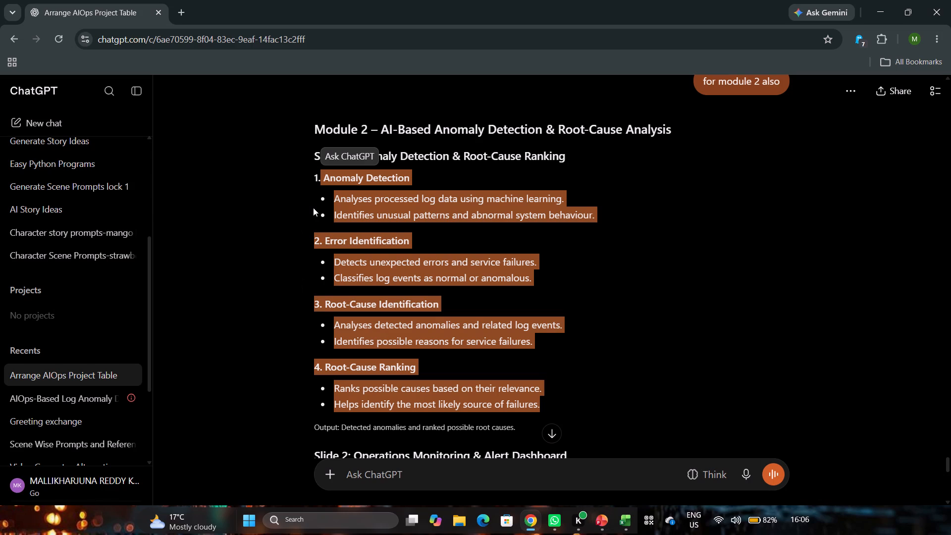
{"action": "left_click_drag", "start_coordinate": [308, 186], "coordinate": [315, 177]}
{"action": "left_click_drag", "start_coordinate": [315, 177], "coordinate": [367, 234]}
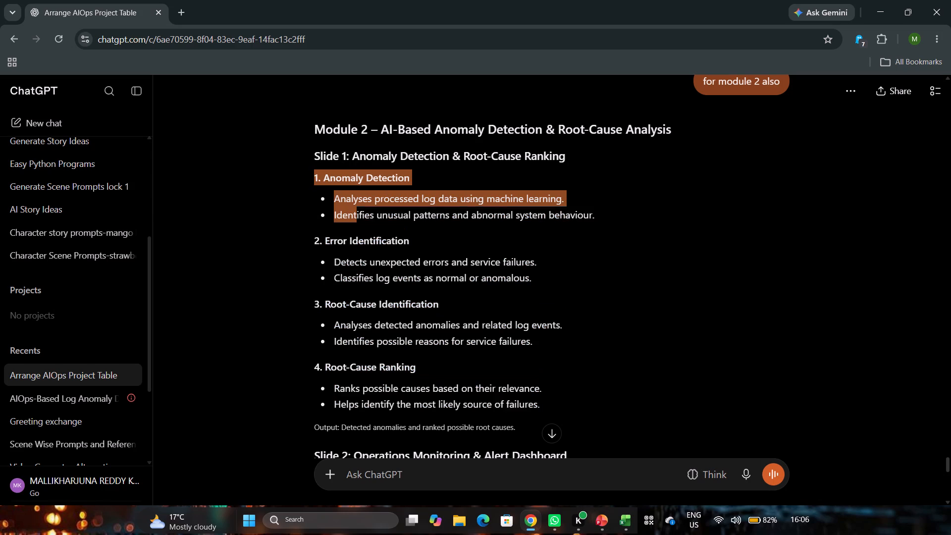
{"action": "left_click_drag", "start_coordinate": [367, 234], "coordinate": [547, 406]}
{"action": "key", "text": "ctrl+c"}
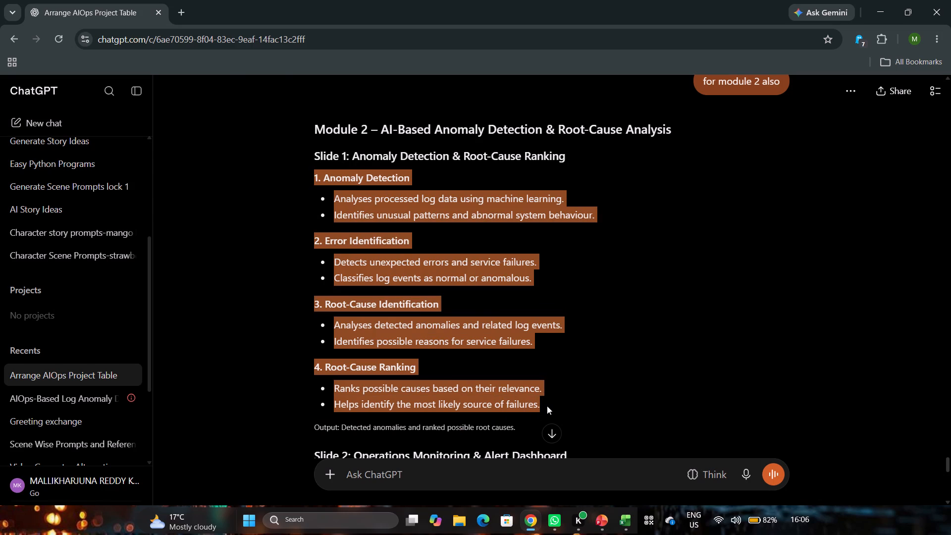
{"action": "key", "text": "alt+Tab"}
{"action": "left_click_drag", "start_coordinate": [304, 231], "coordinate": [573, 446]}
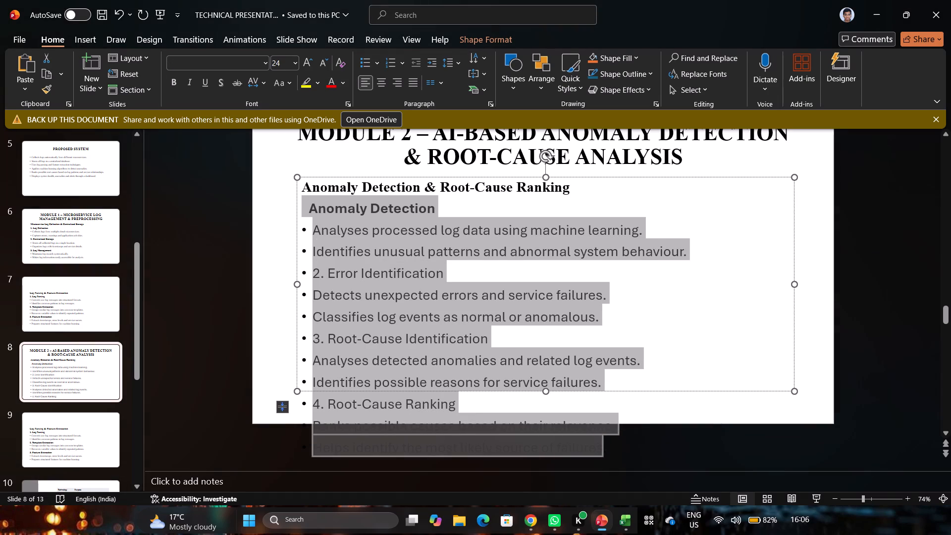
{"action": "left_click_drag", "start_coordinate": [573, 446], "coordinate": [616, 445]}
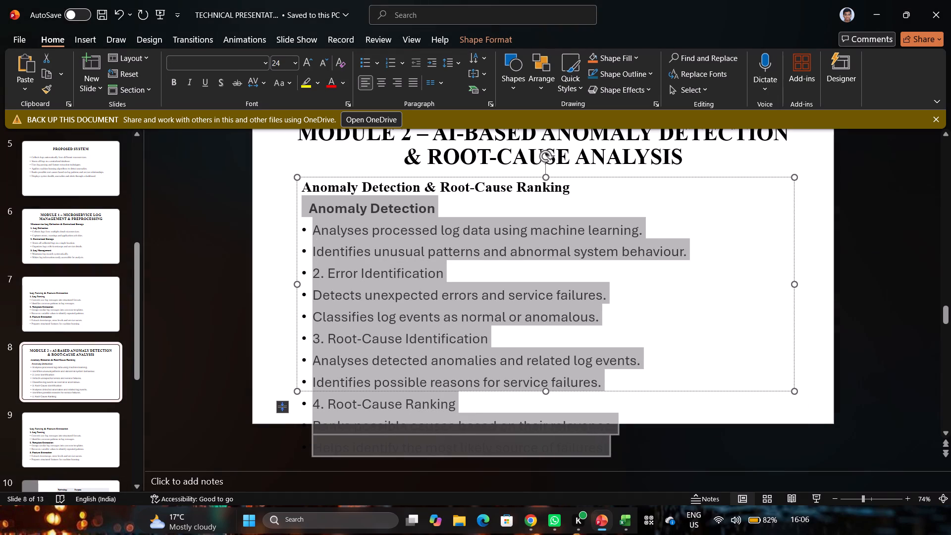
{"action": "key", "text": "ctrl+v"}
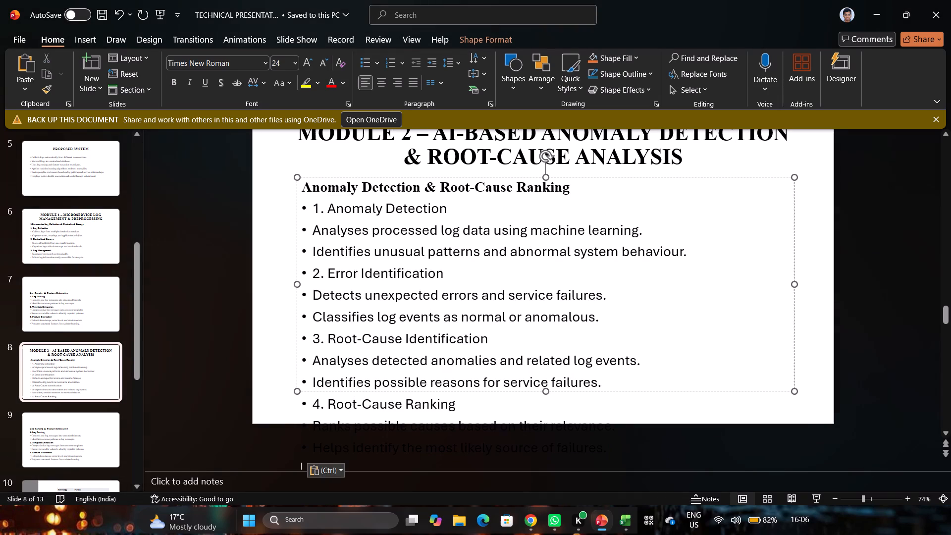
Set the font size of all body text on slide 8 to 20.
{"action": "left_click", "coordinate": [370, 284]}
{"action": "key", "text": "ctrl+a"}
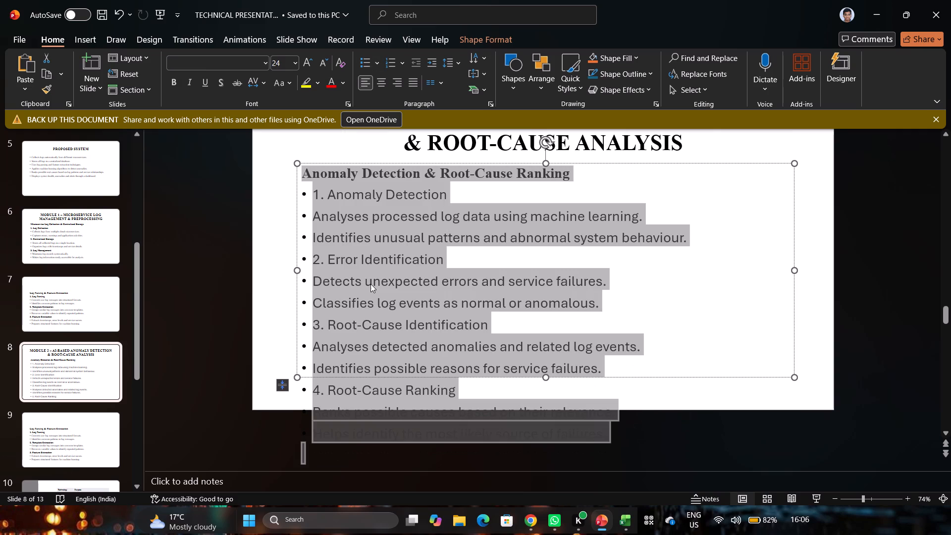
{"action": "left_click", "coordinate": [279, 65]}
{"action": "type", "text": "20"}
{"action": "key", "text": "Return"}
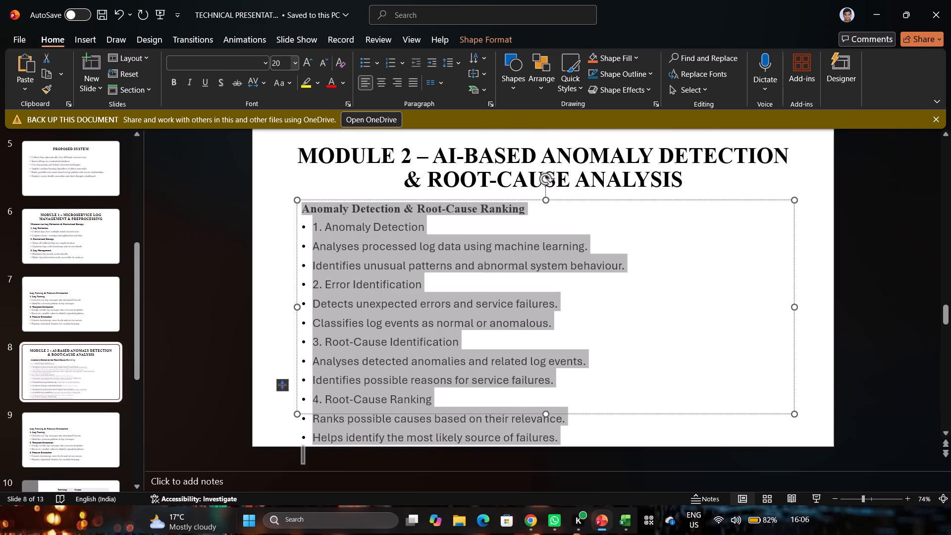
Widen the body text box on slide 8 by extending its left edge outward.
{"action": "left_click", "coordinate": [415, 256]}
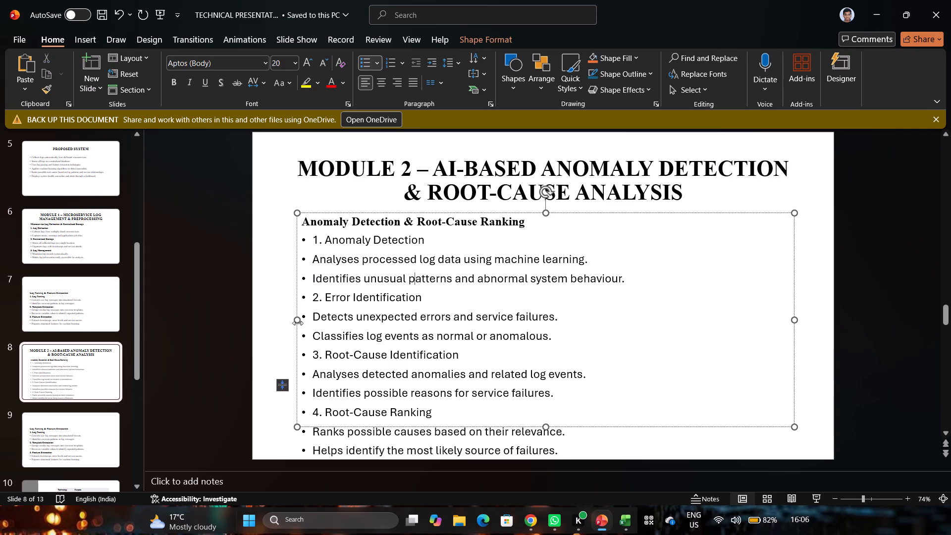
{"action": "left_click_drag", "start_coordinate": [294, 321], "coordinate": [276, 323]}
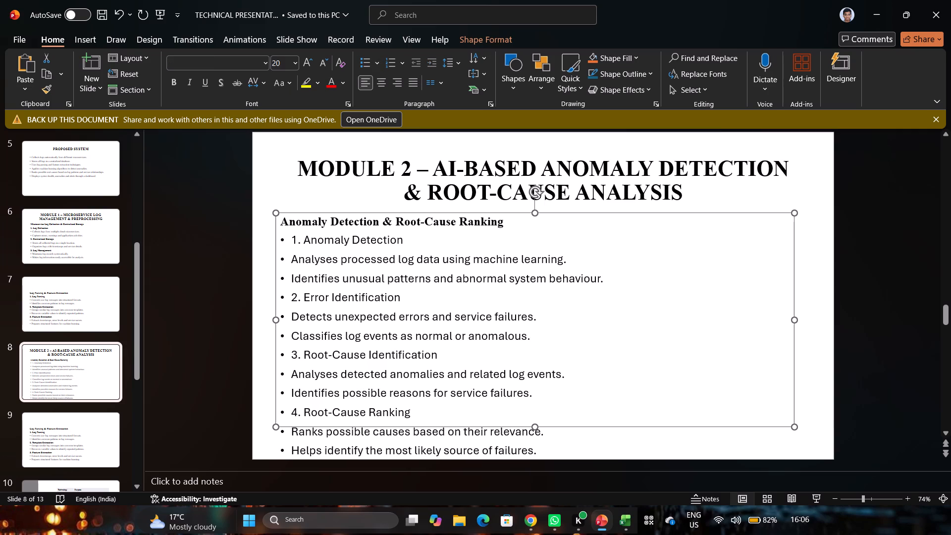
Switch to Chrome and check the Module 2 slide content in ChatGPT.
{"action": "key", "text": "alt+Tab"}
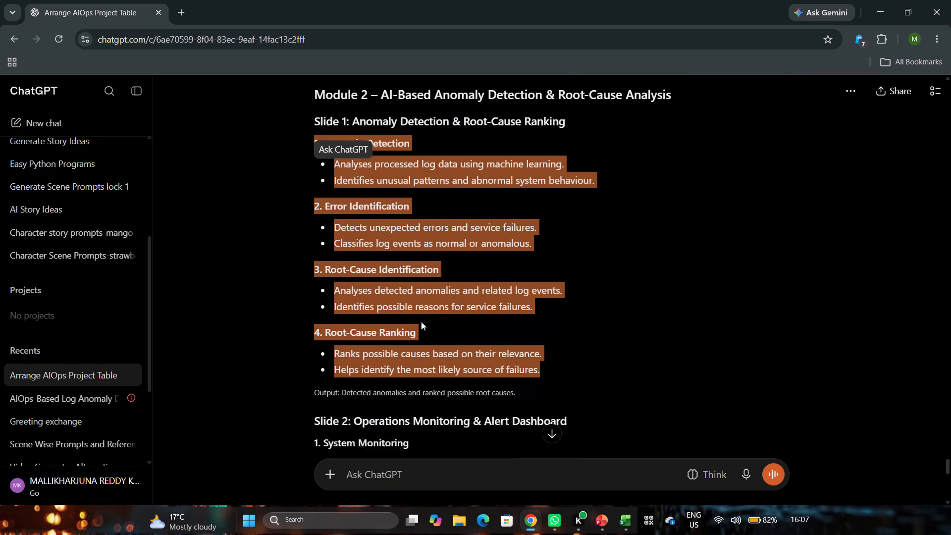
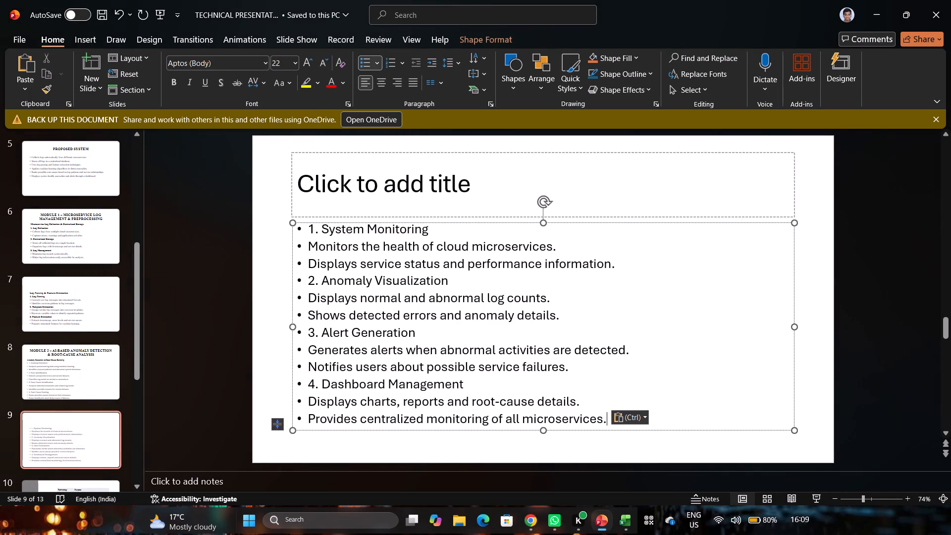
Enlarge slide 9's body text box slightly at its upper-left corner and delete the empty title placeholder.
{"action": "left_click_drag", "start_coordinate": [291, 225], "coordinate": [279, 215]}
{"action": "left_click", "coordinate": [322, 168]}
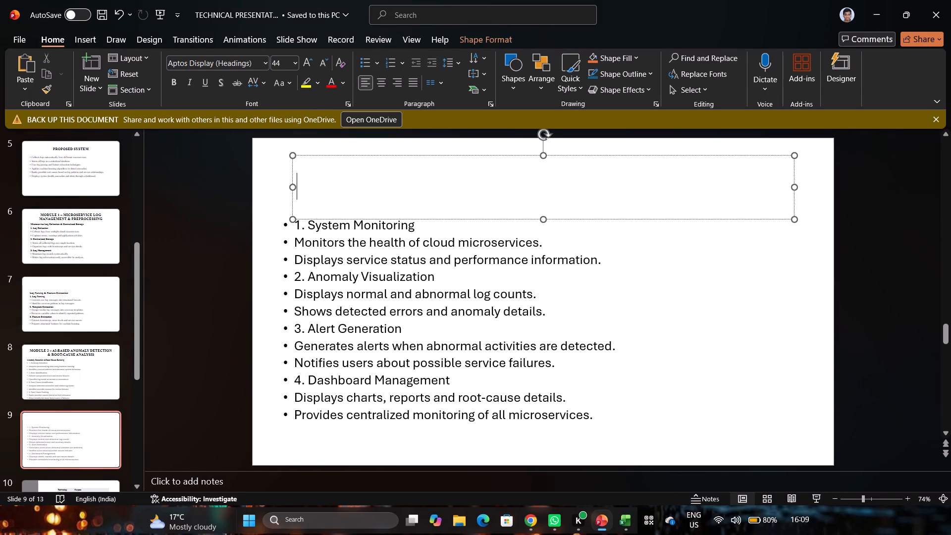
{"action": "left_click", "coordinate": [295, 156]}
{"action": "key", "text": "BackSpace"}
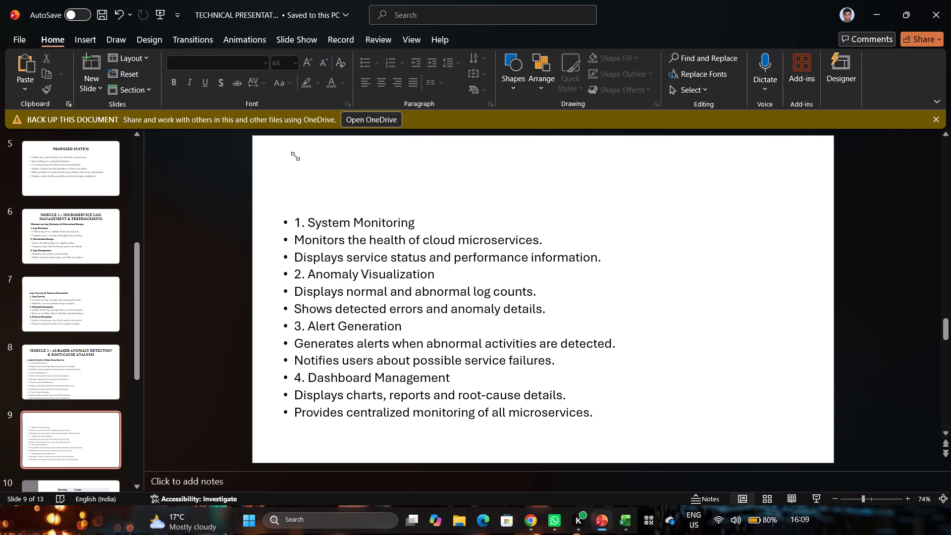
Move slide 9's body text box up into the former title area and extend its lower edge towards the slide bottom.
{"action": "left_click", "coordinate": [393, 309]}
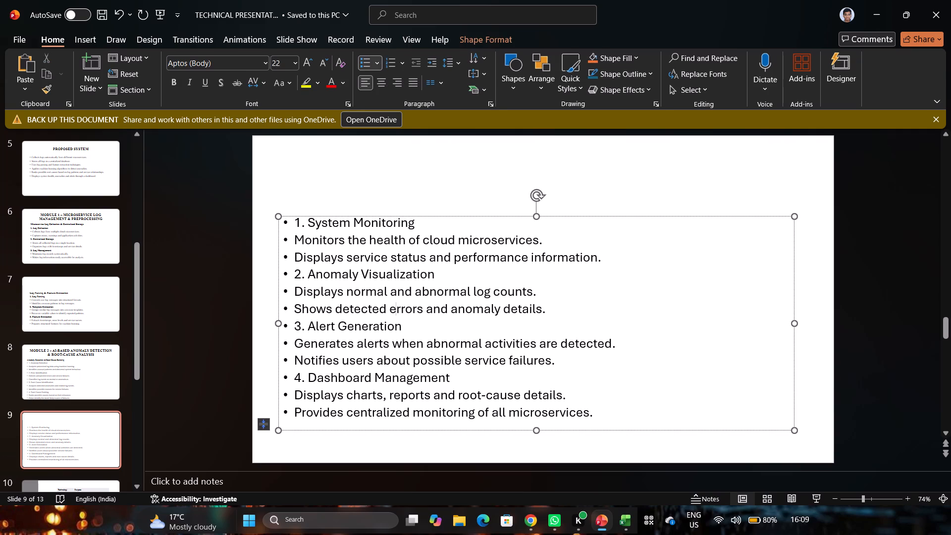
{"action": "left_click_drag", "start_coordinate": [447, 215], "coordinate": [461, 186]}
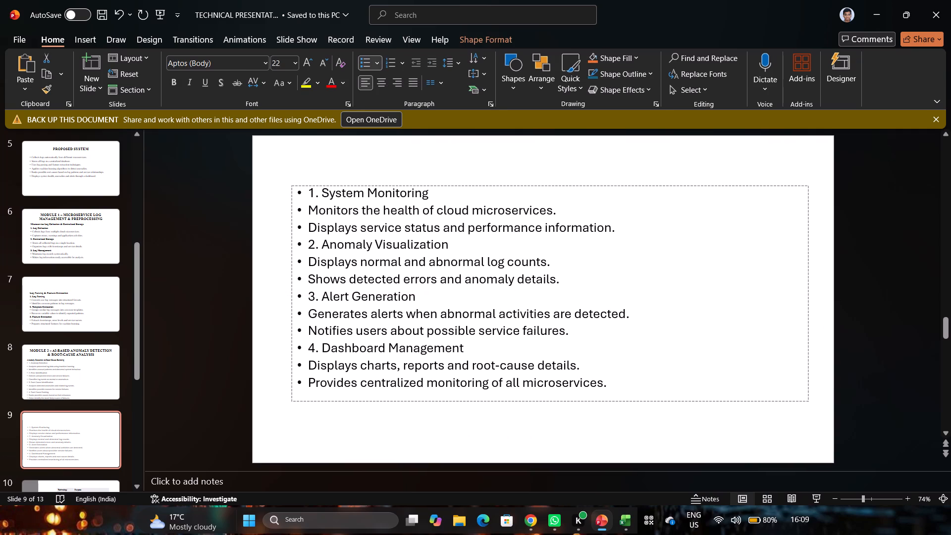
{"action": "left_click_drag", "start_coordinate": [461, 186], "coordinate": [461, 185]}
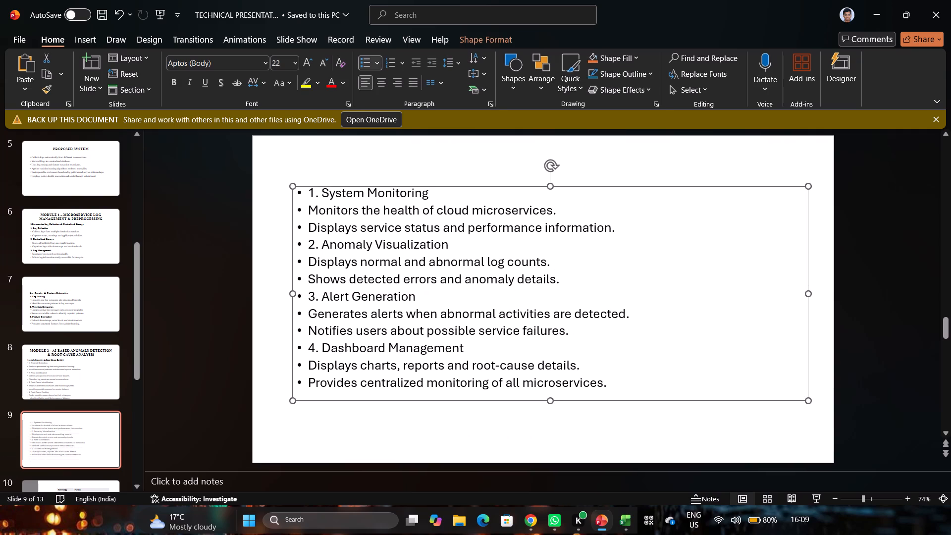
{"action": "left_click_drag", "start_coordinate": [553, 401], "coordinate": [544, 439]}
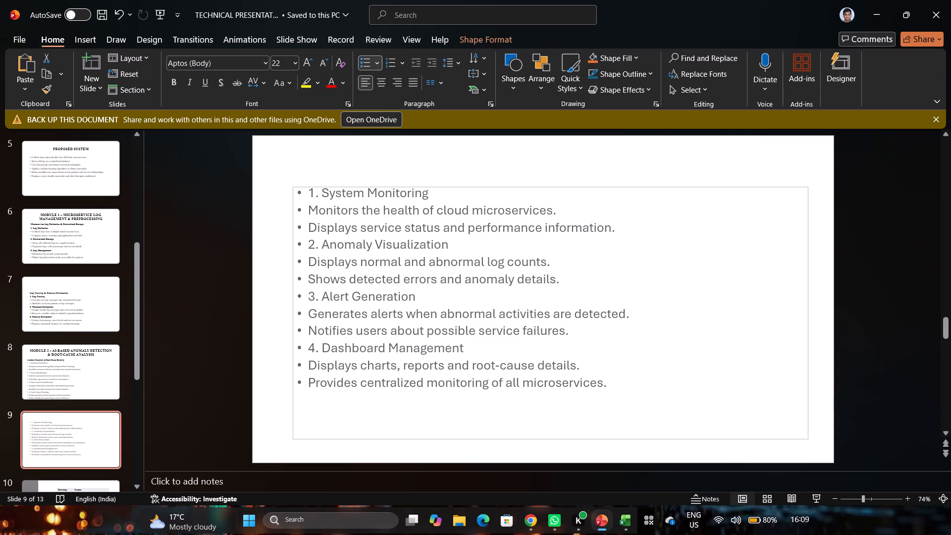
Bold slide 9's four numbered headings: System Monitoring, Anomaly Visualization, Alert Generation and Dashboard Management.
{"action": "left_click_drag", "start_coordinate": [497, 368], "coordinate": [370, 362]}
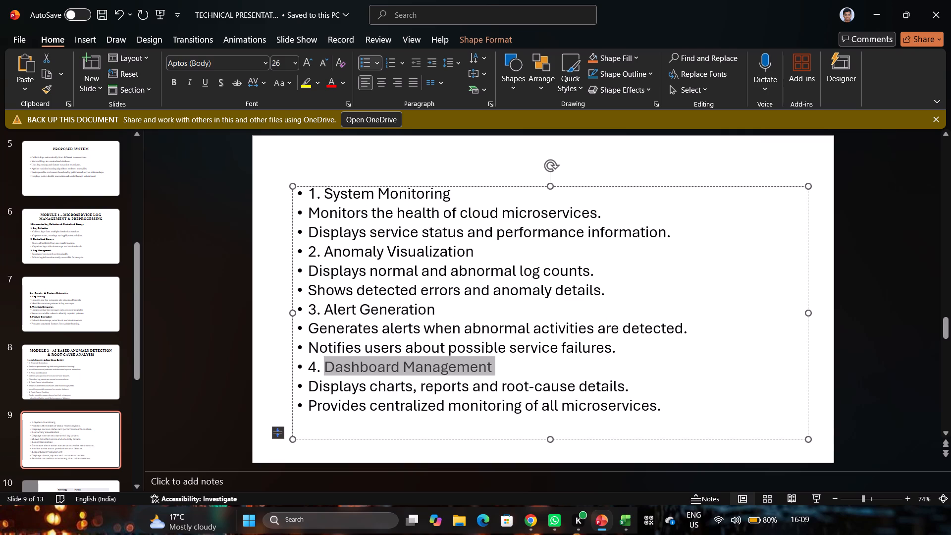
{"action": "left_click_drag", "start_coordinate": [370, 362], "coordinate": [309, 364]}
{"action": "left_click", "coordinate": [317, 346]}
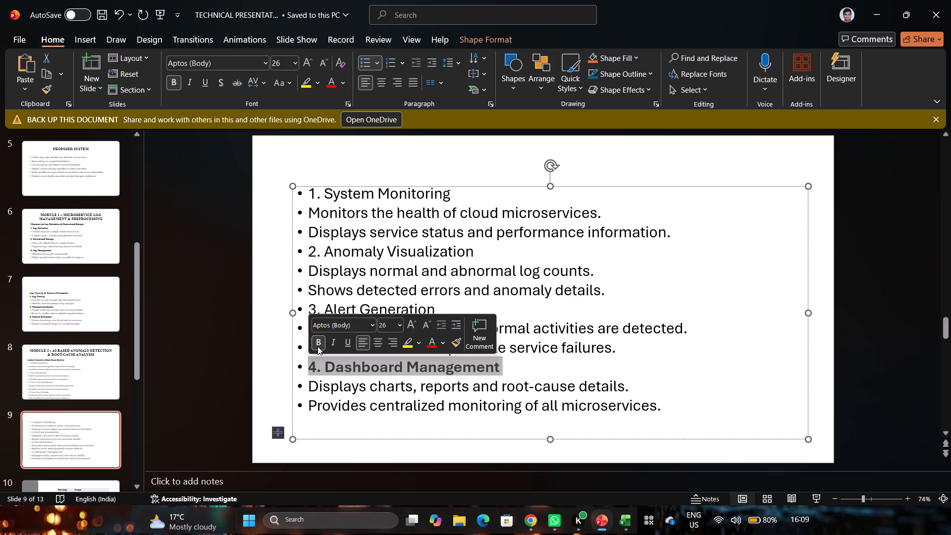
{"action": "left_click", "coordinate": [469, 303]}
{"action": "left_click_drag", "start_coordinate": [469, 312], "coordinate": [305, 312]}
{"action": "left_click", "coordinate": [316, 290]}
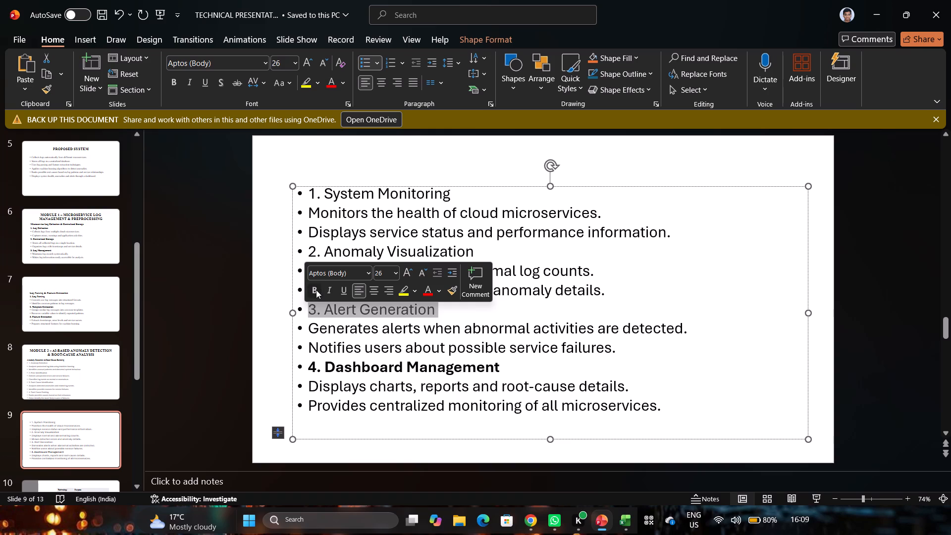
{"action": "left_click", "coordinate": [412, 225]}
{"action": "left_click_drag", "start_coordinate": [482, 251], "coordinate": [309, 251]}
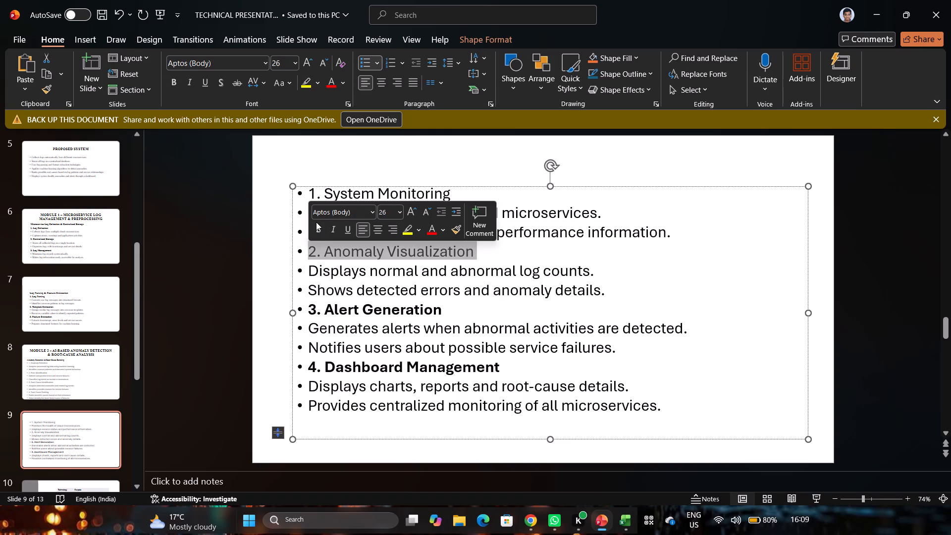
{"action": "left_click", "coordinate": [316, 222]}
{"action": "left_click", "coordinate": [316, 228]}
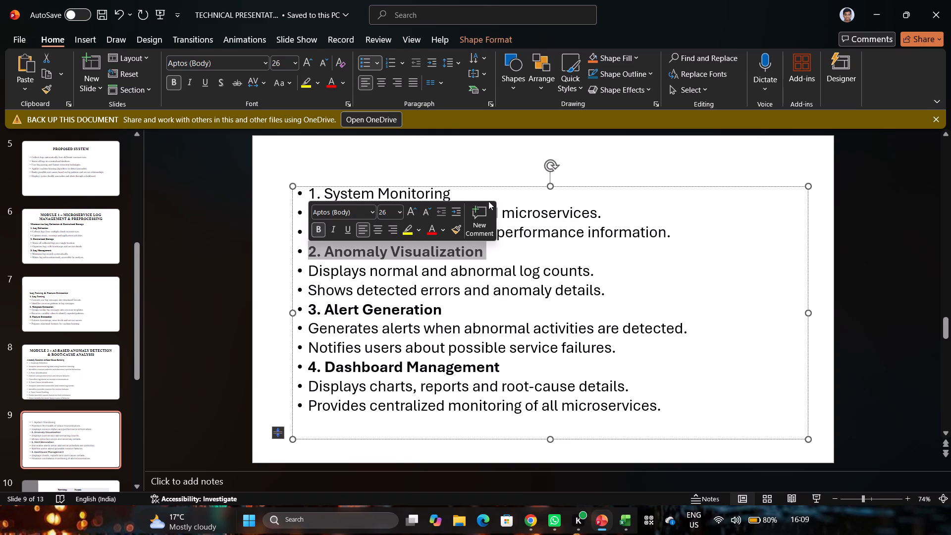
{"action": "left_click", "coordinate": [471, 188]}
{"action": "left_click_drag", "start_coordinate": [457, 193], "coordinate": [319, 187]}
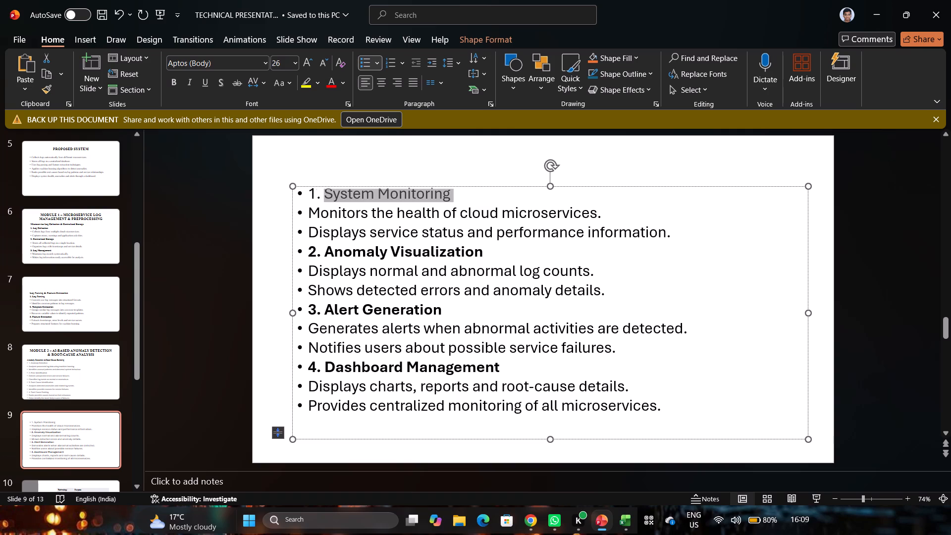
{"action": "left_click_drag", "start_coordinate": [319, 187], "coordinate": [305, 188]}
{"action": "left_click", "coordinate": [317, 167]}
Set all of slide 9's body text to Times New Roman at size 24.
{"action": "left_click", "coordinate": [380, 276]}
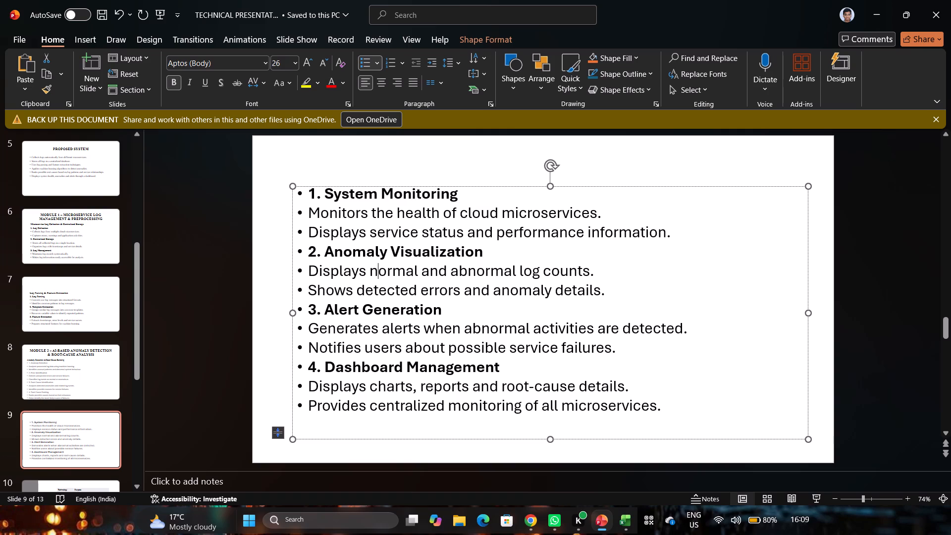
{"action": "key", "text": "ctrl+a"}
{"action": "left_click", "coordinate": [223, 62]}
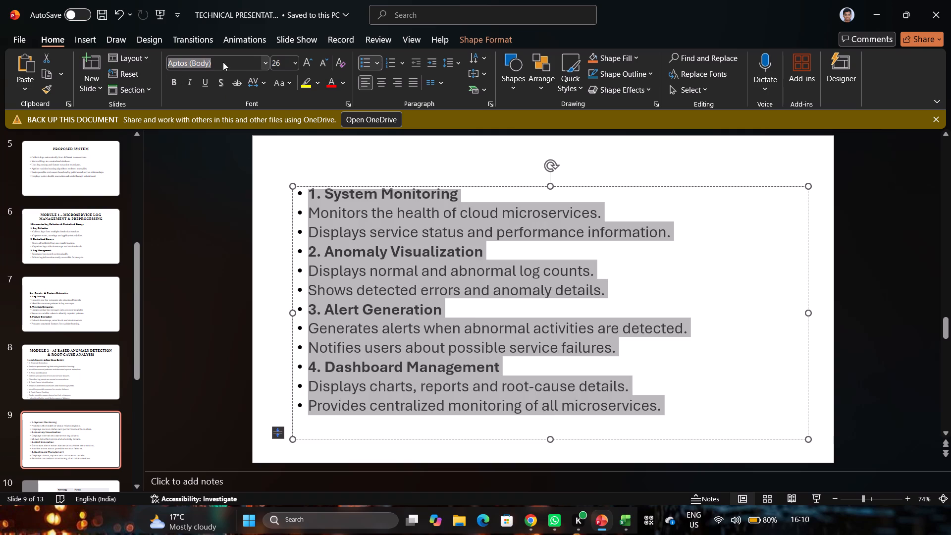
{"action": "type", "text": "ti"}
{"action": "key", "text": "Return"}
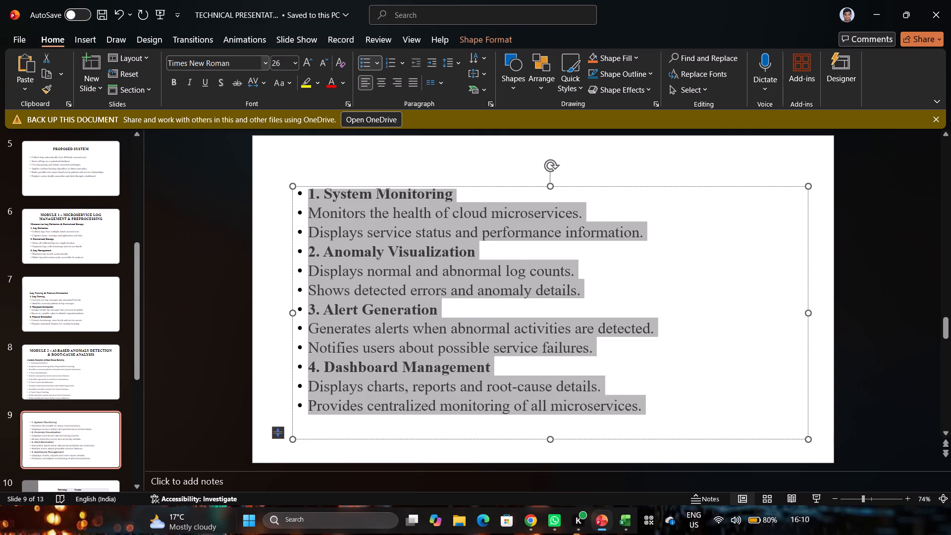
{"action": "left_click", "coordinate": [278, 60]}
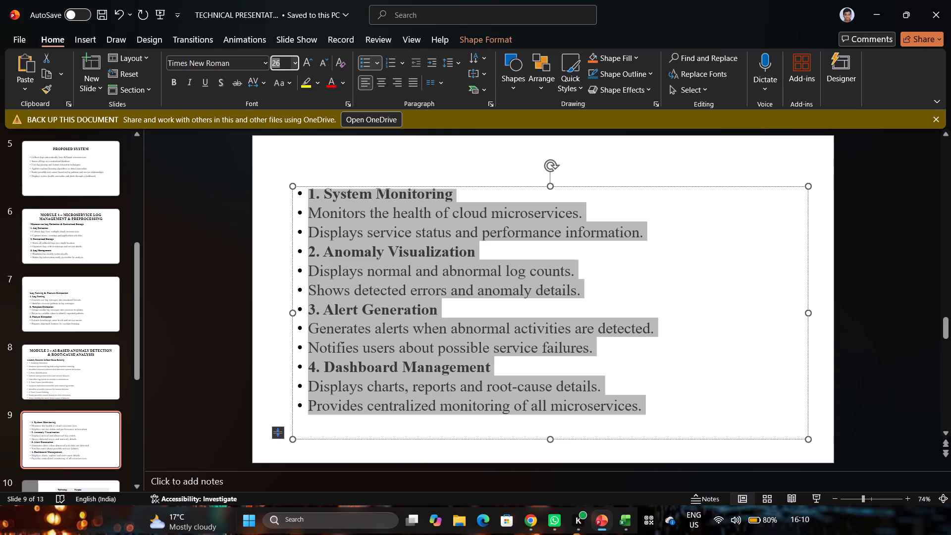
{"action": "type", "text": "24"}
{"action": "key", "text": "Return"}
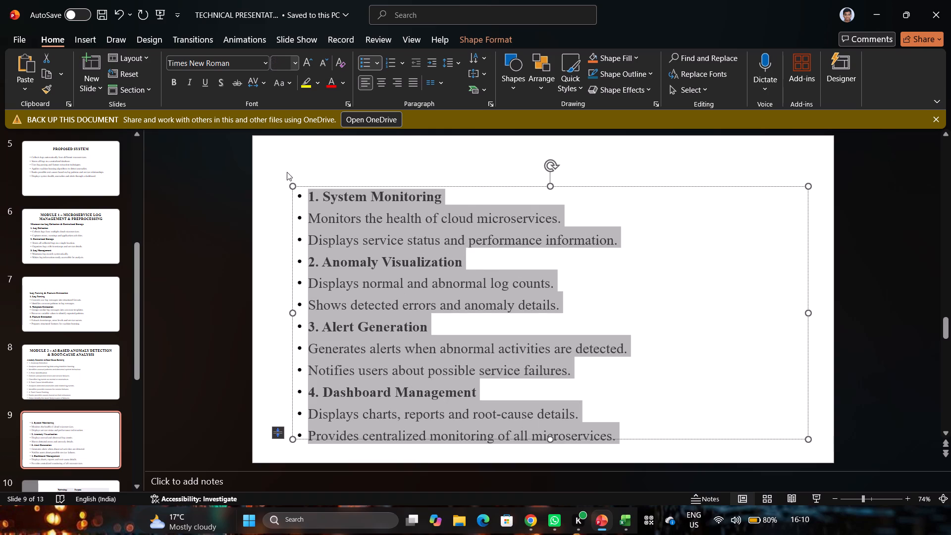
{"action": "left_click", "coordinate": [611, 319]}
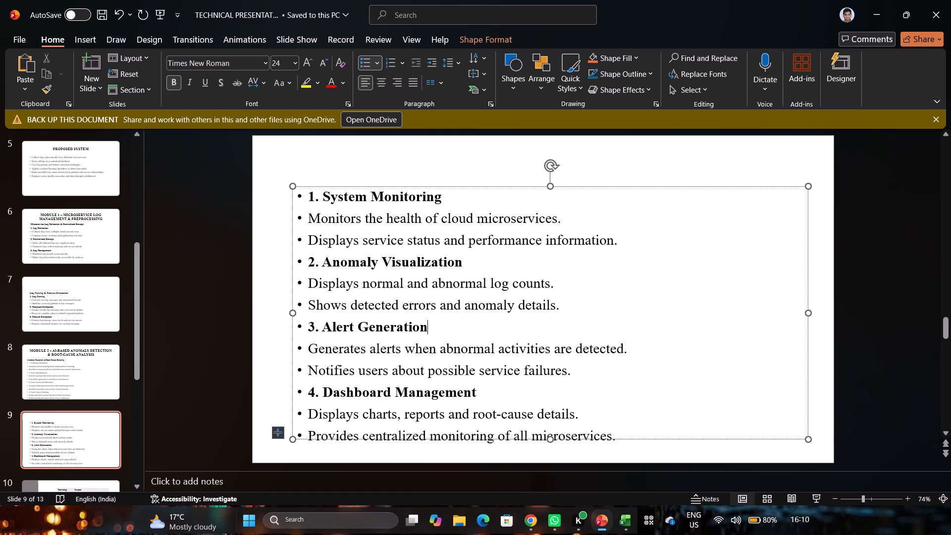
{"action": "left_click", "coordinate": [683, 374]}
{"action": "left_click", "coordinate": [468, 453]}
{"action": "left_click", "coordinate": [427, 371]}
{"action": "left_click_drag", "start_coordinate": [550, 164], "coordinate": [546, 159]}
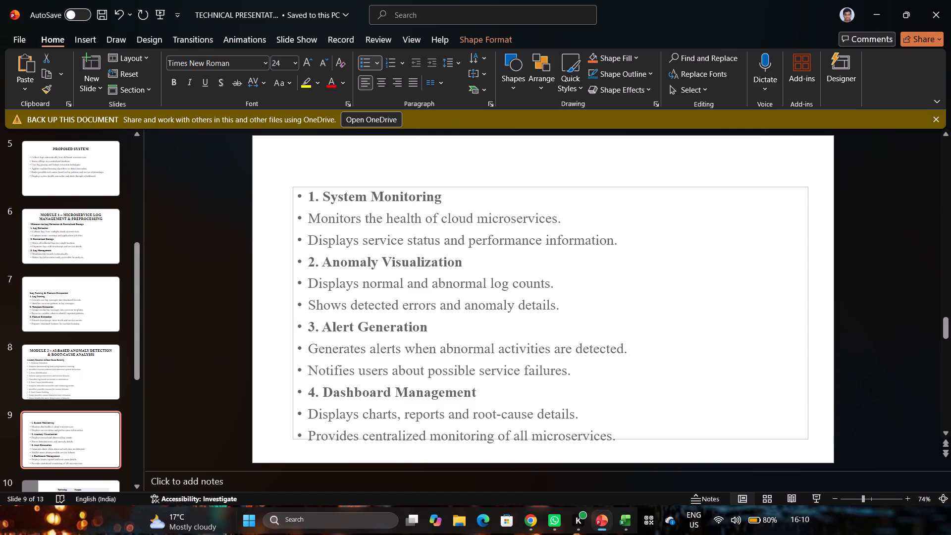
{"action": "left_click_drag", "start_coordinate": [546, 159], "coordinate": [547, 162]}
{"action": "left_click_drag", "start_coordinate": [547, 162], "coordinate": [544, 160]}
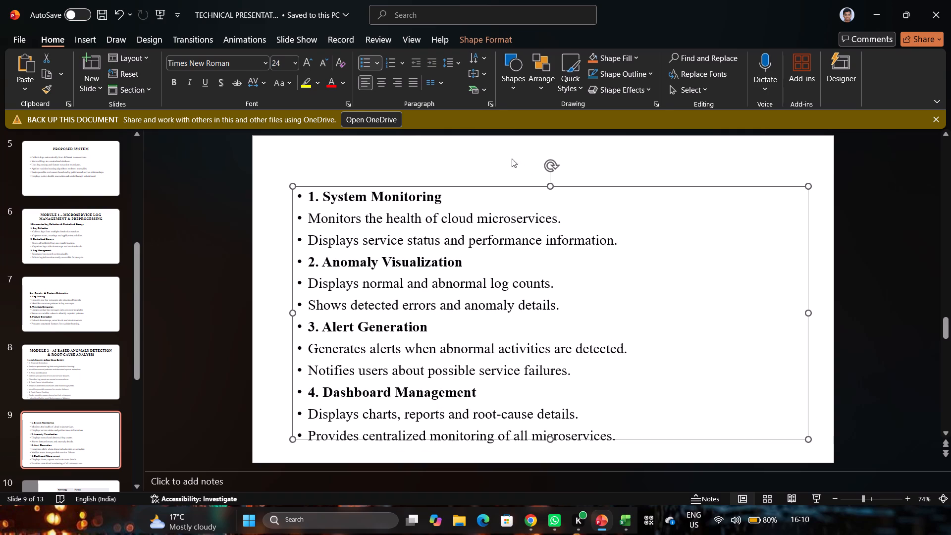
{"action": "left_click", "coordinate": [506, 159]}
Widen slide 9's body text box slightly from its upper-left corner, lowering its upper edge, and shift the box a little rightwards.
{"action": "left_click", "coordinate": [365, 267]}
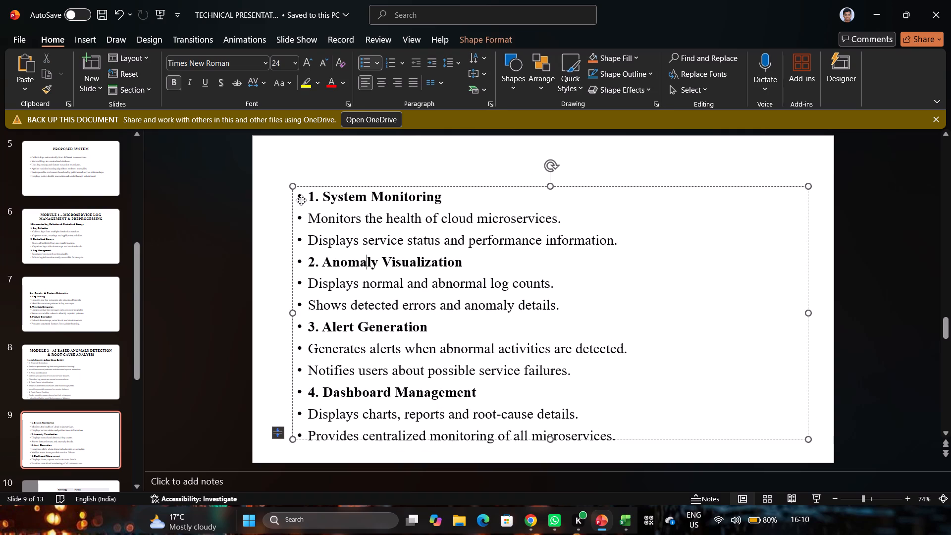
{"action": "left_click_drag", "start_coordinate": [293, 188], "coordinate": [280, 193]}
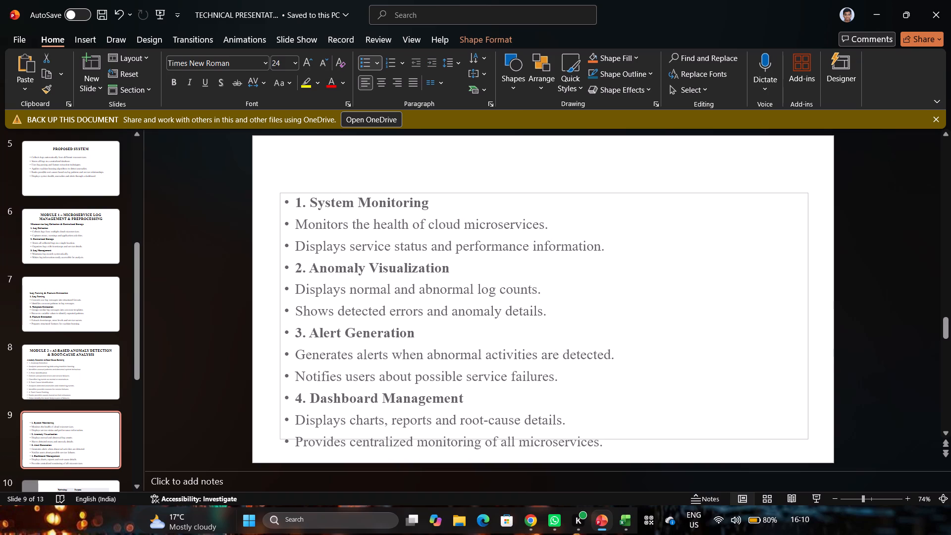
{"action": "left_click_drag", "start_coordinate": [280, 193], "coordinate": [279, 197]}
{"action": "left_click", "coordinate": [348, 163]}
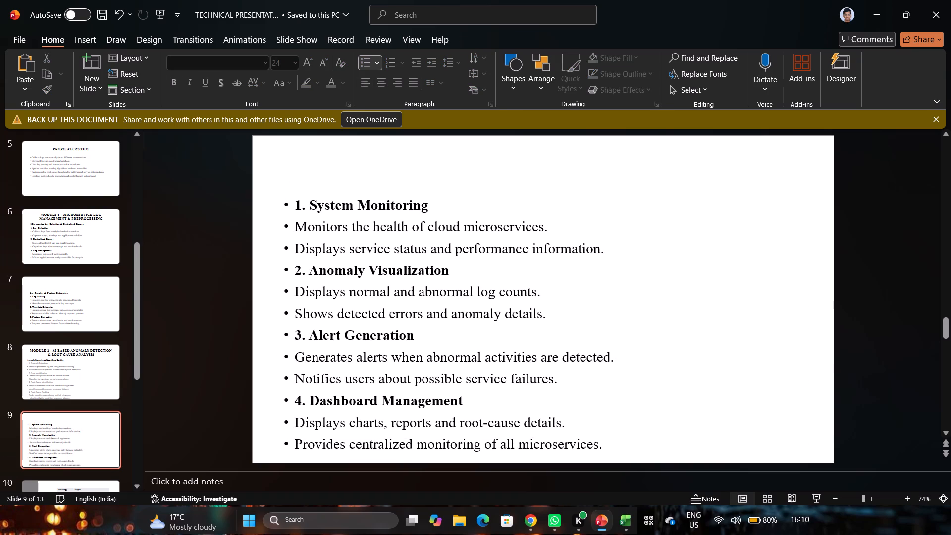
{"action": "left_click", "coordinate": [451, 269]}
{"action": "left_click_drag", "start_coordinate": [484, 194], "coordinate": [499, 194]}
{"action": "key", "text": "alt+Tab"}
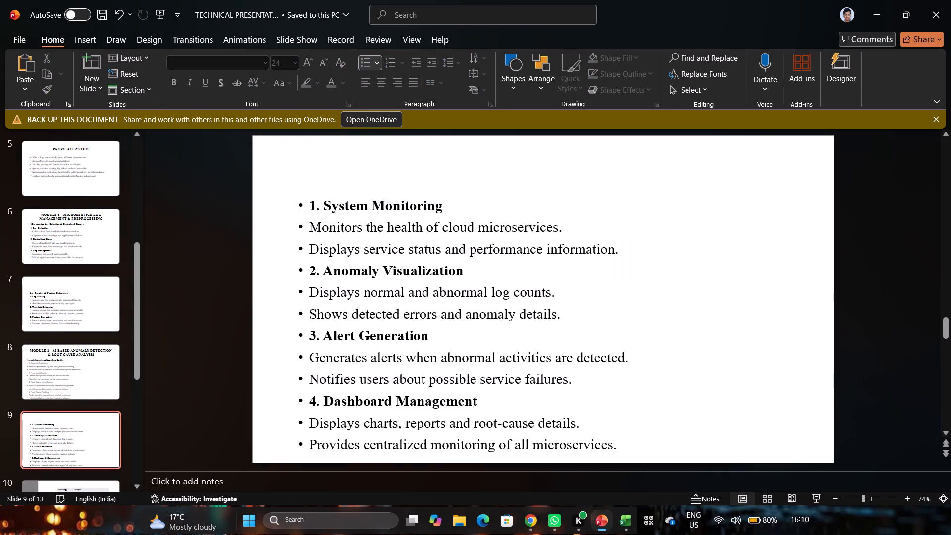
{"action": "left_click", "coordinate": [452, 218]}
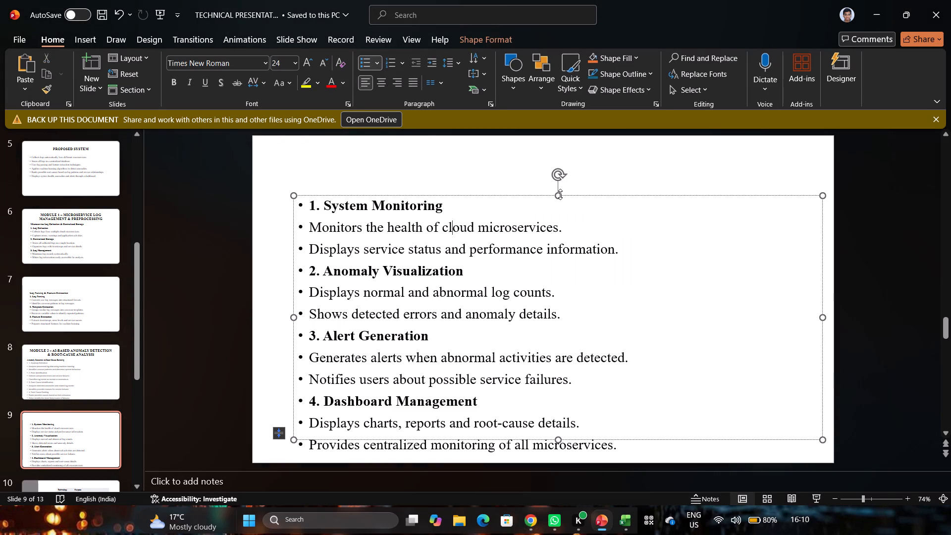
{"action": "left_click_drag", "start_coordinate": [560, 194], "coordinate": [534, 170]}
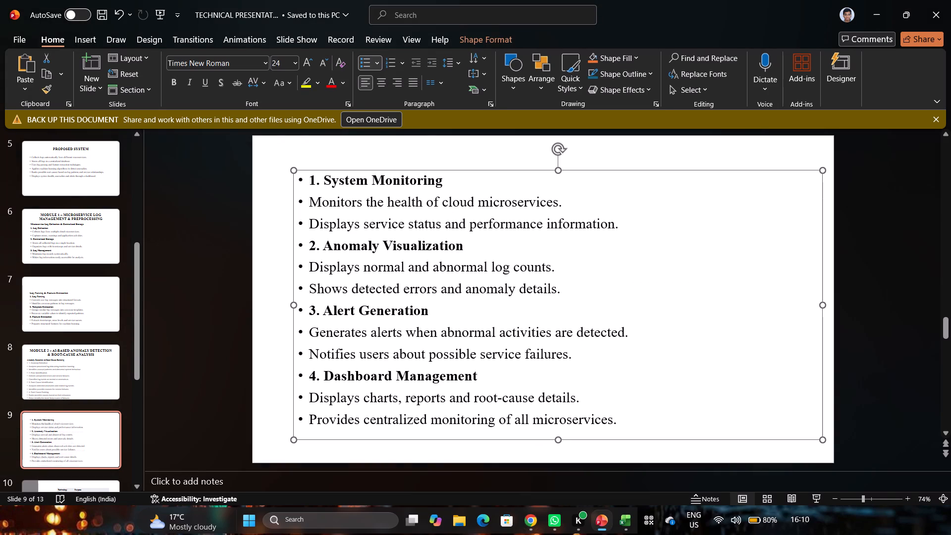
Remove the bullets from slide 9's four numbered headings, System Monitoring through Dashboard Management.
{"action": "left_click", "coordinate": [310, 178]}
{"action": "key", "text": "BackSpace"}
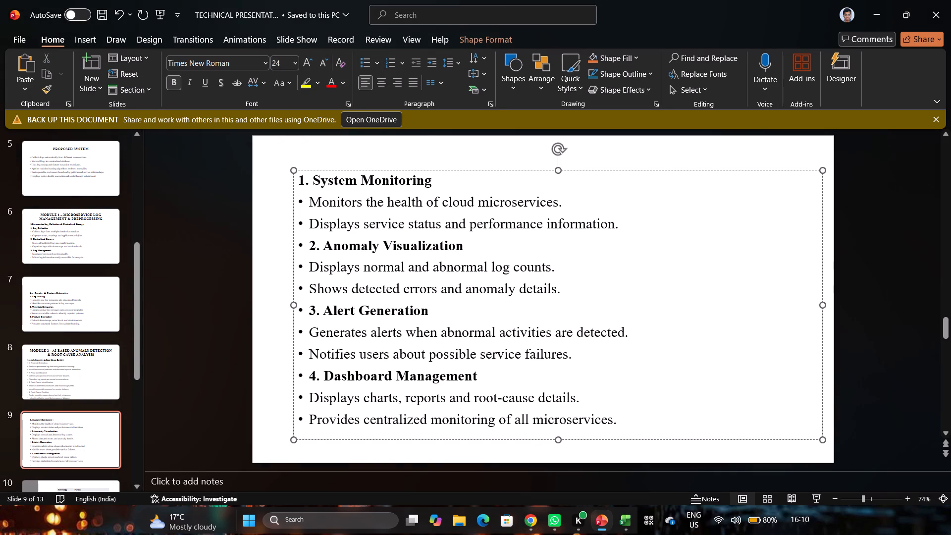
{"action": "key", "text": "Down"}
{"action": "key", "text": "Down"}
{"action": "key", "text": "Down"}
{"action": "key", "text": "BackSpace"}
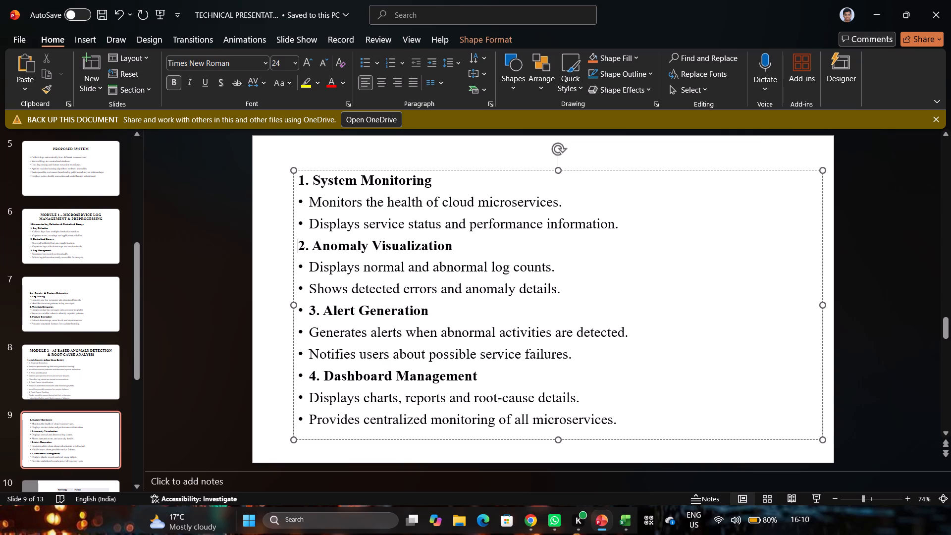
{"action": "key", "text": "Down"}
{"action": "key", "text": "Down"}
{"action": "key", "text": "Down"}
{"action": "key", "text": "BackSpace"}
{"action": "key", "text": "Down"}
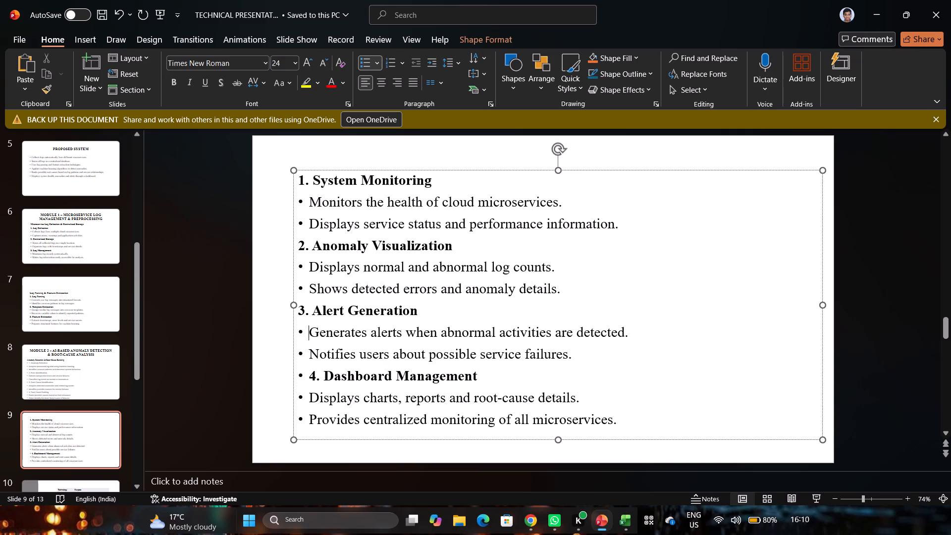
{"action": "key", "text": "Down"}
{"action": "key", "text": "Down"}
{"action": "key", "text": "BackSpace"}
Insert the copied heading "Operations Monitoring & Alert Dashboard" on a new line above "1. System Monitoring" on slide 9.
{"action": "key", "text": "Up"}
{"action": "key", "text": "Up"}
{"action": "key", "text": "Up"}
{"action": "key", "text": "Up"}
{"action": "key", "text": "Up"}
{"action": "key", "text": "Up"}
{"action": "key", "text": "Up"}
{"action": "key", "text": "Up"}
{"action": "key", "text": "Up"}
{"action": "key", "text": "Up"}
{"action": "key", "text": "Up"}
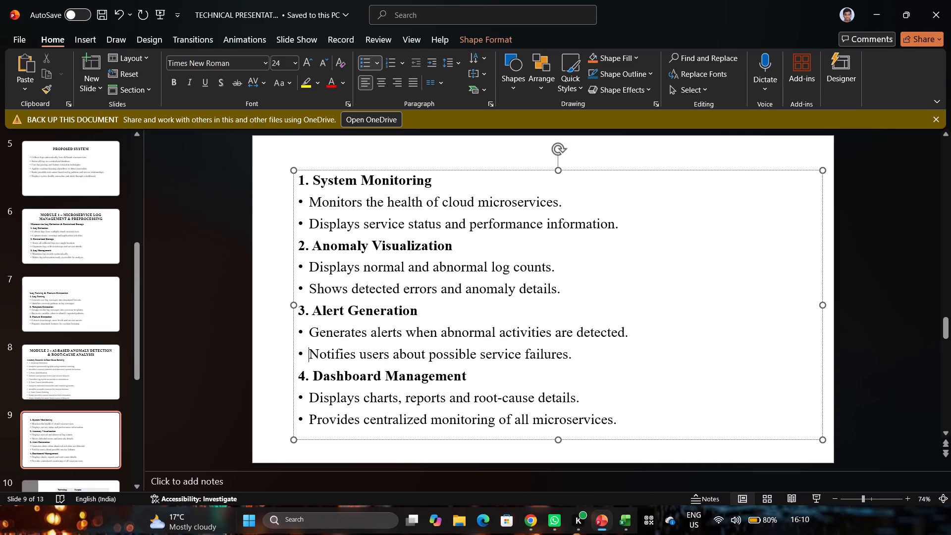
{"action": "key", "text": "Return"}
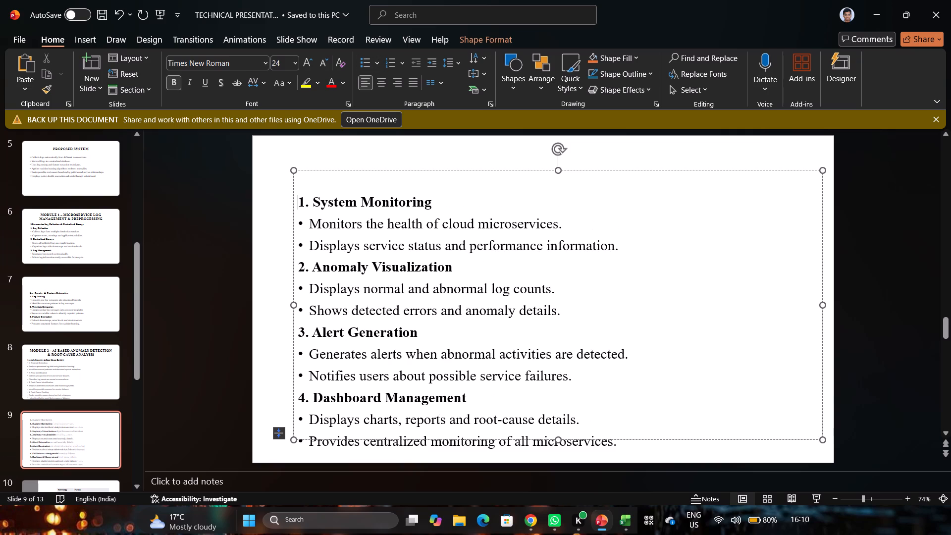
{"action": "key", "text": "Up"}
{"action": "key", "text": "ctrl+v"}
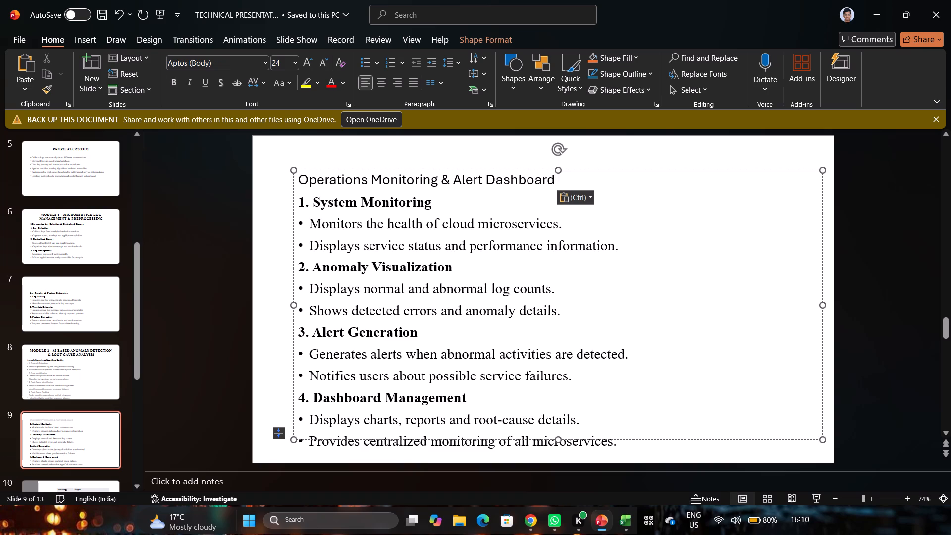
Format the "Operations Monitoring & Alert Dashboard" heading on slide 9 as bold Times New Roman.
{"action": "left_click", "coordinate": [557, 179]}
{"action": "left_click_drag", "start_coordinate": [557, 179], "coordinate": [306, 173]}
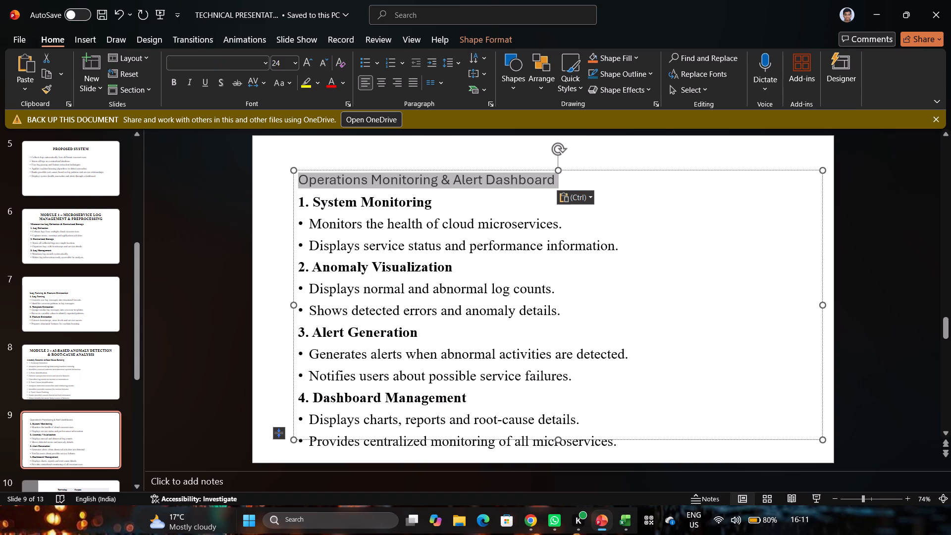
{"action": "left_click_drag", "start_coordinate": [306, 173], "coordinate": [302, 172]}
{"action": "left_click", "coordinate": [322, 135]}
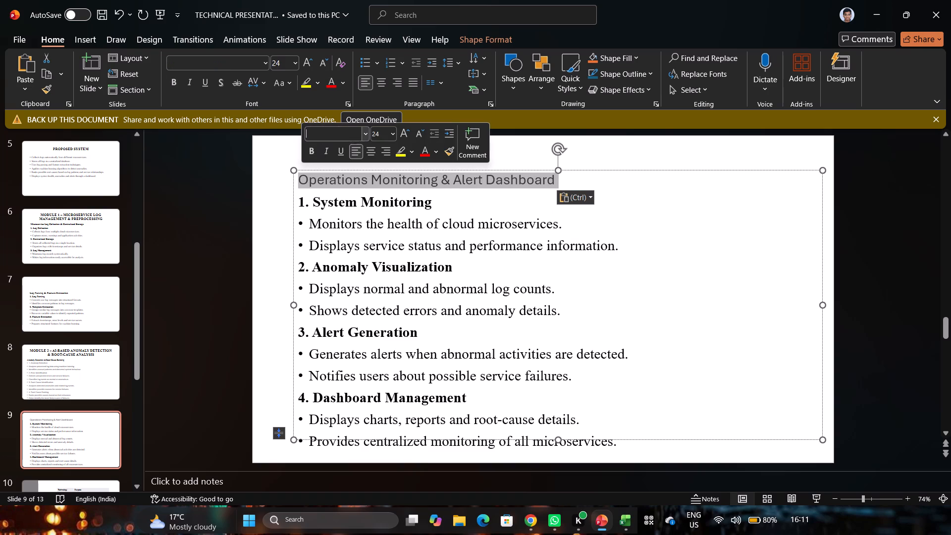
{"action": "type", "text": "ti"}
{"action": "key", "text": "Return"}
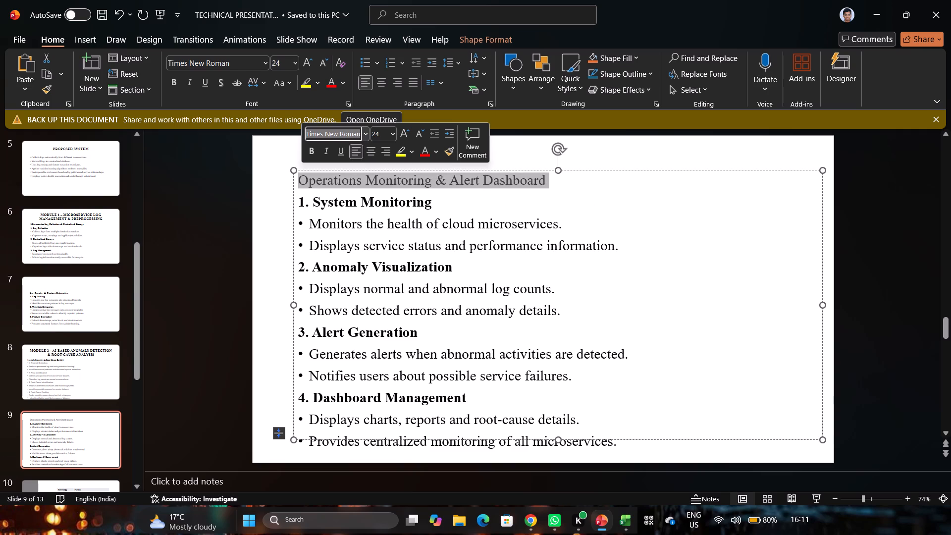
{"action": "left_click", "coordinate": [312, 148]}
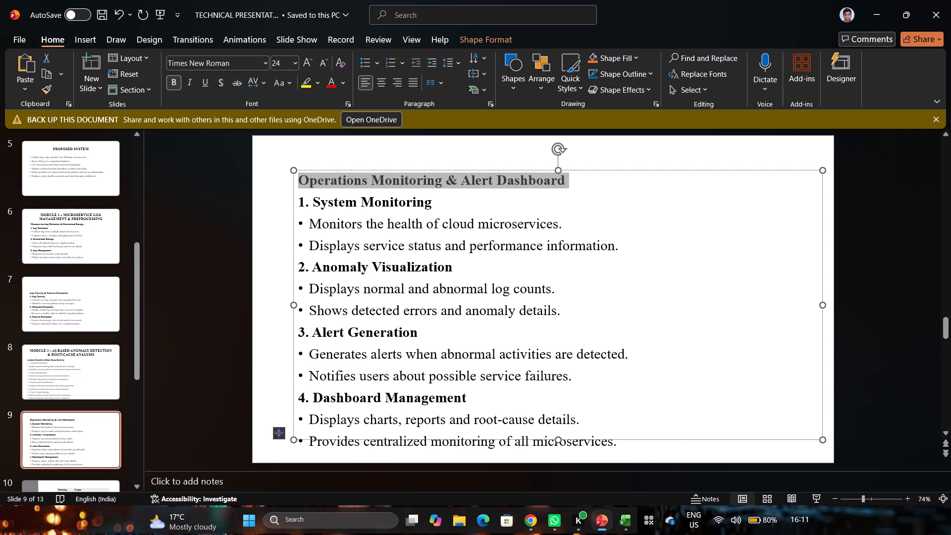
{"action": "left_click", "coordinate": [582, 205]}
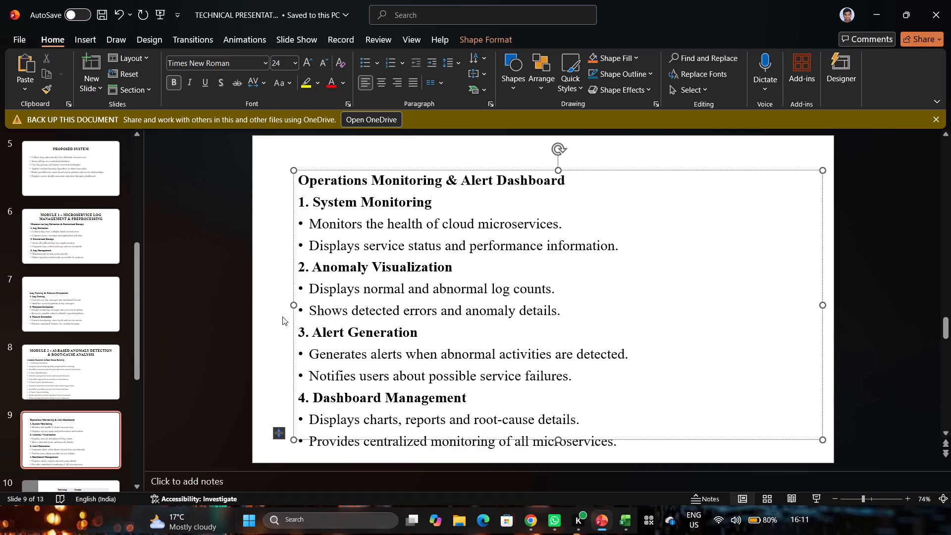
Move slide 9's body text box slightly down and to the left on the slide.
{"action": "left_click", "coordinate": [282, 317]}
{"action": "left_click", "coordinate": [402, 243]}
{"action": "left_click_drag", "start_coordinate": [520, 170], "coordinate": [514, 177]}
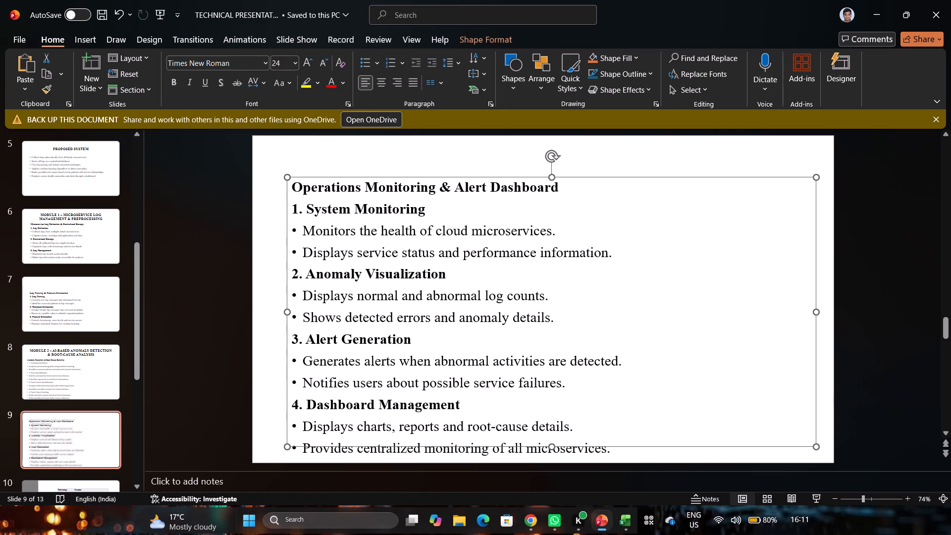
{"action": "left_click", "coordinate": [264, 343]}
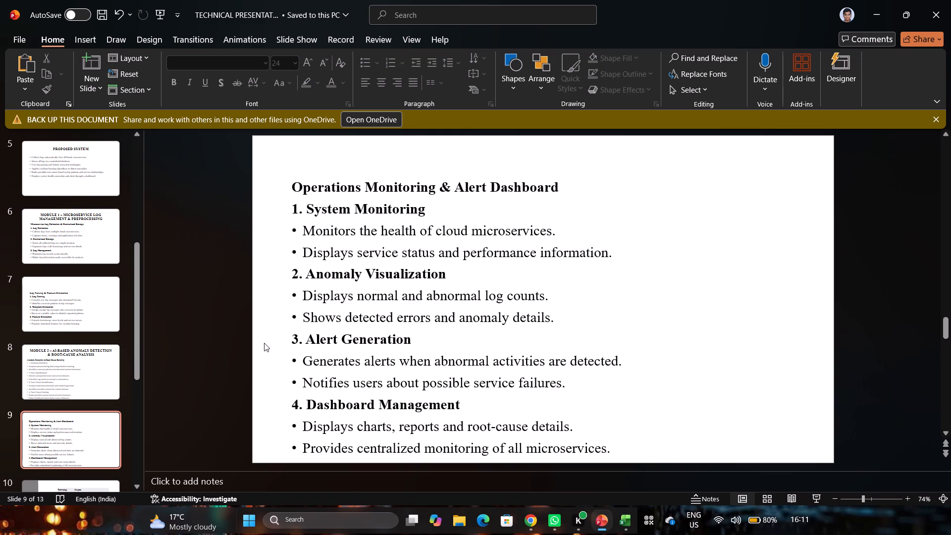
Remove the bullets from slide 8's four numbered headings, Anomaly Detection through Root-Cause Ranking.
{"action": "left_click", "coordinate": [71, 373]}
{"action": "left_click", "coordinate": [374, 288]}
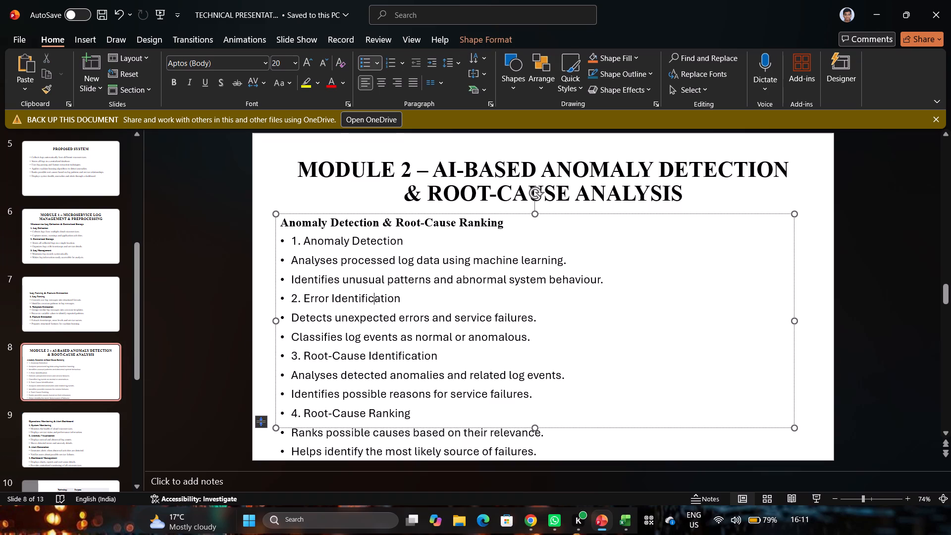
{"action": "left_click_drag", "start_coordinate": [539, 454], "coordinate": [250, 342]}
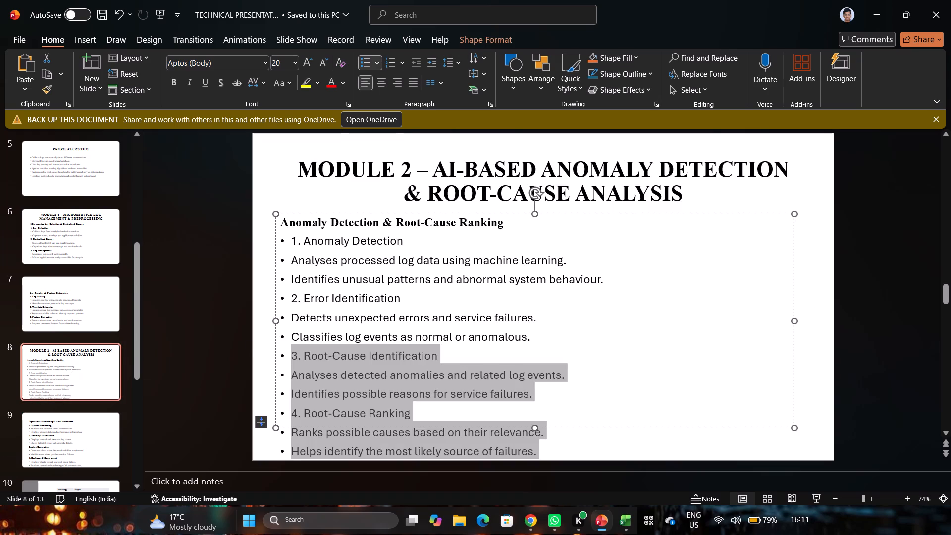
{"action": "left_click_drag", "start_coordinate": [250, 342], "coordinate": [374, 455]}
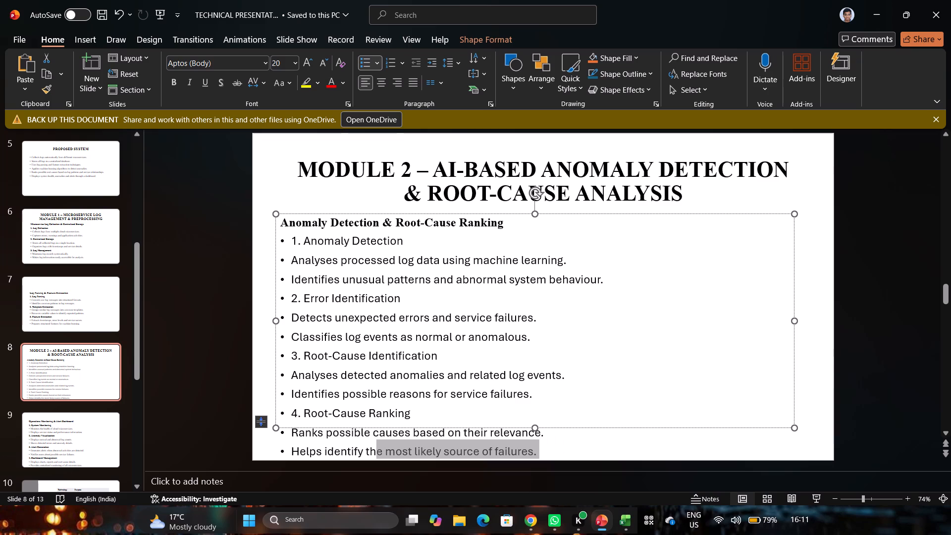
{"action": "left_click", "coordinate": [292, 412]}
{"action": "key", "text": "BackSpace"}
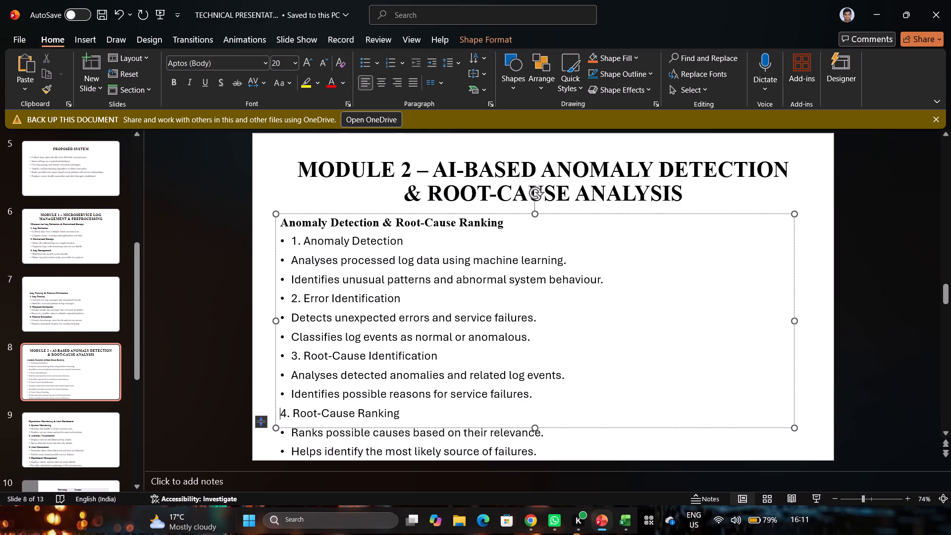
{"action": "key", "text": "Up"}
{"action": "key", "text": "Up"}
{"action": "key", "text": "Up"}
{"action": "key", "text": "BackSpace"}
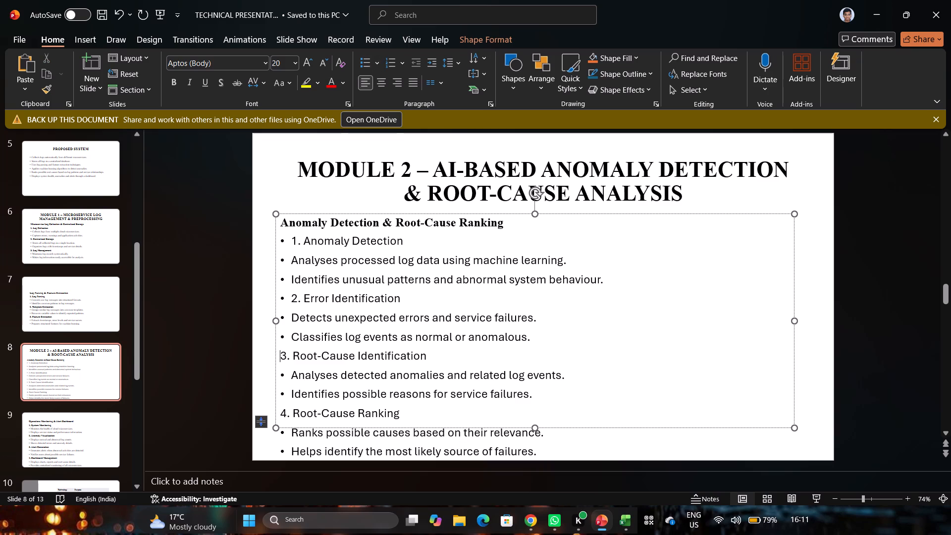
{"action": "key", "text": "Up"}
{"action": "key", "text": "Up"}
{"action": "key", "text": "Up"}
{"action": "key", "text": "BackSpace"}
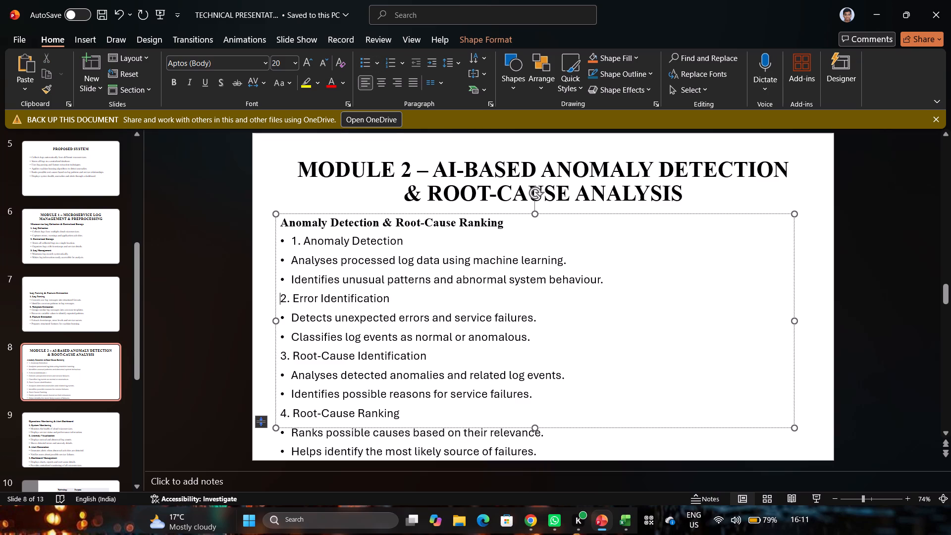
{"action": "key", "text": "Up"}
{"action": "key", "text": "Up"}
{"action": "key", "text": "Up"}
{"action": "key", "text": "BackSpace"}
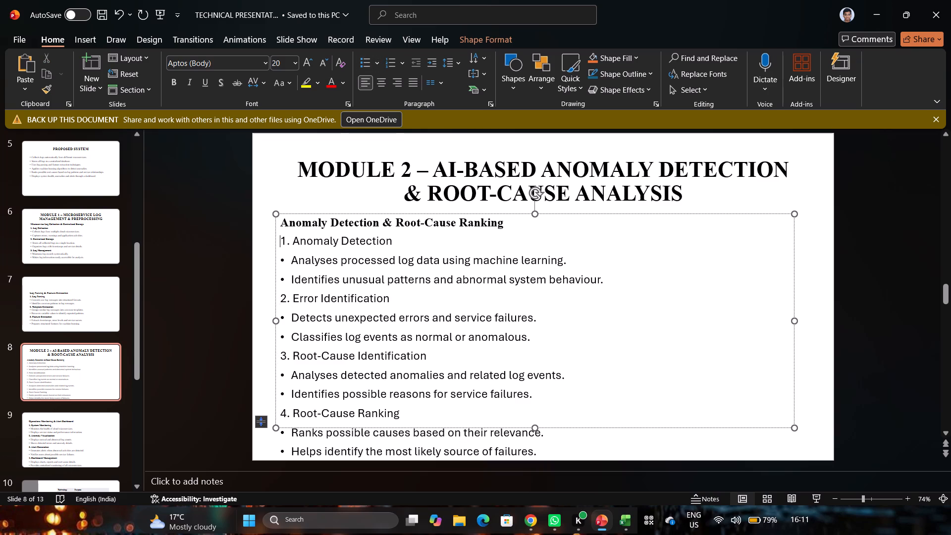
Set all of slide 8's body text to Times New Roman.
{"action": "left_click_drag", "start_coordinate": [418, 420], "coordinate": [300, 416]}
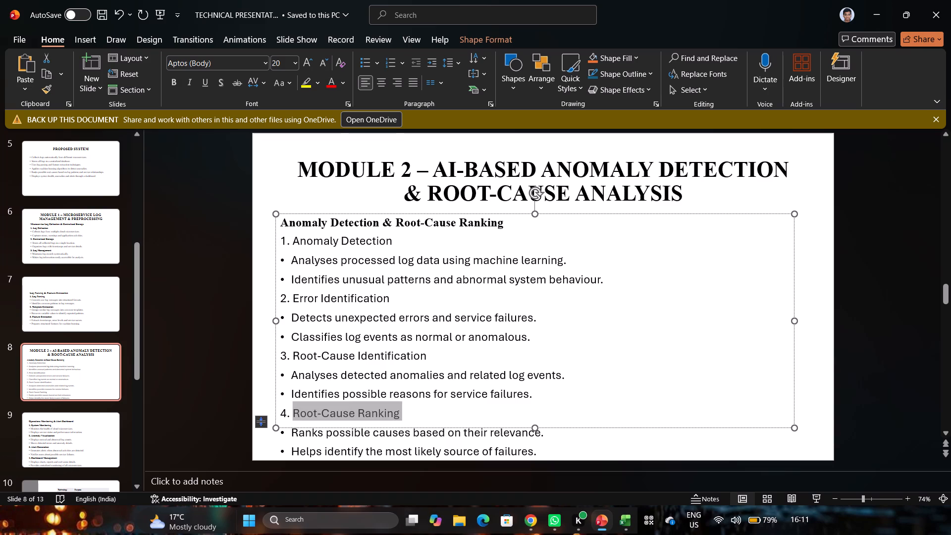
{"action": "left_click_drag", "start_coordinate": [300, 416], "coordinate": [293, 416]}
{"action": "left_click", "coordinate": [415, 300]}
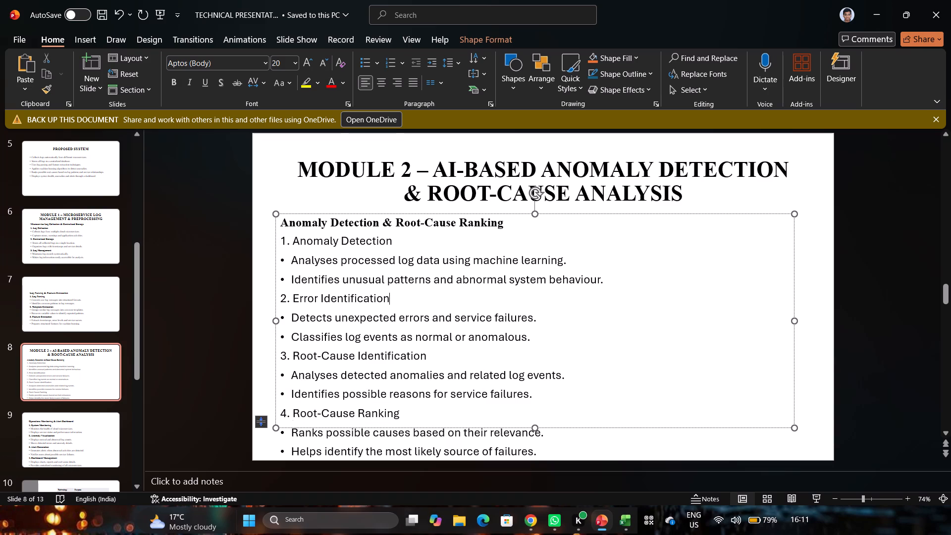
{"action": "key", "text": "ctrl+a"}
{"action": "left_click", "coordinate": [197, 63]}
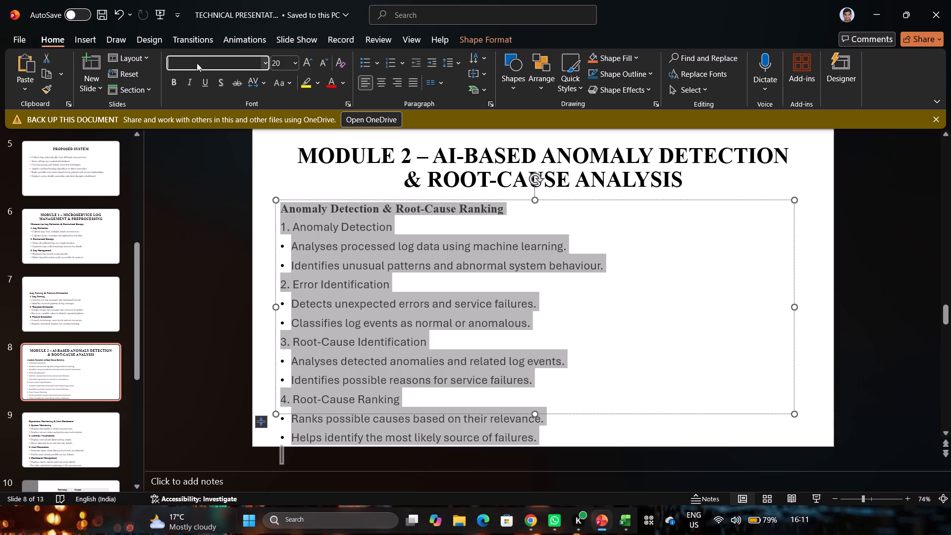
{"action": "type", "text": "ti"}
{"action": "key", "text": "Return"}
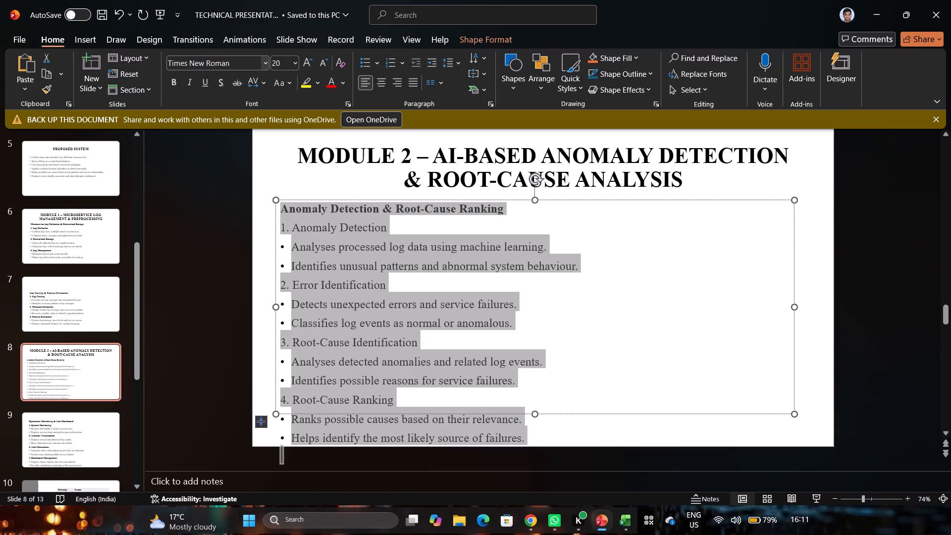
Bold slide 8's headings "1. Anomaly Detection", "2. Error Identification" and "3. Root-Cause Identification".
{"action": "left_click", "coordinate": [401, 285]}
{"action": "left_click_drag", "start_coordinate": [401, 285], "coordinate": [385, 299]}
{"action": "left_click", "coordinate": [385, 299]}
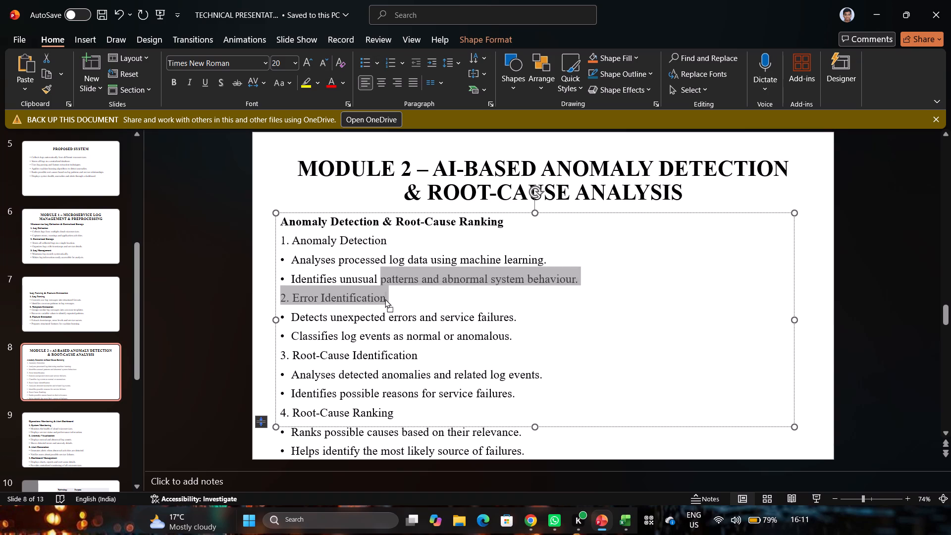
{"action": "left_click_drag", "start_coordinate": [395, 241], "coordinate": [246, 239]}
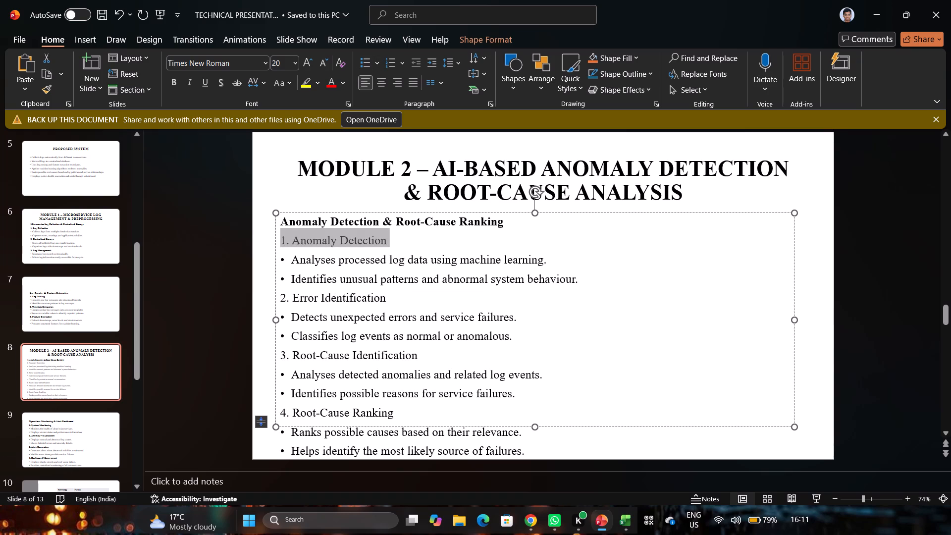
{"action": "left_click", "coordinate": [261, 218]}
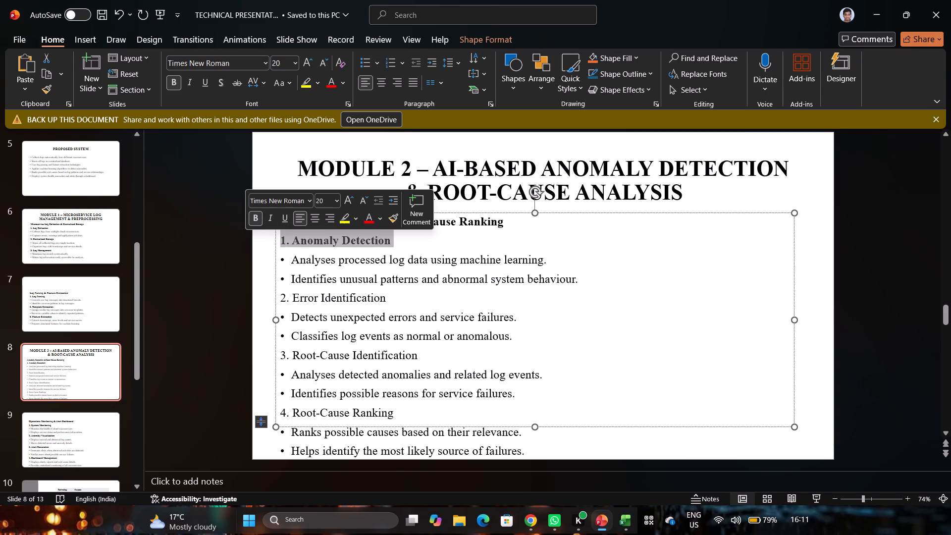
{"action": "left_click_drag", "start_coordinate": [414, 303], "coordinate": [273, 306]}
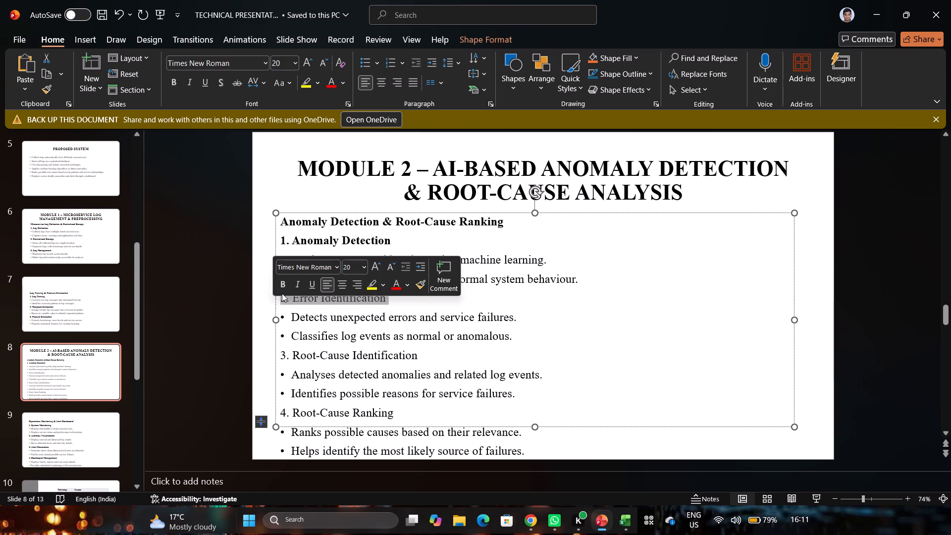
{"action": "left_click", "coordinate": [280, 289]}
{"action": "left_click_drag", "start_coordinate": [437, 359], "coordinate": [430, 359]}
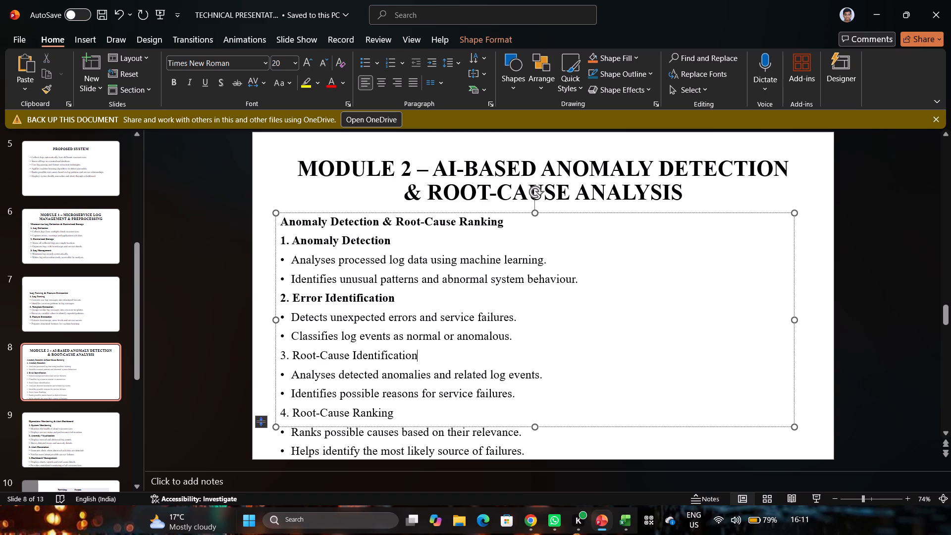
{"action": "left_click_drag", "start_coordinate": [430, 359], "coordinate": [273, 358]}
{"action": "left_click", "coordinate": [283, 338]}
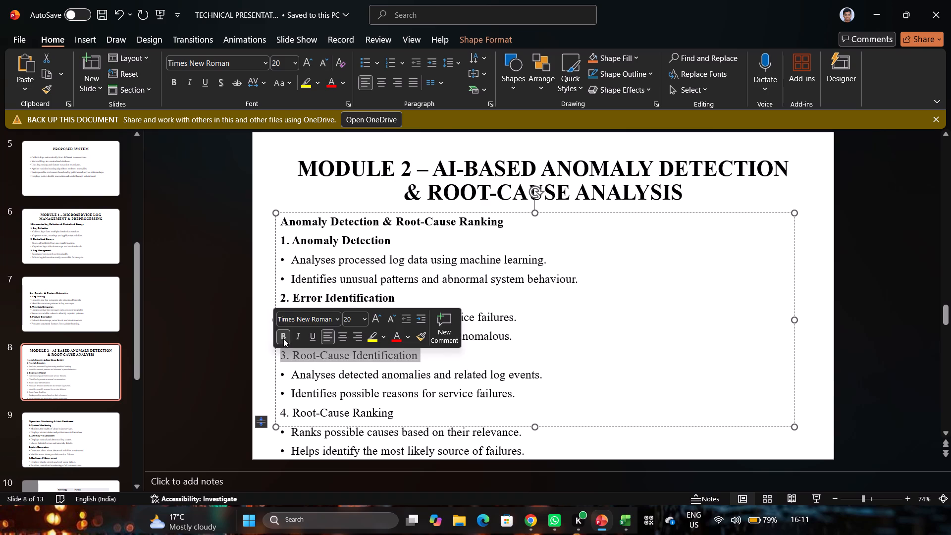
Bold the heading "4. Root-Cause Ranking" on slide 8, including its number.
{"action": "left_click_drag", "start_coordinate": [415, 410], "coordinate": [287, 409]}
{"action": "left_click", "coordinate": [298, 392]}
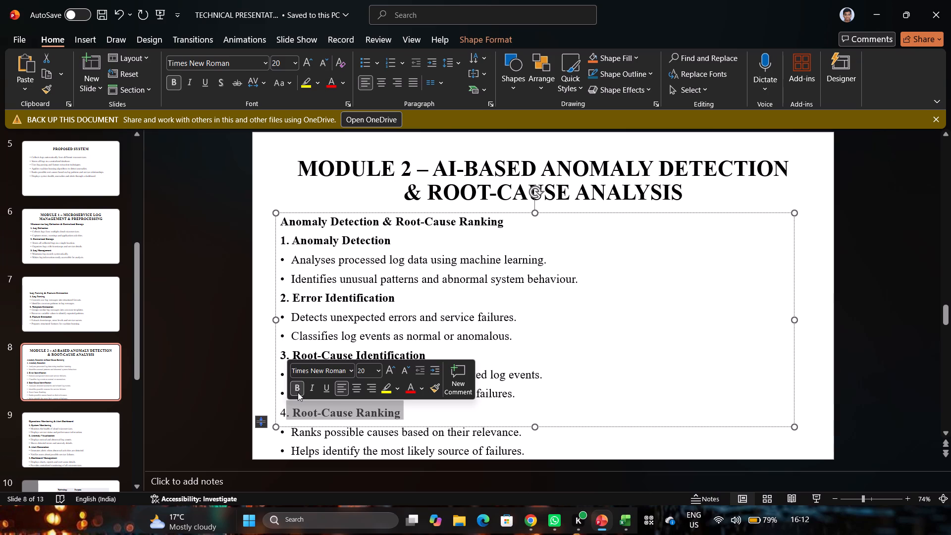
{"action": "key", "text": "Left"}
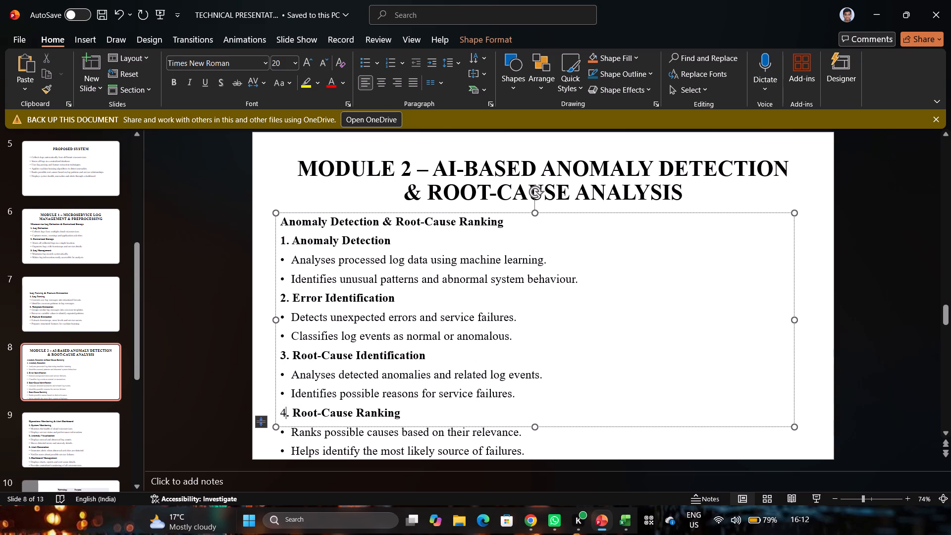
{"action": "key", "text": "Right"}
{"action": "key", "text": "shift+Left"}
{"action": "key", "text": "shift+Left"}
{"action": "key", "text": "ctrl+b"}
{"action": "key", "text": "ctrl+b"}
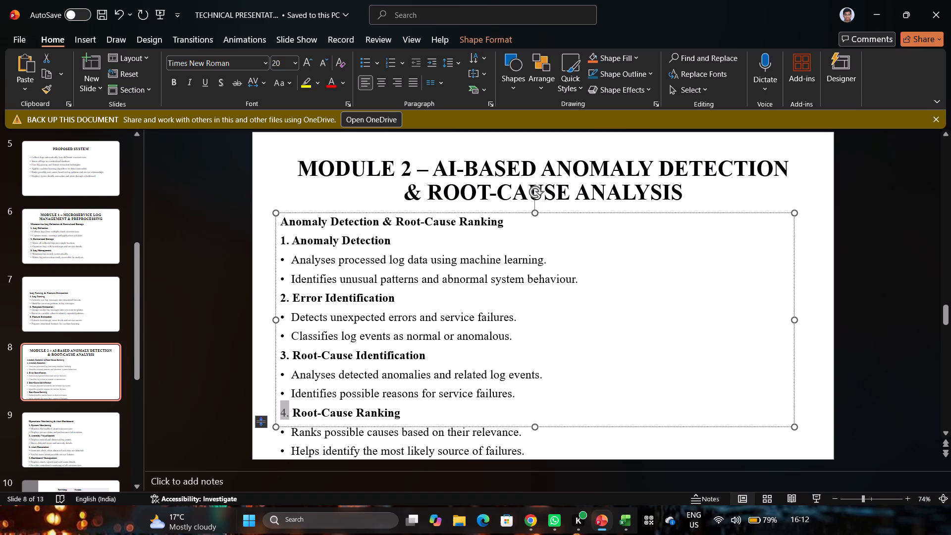
{"action": "key", "text": "ctrl+b"}
{"action": "left_click", "coordinate": [676, 332]}
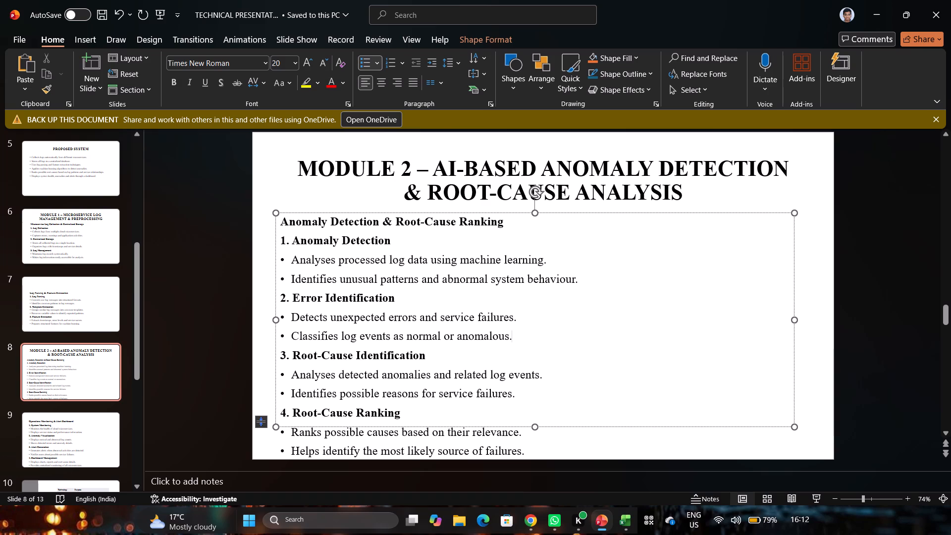
{"action": "scroll", "coordinate": [85, 420], "scroll_direction": "down", "scroll_amount": 1}
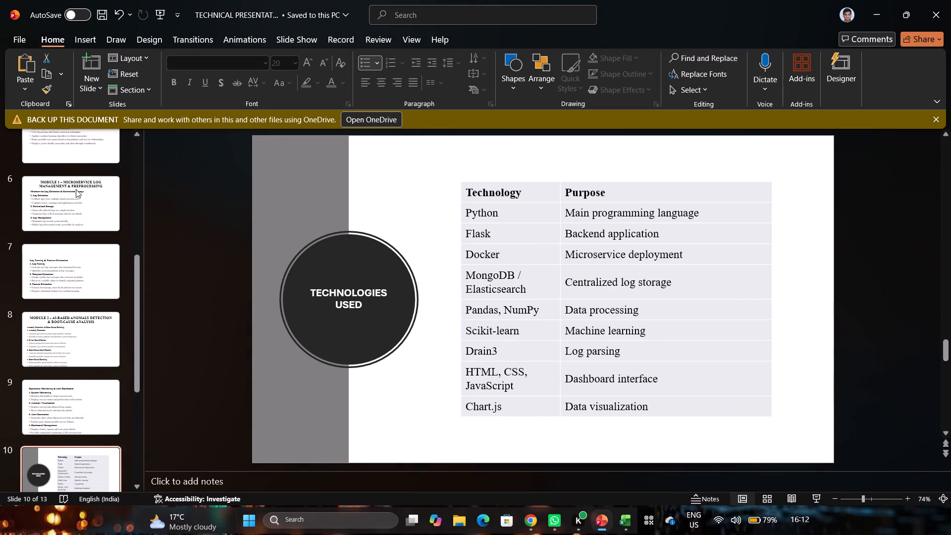
{"action": "left_click", "coordinate": [84, 213]}
{"action": "key", "text": "ctrl+v"}
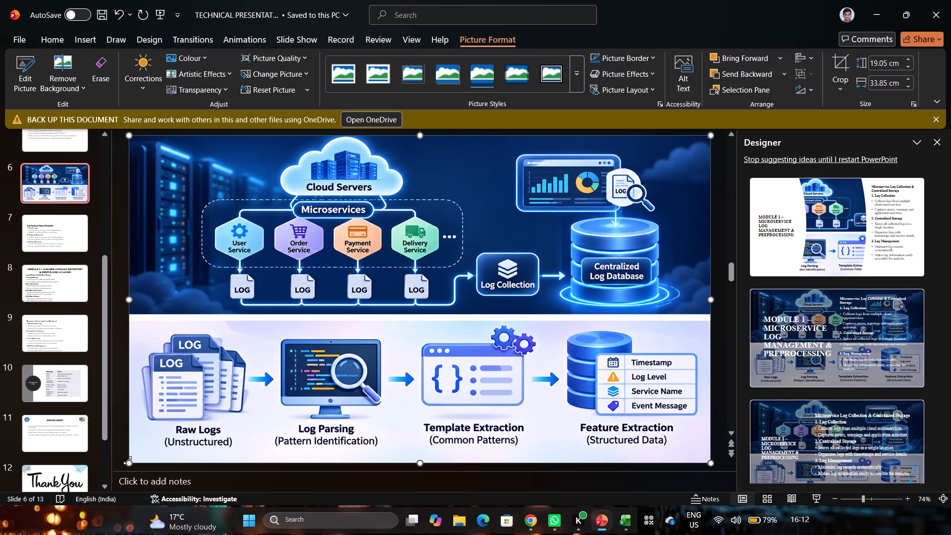
Shrink slide 6's pasted image to about 9.87 cm by 17.54 cm and place it over the right half of the slide.
{"action": "left_click_drag", "start_coordinate": [127, 460], "coordinate": [467, 318]}
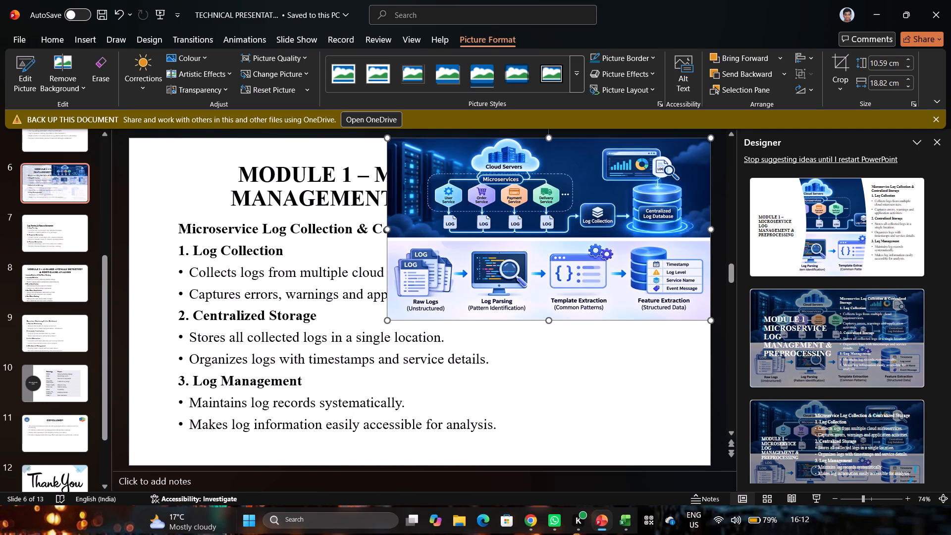
{"action": "left_click_drag", "start_coordinate": [517, 250], "coordinate": [509, 298]}
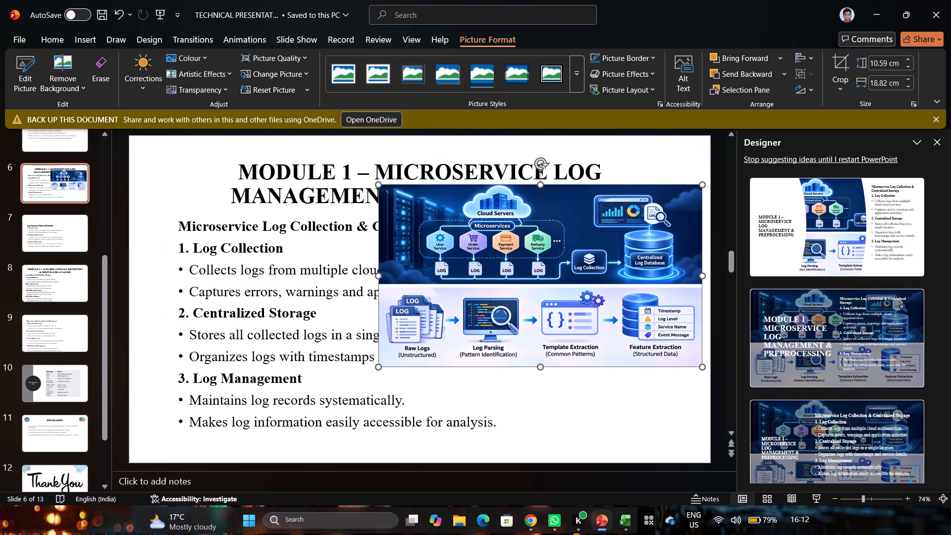
{"action": "left_click_drag", "start_coordinate": [379, 367], "coordinate": [496, 359]}
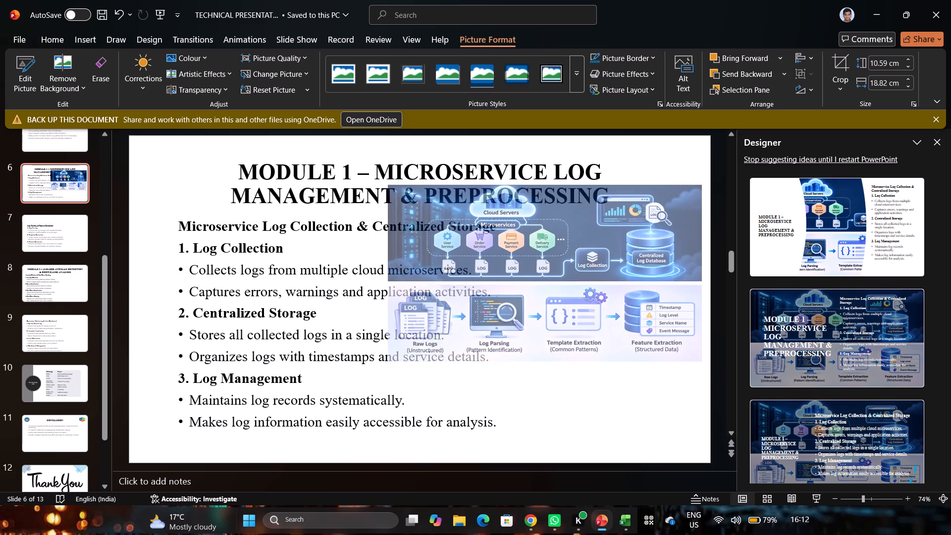
{"action": "left_click_drag", "start_coordinate": [496, 359], "coordinate": [533, 353]}
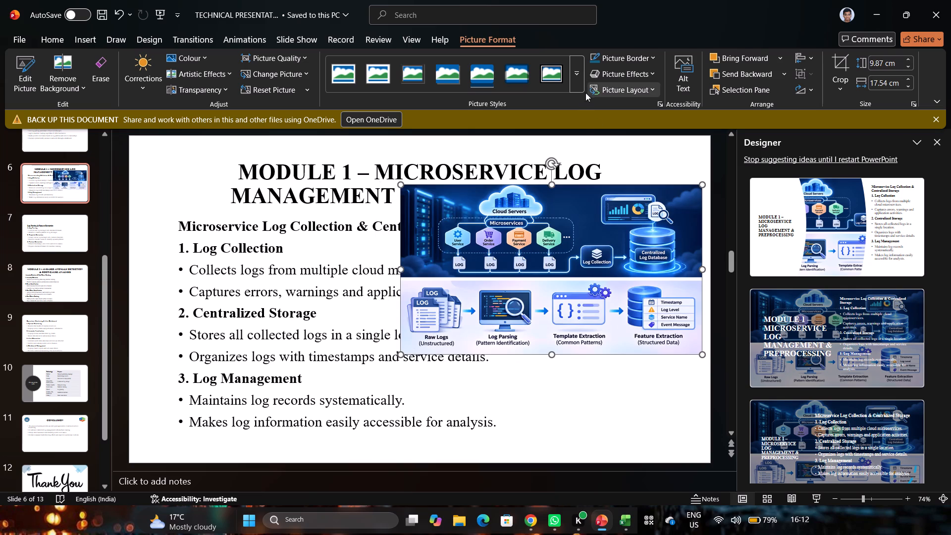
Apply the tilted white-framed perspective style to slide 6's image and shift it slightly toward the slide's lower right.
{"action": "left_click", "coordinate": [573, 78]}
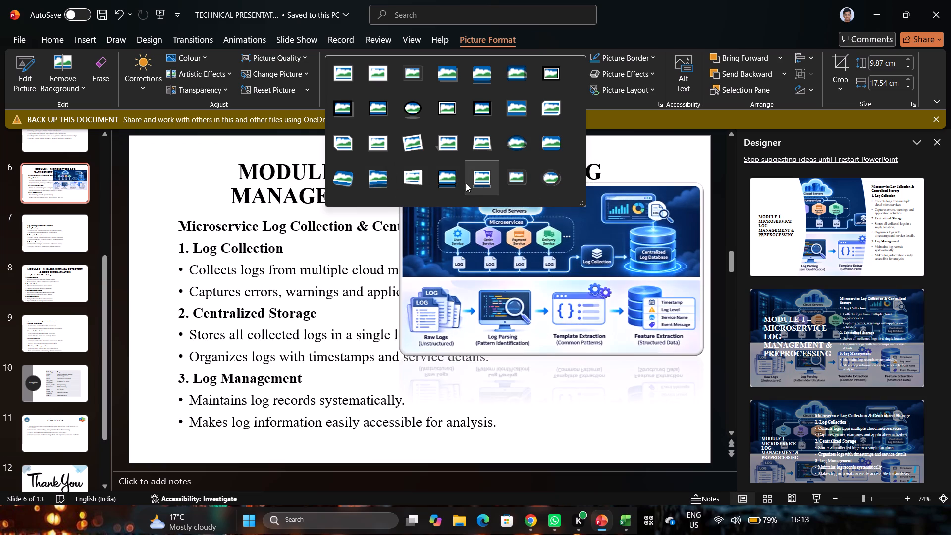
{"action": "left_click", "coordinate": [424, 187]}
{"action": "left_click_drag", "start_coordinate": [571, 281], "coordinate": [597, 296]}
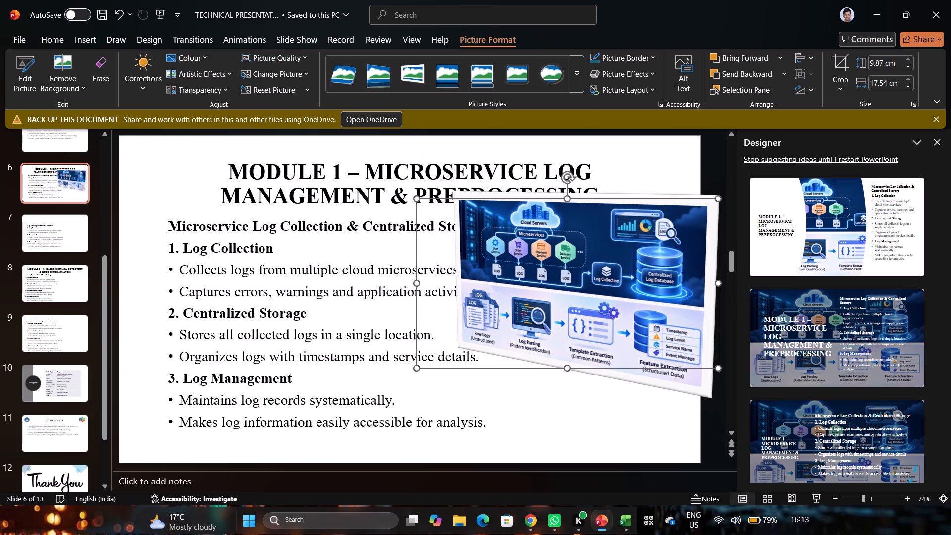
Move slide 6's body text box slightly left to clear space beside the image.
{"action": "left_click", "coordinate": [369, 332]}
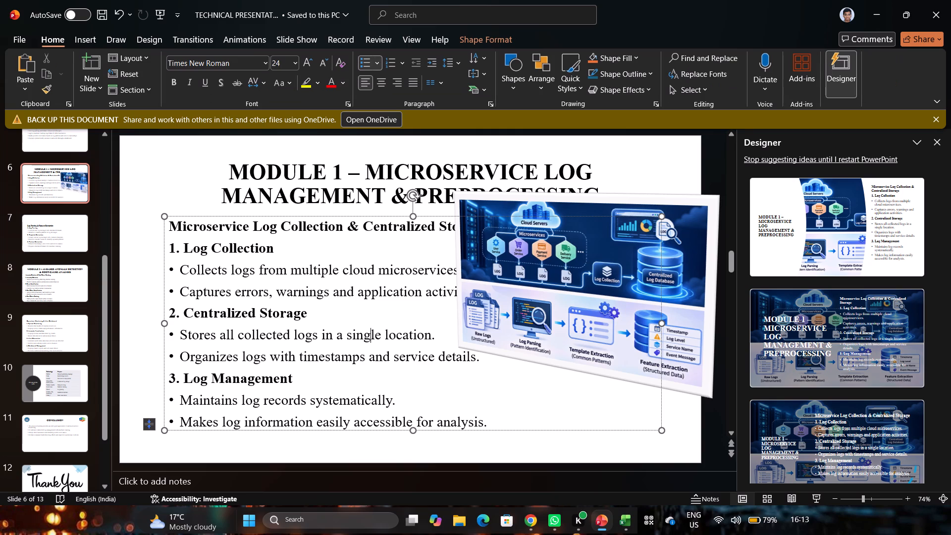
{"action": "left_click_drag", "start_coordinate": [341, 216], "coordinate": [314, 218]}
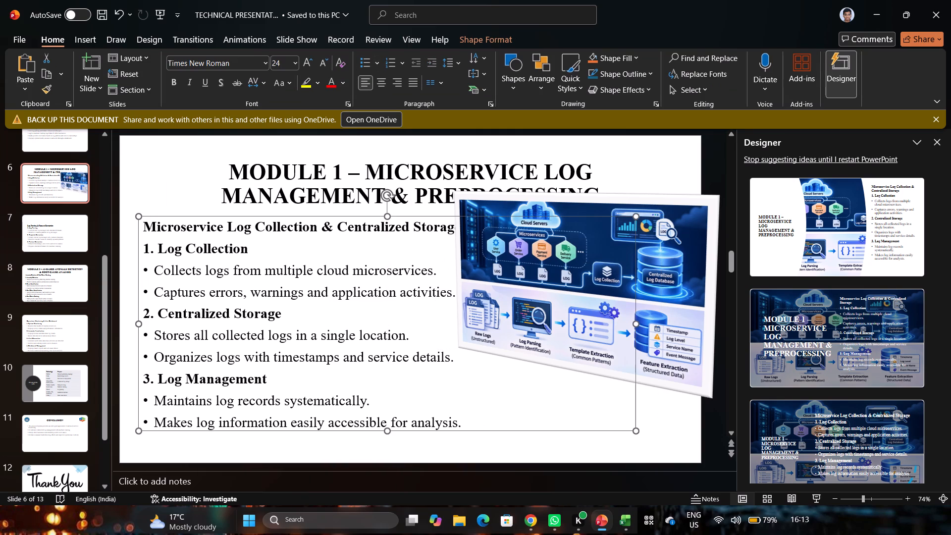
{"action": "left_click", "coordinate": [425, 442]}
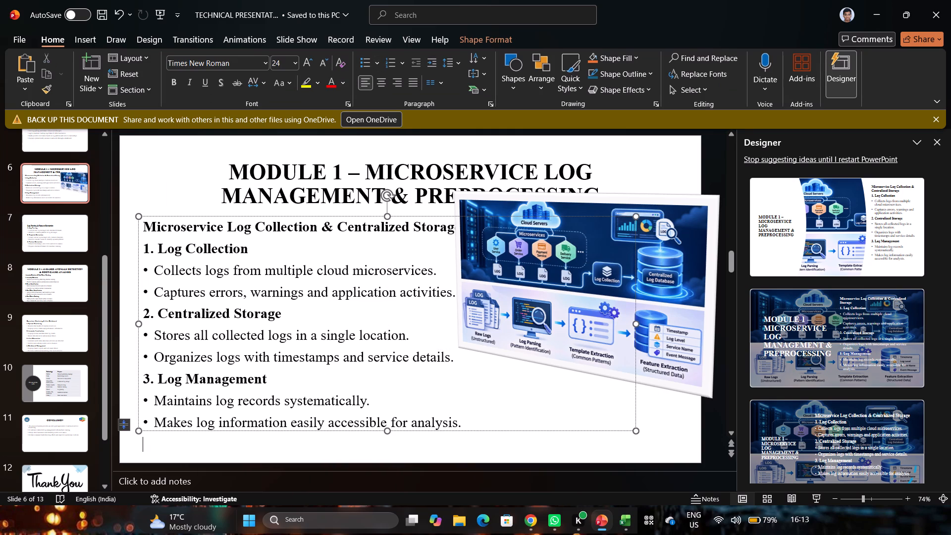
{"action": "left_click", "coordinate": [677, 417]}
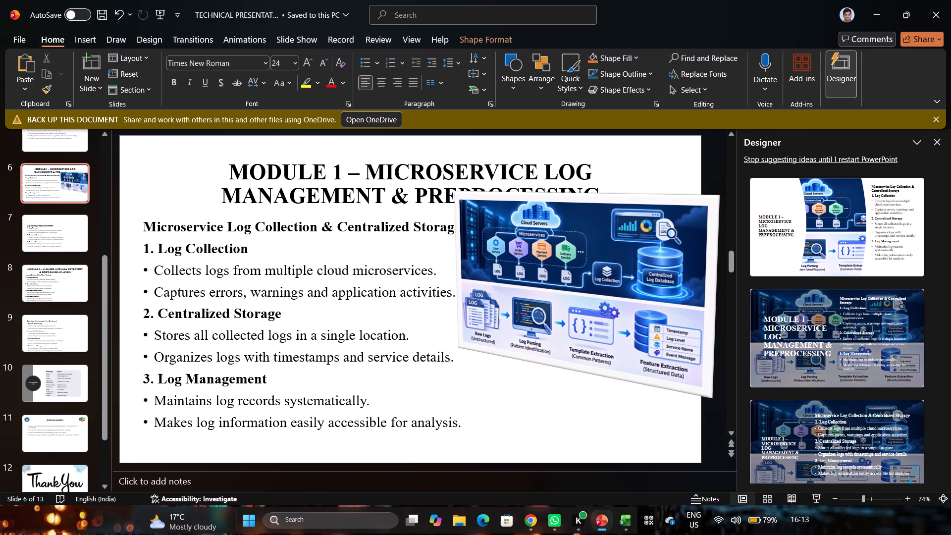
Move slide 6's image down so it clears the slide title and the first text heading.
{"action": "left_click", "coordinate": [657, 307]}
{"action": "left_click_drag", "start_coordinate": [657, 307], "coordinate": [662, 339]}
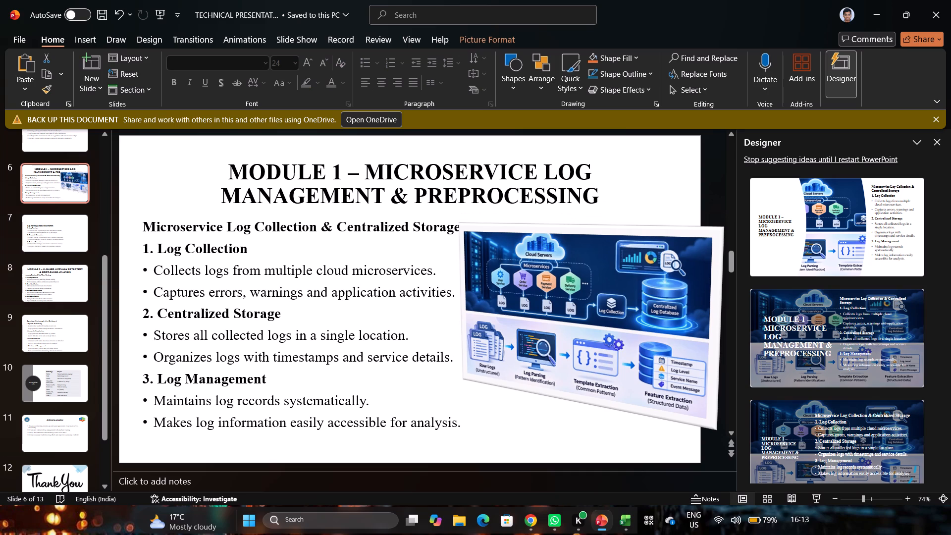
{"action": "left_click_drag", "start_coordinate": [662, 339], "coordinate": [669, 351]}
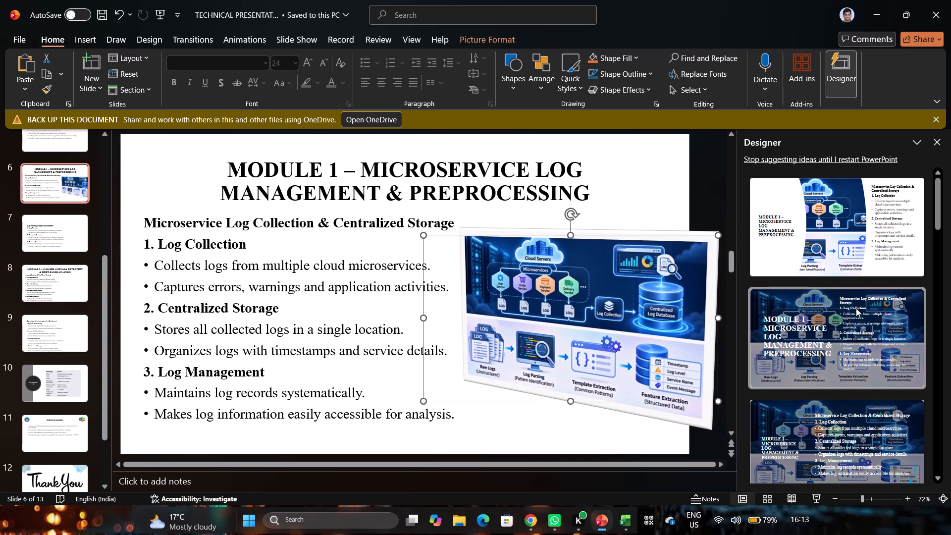
Replace the image's tilted perspective style with the flat, simple white frame picture style.
{"action": "scroll", "coordinate": [856, 308], "scroll_direction": "down", "scroll_amount": 2}
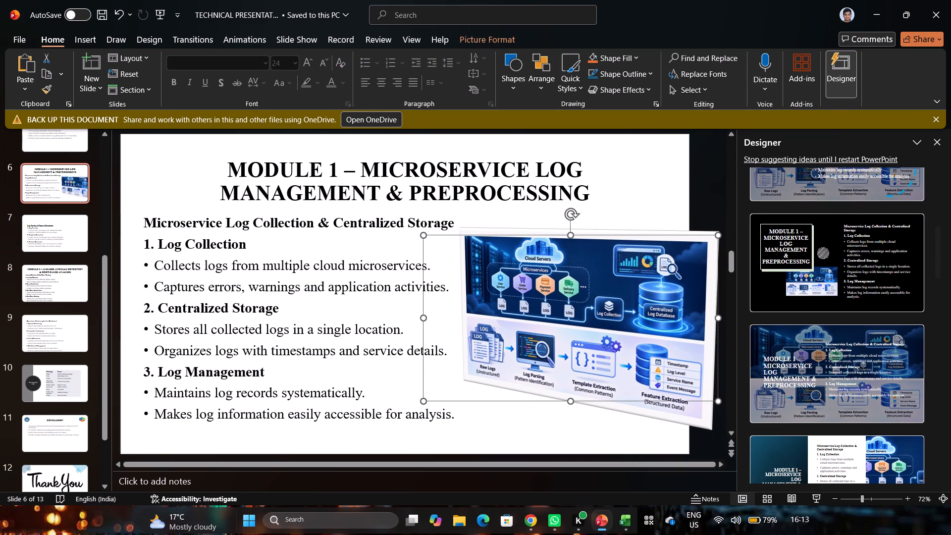
{"action": "left_click", "coordinate": [467, 39]}
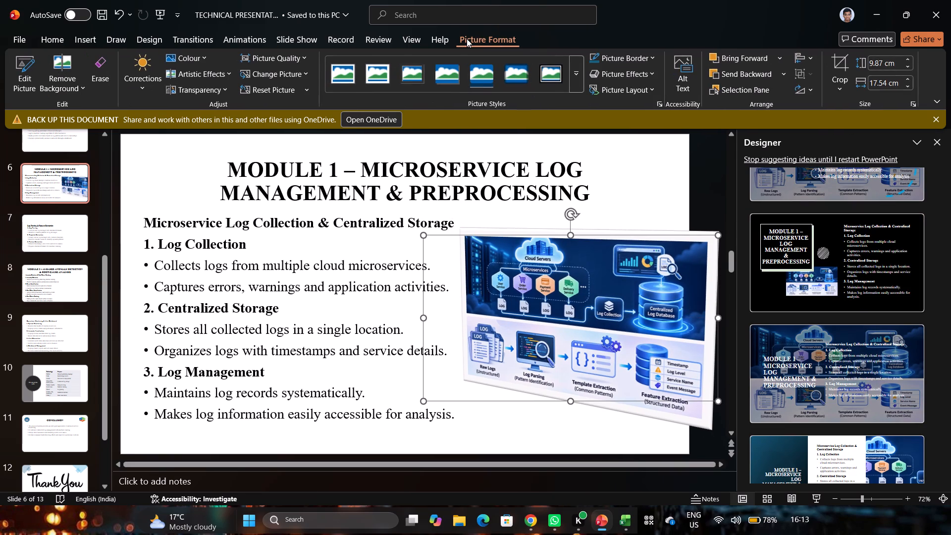
{"action": "left_click", "coordinate": [348, 80]}
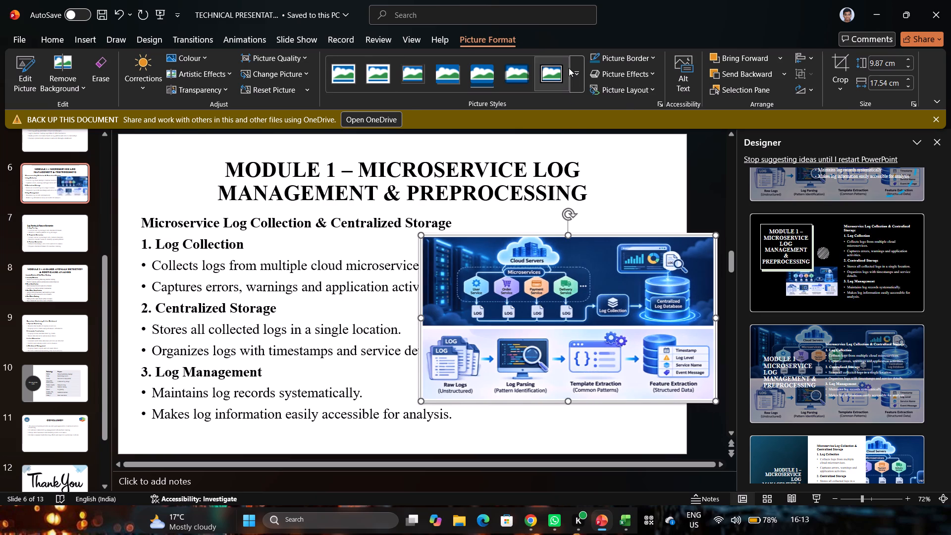
{"action": "left_click", "coordinate": [575, 77]}
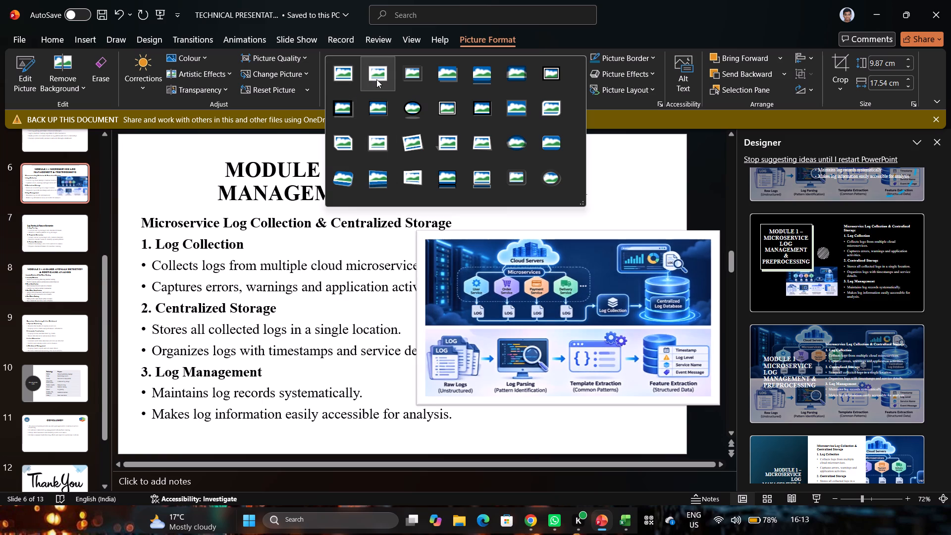
{"action": "left_click", "coordinate": [345, 72]}
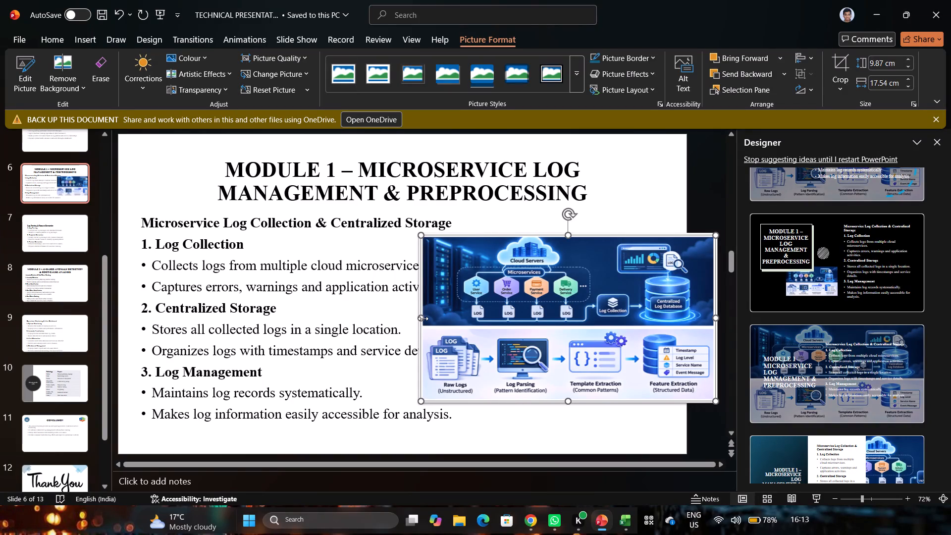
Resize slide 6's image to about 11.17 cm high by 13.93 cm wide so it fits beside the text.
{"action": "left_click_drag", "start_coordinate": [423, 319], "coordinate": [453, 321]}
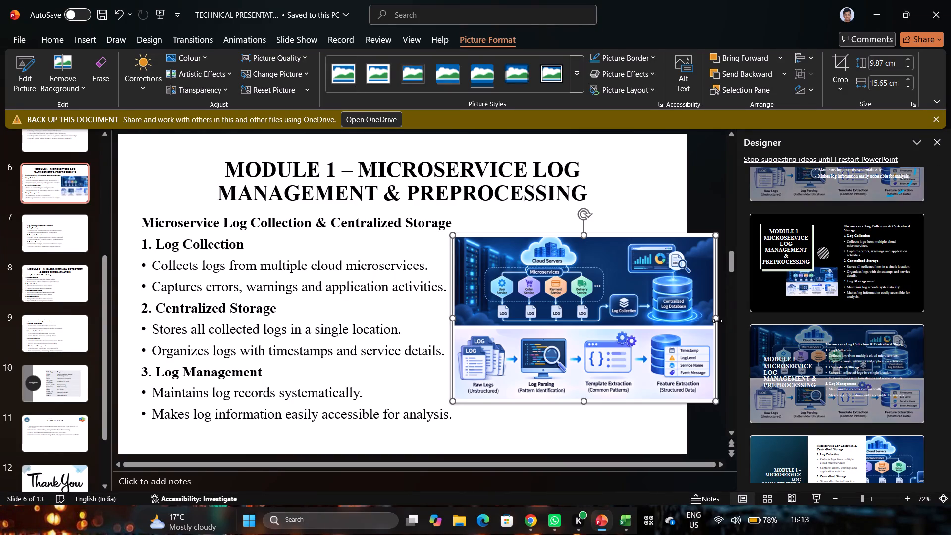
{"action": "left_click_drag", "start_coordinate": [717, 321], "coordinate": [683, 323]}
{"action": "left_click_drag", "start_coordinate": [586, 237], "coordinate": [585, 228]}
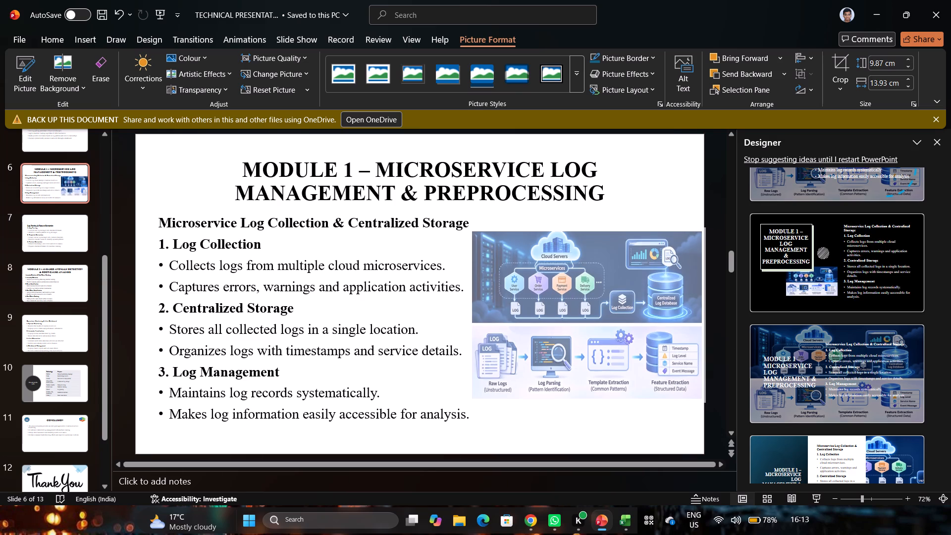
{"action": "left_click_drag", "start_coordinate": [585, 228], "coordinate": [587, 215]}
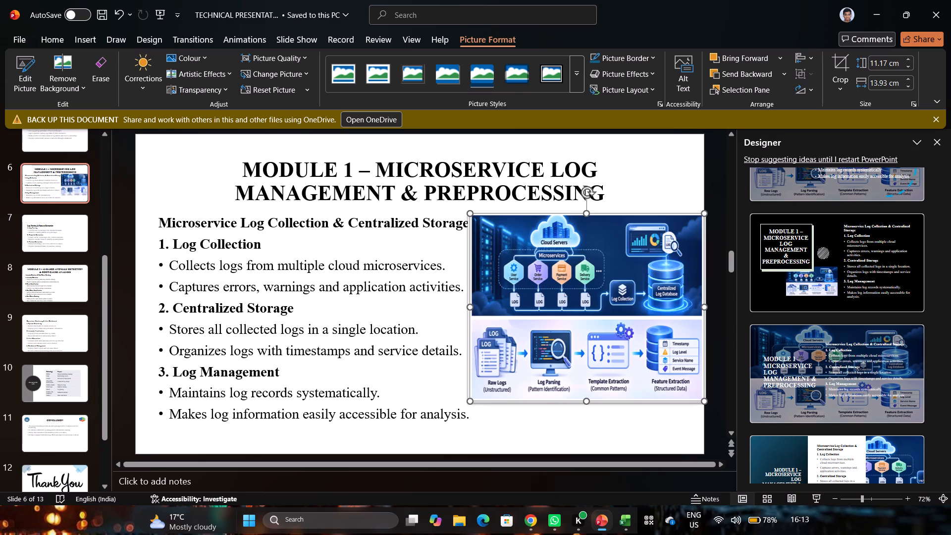
Load more design ideas for slide 6 and apply the white layout with the image above the title and text in a right column.
{"action": "scroll", "coordinate": [877, 329], "scroll_direction": "down", "scroll_amount": 6}
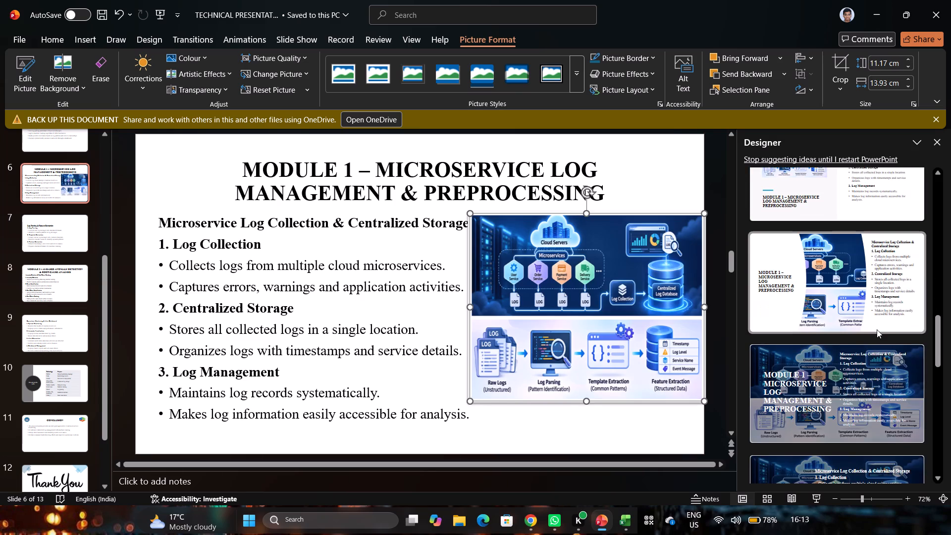
{"action": "scroll", "coordinate": [877, 329], "scroll_direction": "down", "scroll_amount": 1}
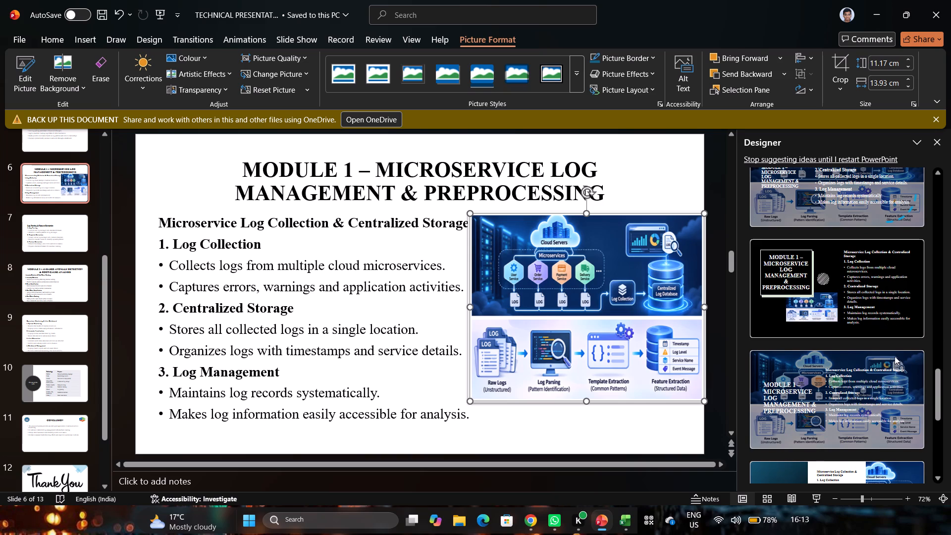
{"action": "scroll", "coordinate": [823, 390], "scroll_direction": "down", "scroll_amount": 2}
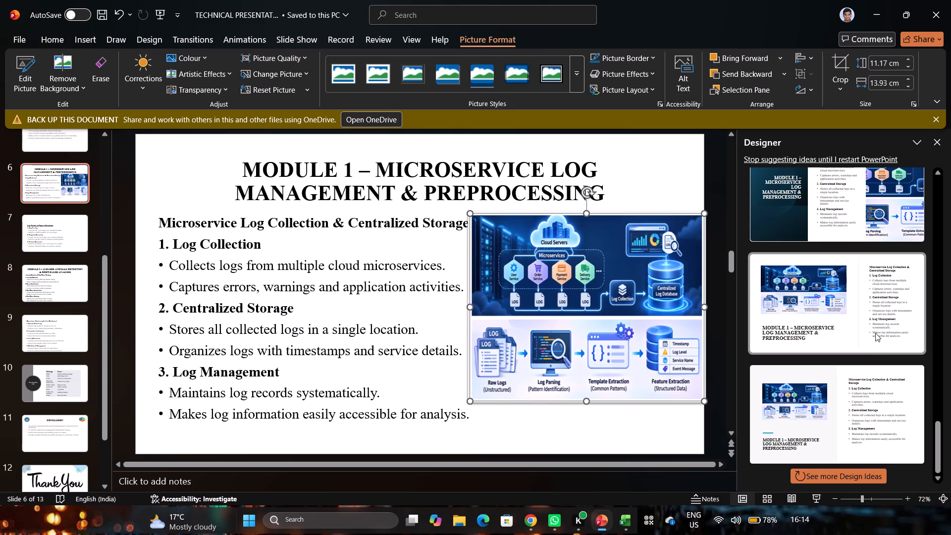
{"action": "left_click", "coordinate": [862, 473]}
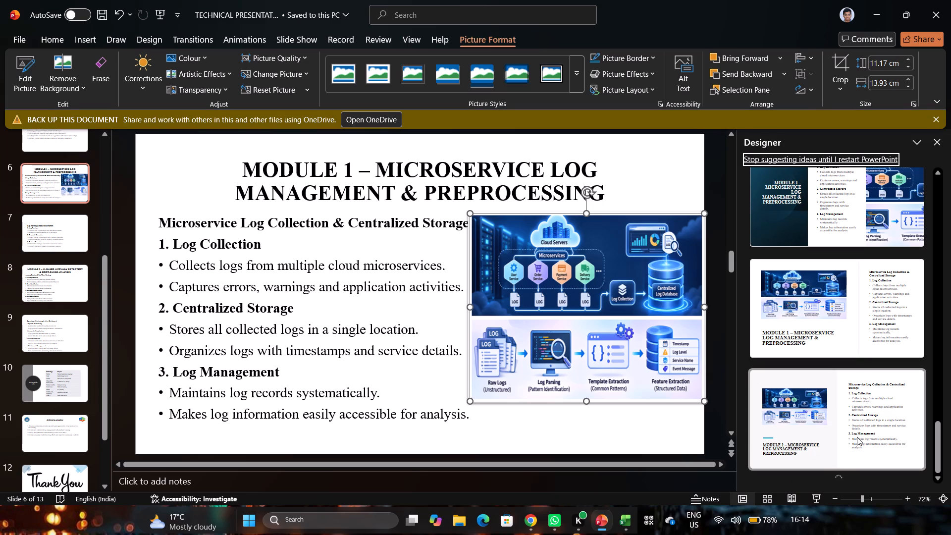
{"action": "scroll", "coordinate": [857, 437], "scroll_direction": "down", "scroll_amount": 1}
{"action": "scroll", "coordinate": [839, 395], "scroll_direction": "down", "scroll_amount": 2}
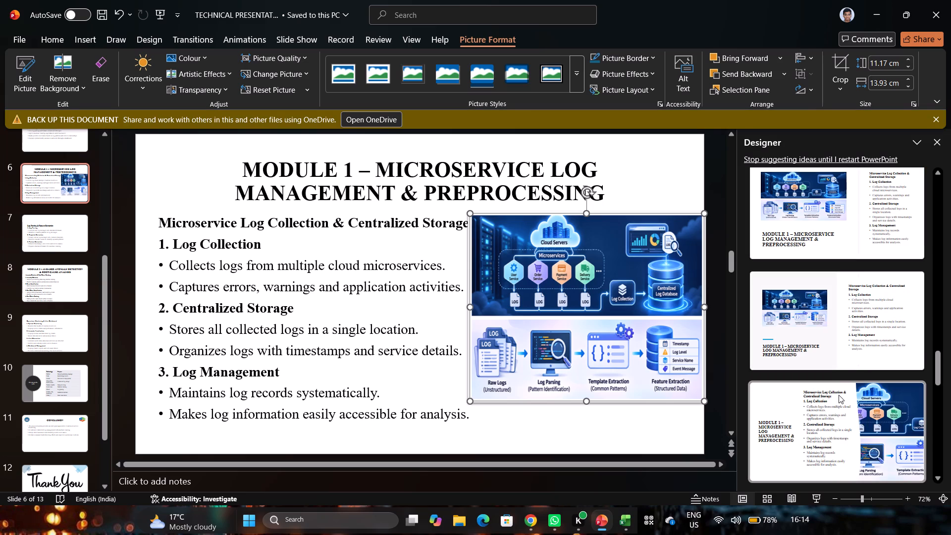
{"action": "scroll", "coordinate": [839, 395], "scroll_direction": "down", "scroll_amount": 1}
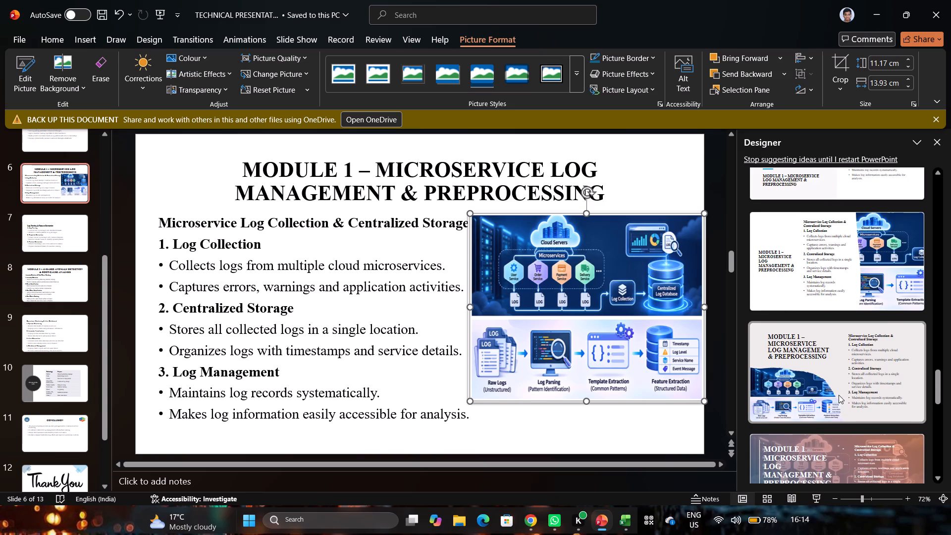
{"action": "scroll", "coordinate": [839, 395], "scroll_direction": "down", "scroll_amount": 2}
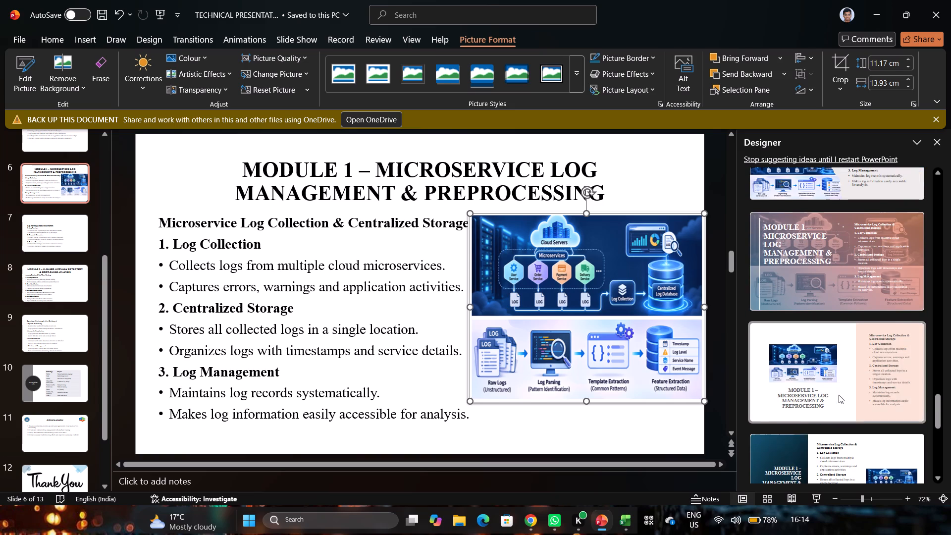
{"action": "scroll", "coordinate": [839, 395], "scroll_direction": "down", "scroll_amount": 2}
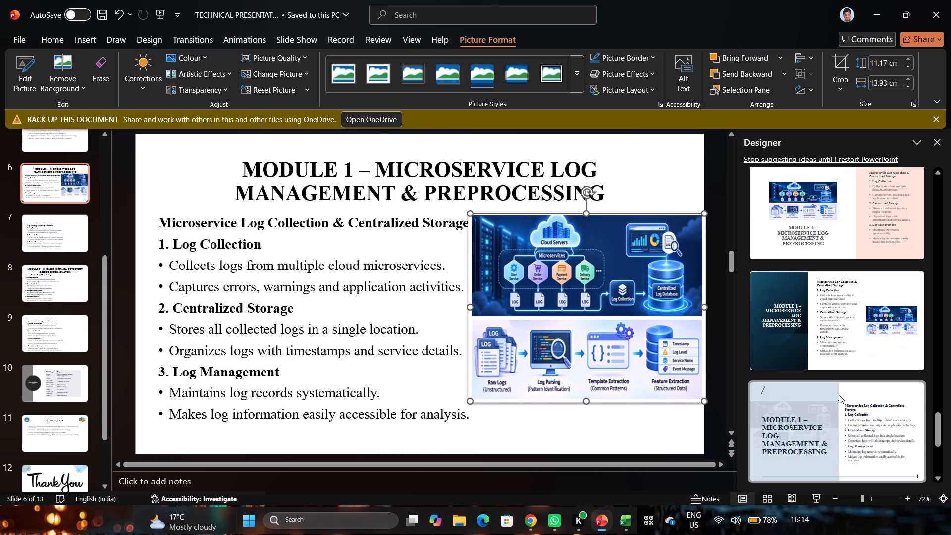
{"action": "scroll", "coordinate": [839, 395], "scroll_direction": "down", "scroll_amount": 2}
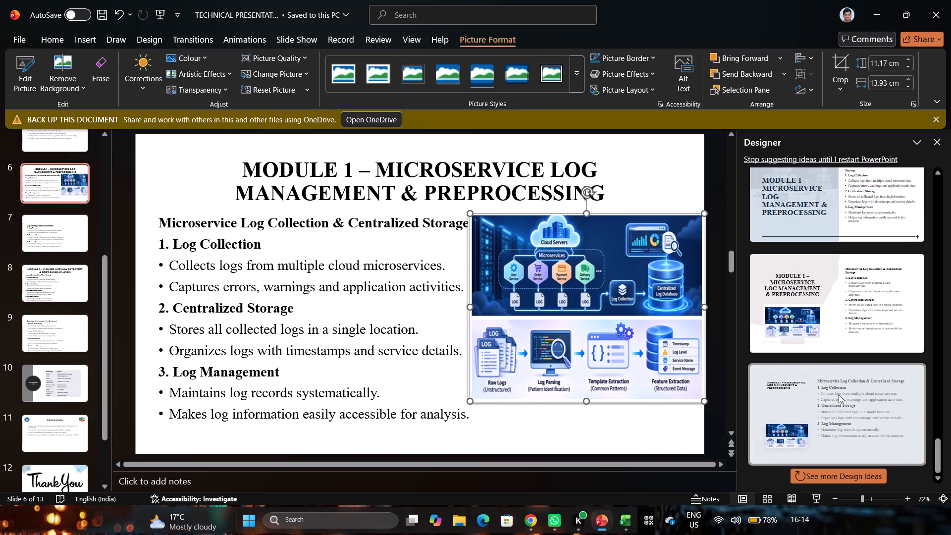
{"action": "scroll", "coordinate": [839, 395], "scroll_direction": "down", "scroll_amount": 2}
{"action": "scroll", "coordinate": [839, 395], "scroll_direction": "up", "scroll_amount": 10}
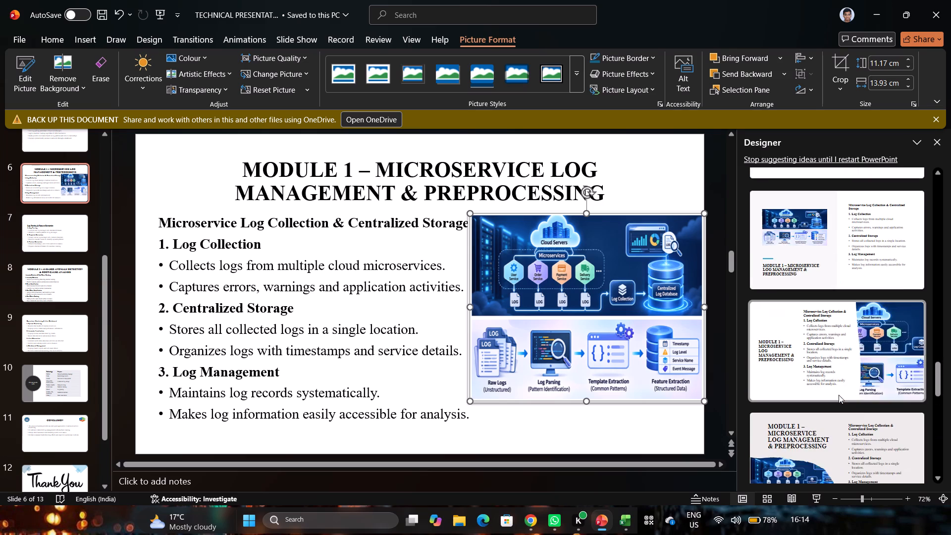
{"action": "scroll", "coordinate": [839, 395], "scroll_direction": "up", "scroll_amount": 3}
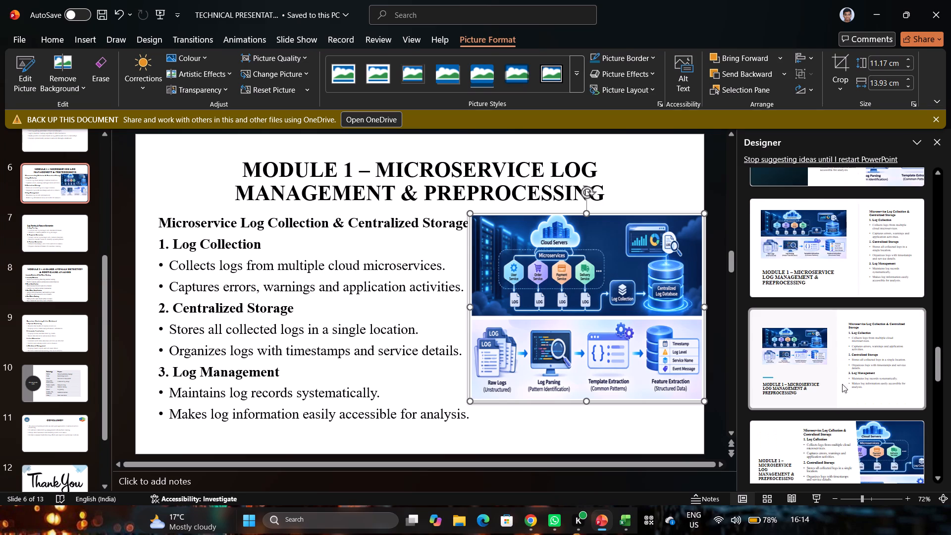
{"action": "left_click", "coordinate": [877, 277]}
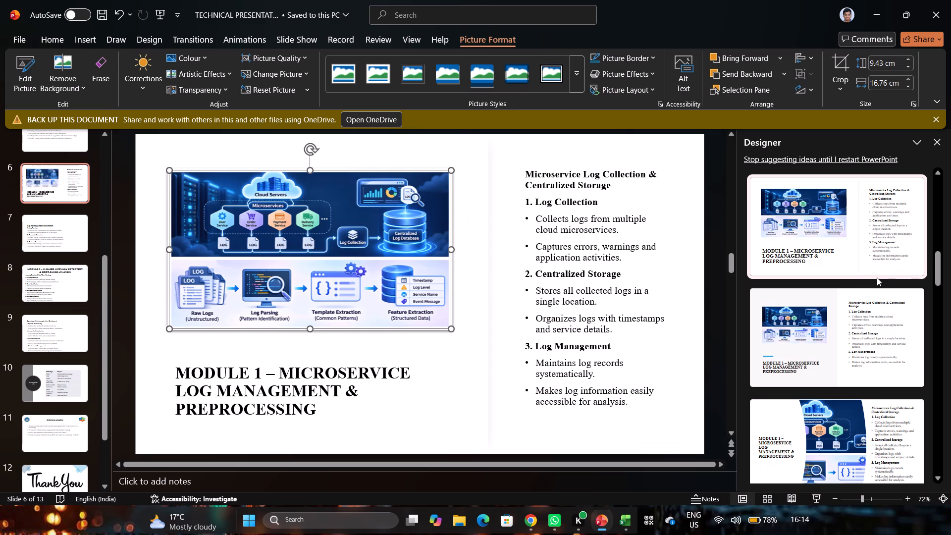
Widen slide 6's body text box leftward until it nearly reaches the image.
{"action": "left_click", "coordinate": [614, 341]}
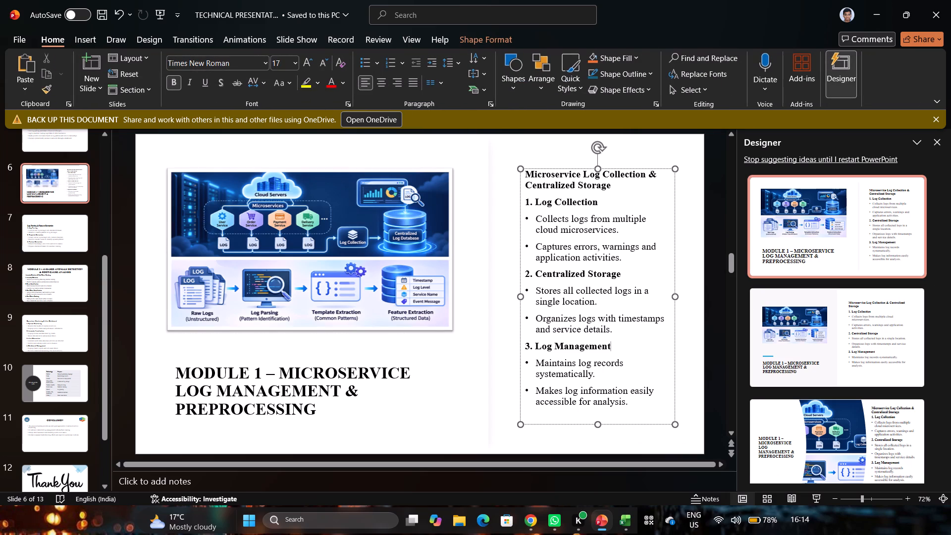
{"action": "left_click_drag", "start_coordinate": [519, 298], "coordinate": [464, 304]}
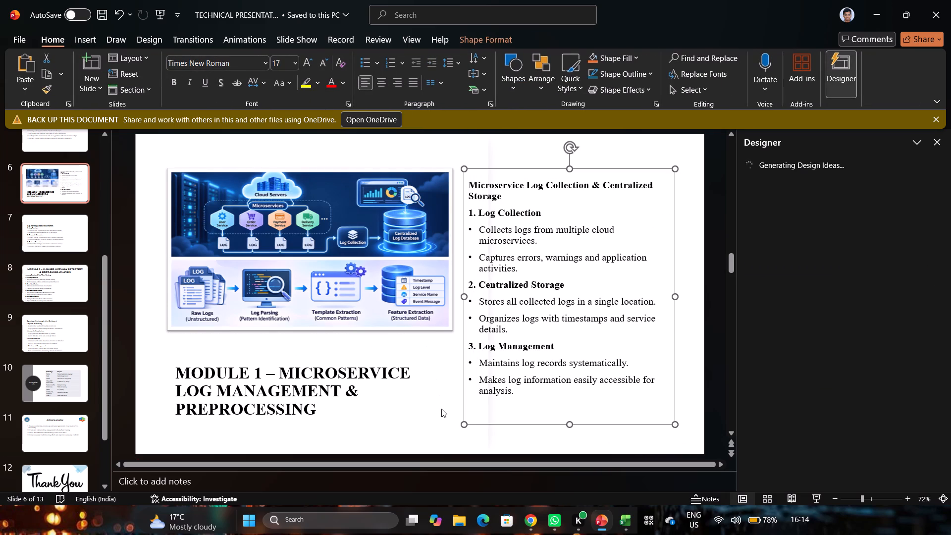
{"action": "left_click", "coordinate": [441, 409]}
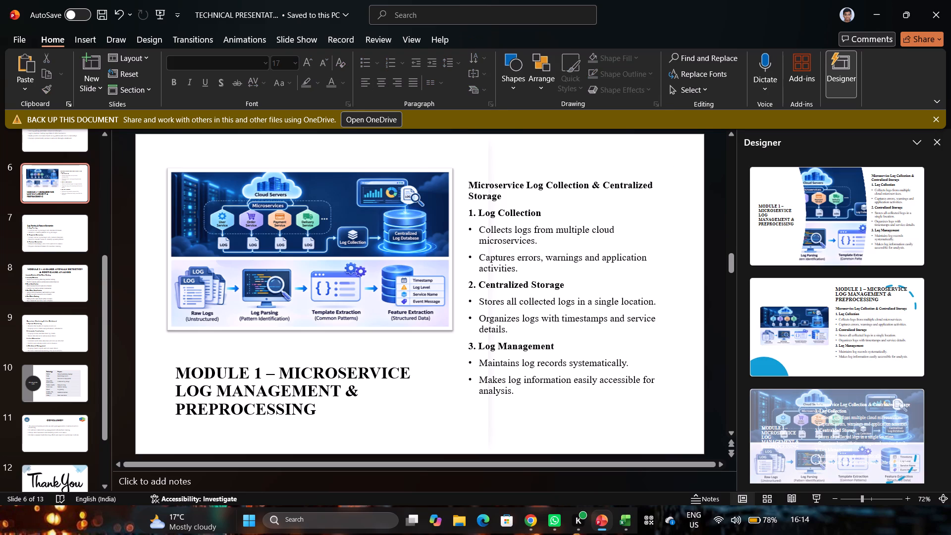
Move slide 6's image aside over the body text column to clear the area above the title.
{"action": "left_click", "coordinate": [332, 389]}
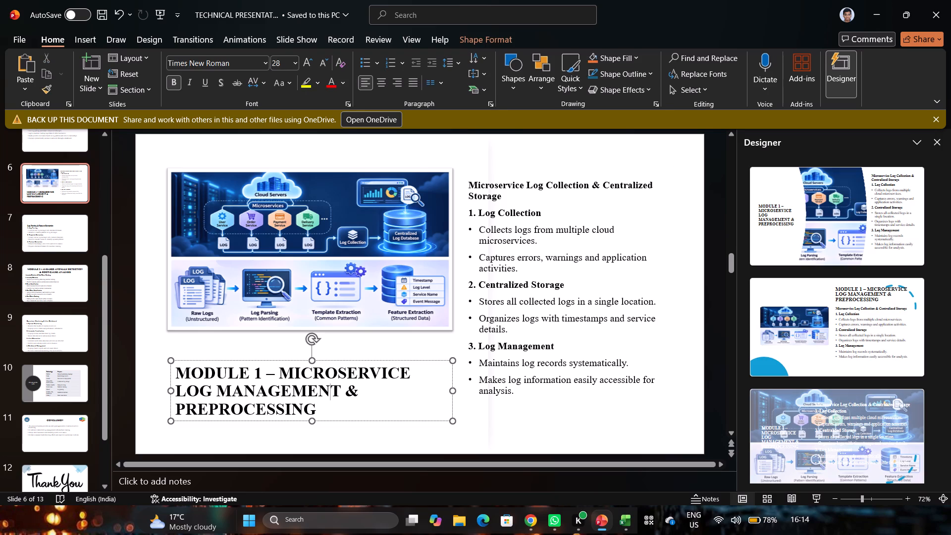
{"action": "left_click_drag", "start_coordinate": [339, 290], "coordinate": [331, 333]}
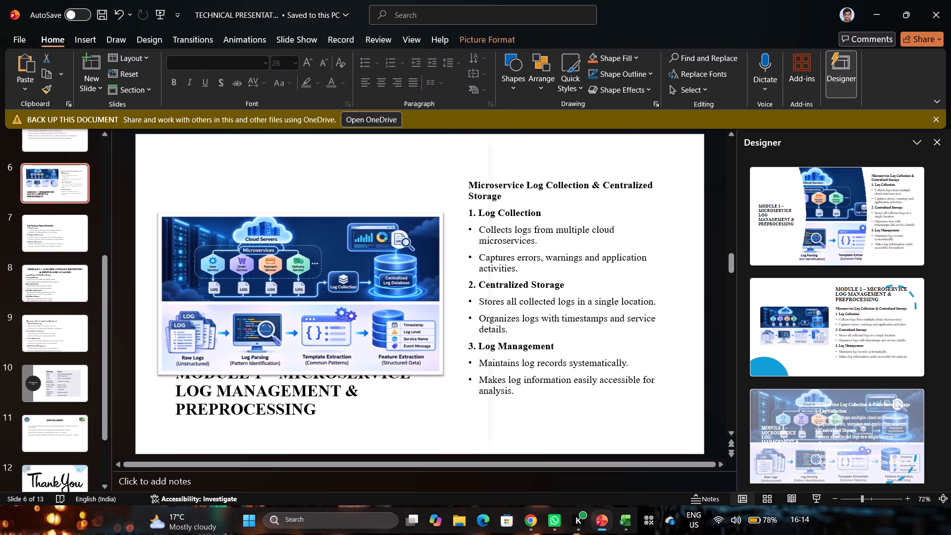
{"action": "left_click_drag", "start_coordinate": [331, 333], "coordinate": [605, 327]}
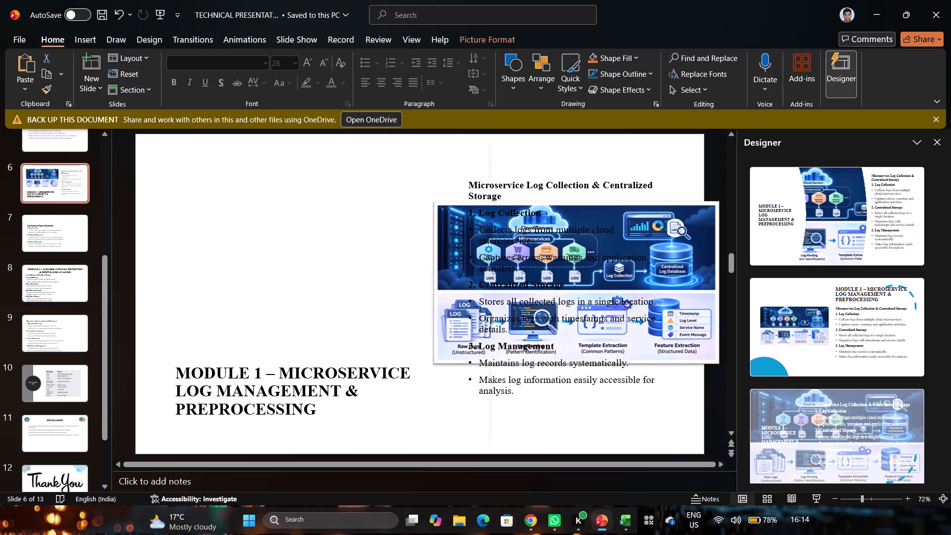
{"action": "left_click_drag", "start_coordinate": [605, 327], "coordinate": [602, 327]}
Move slide 6's Module 1 title to the top of the slide, roughly centred horizontally.
{"action": "left_click", "coordinate": [261, 385]}
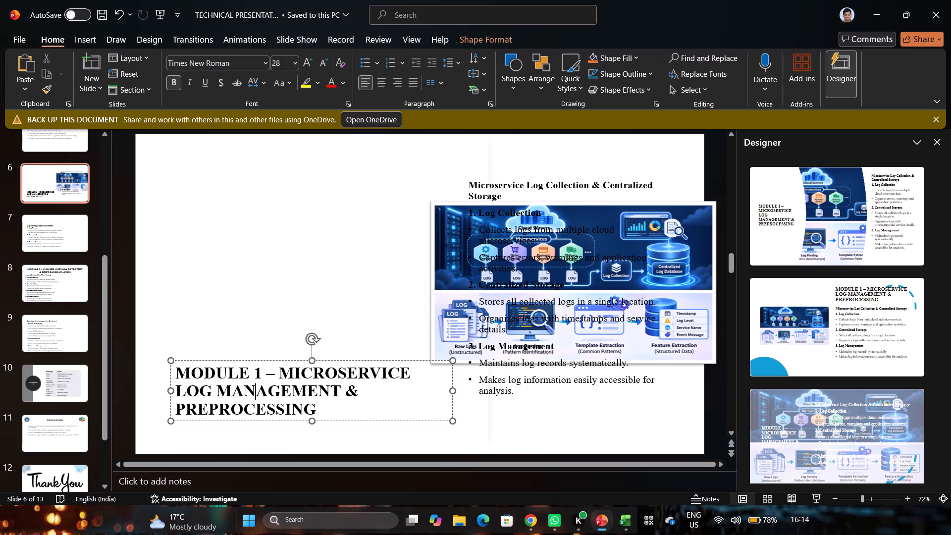
{"action": "left_click_drag", "start_coordinate": [271, 358], "coordinate": [269, 345]}
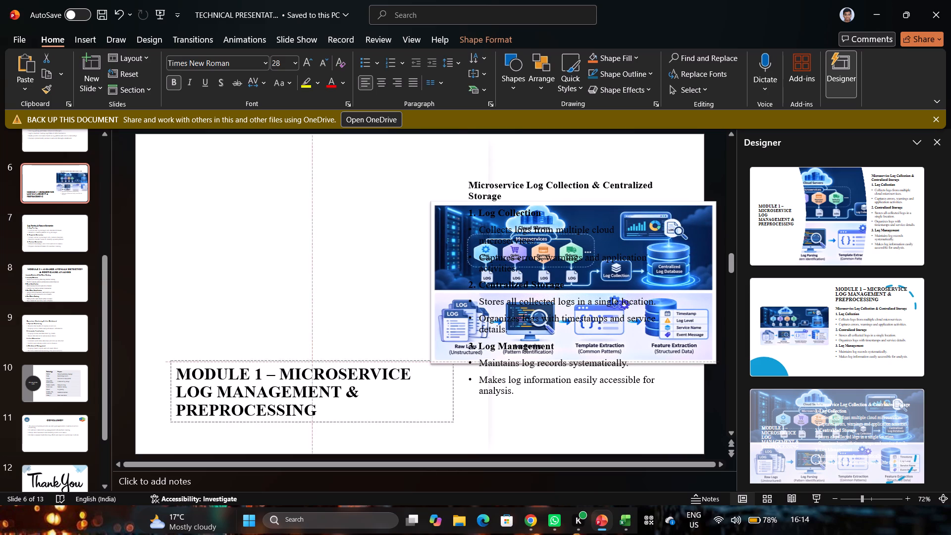
{"action": "left_click_drag", "start_coordinate": [269, 345], "coordinate": [264, 165]}
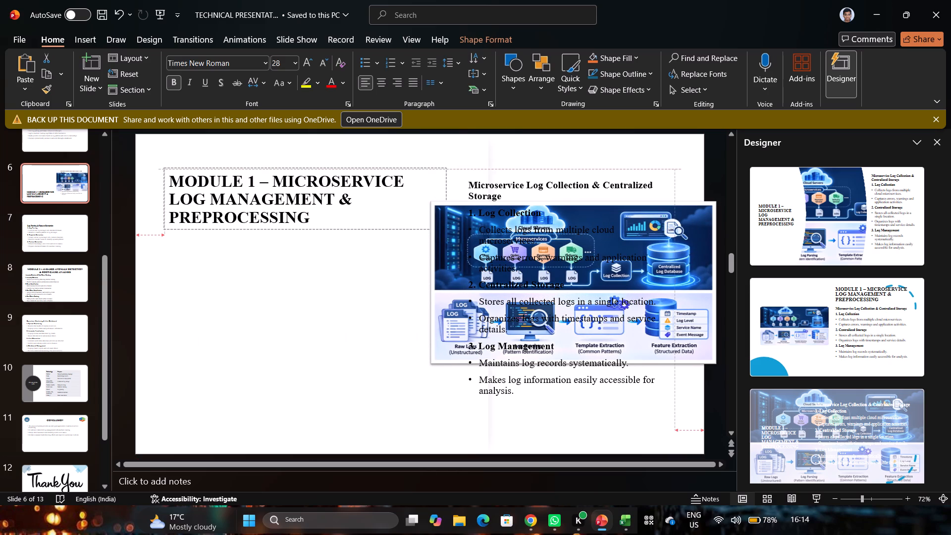
{"action": "left_click_drag", "start_coordinate": [264, 165], "coordinate": [282, 145]}
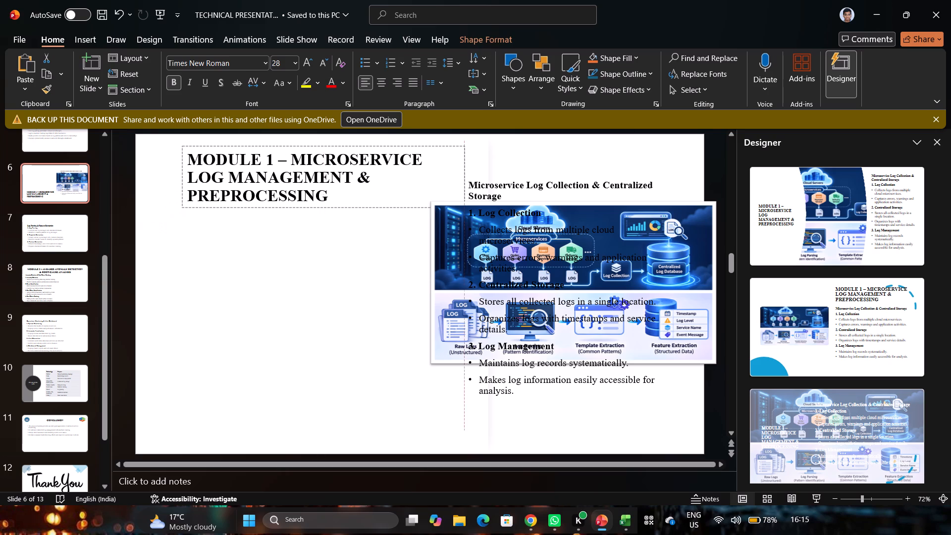
{"action": "left_click_drag", "start_coordinate": [282, 145], "coordinate": [360, 143]}
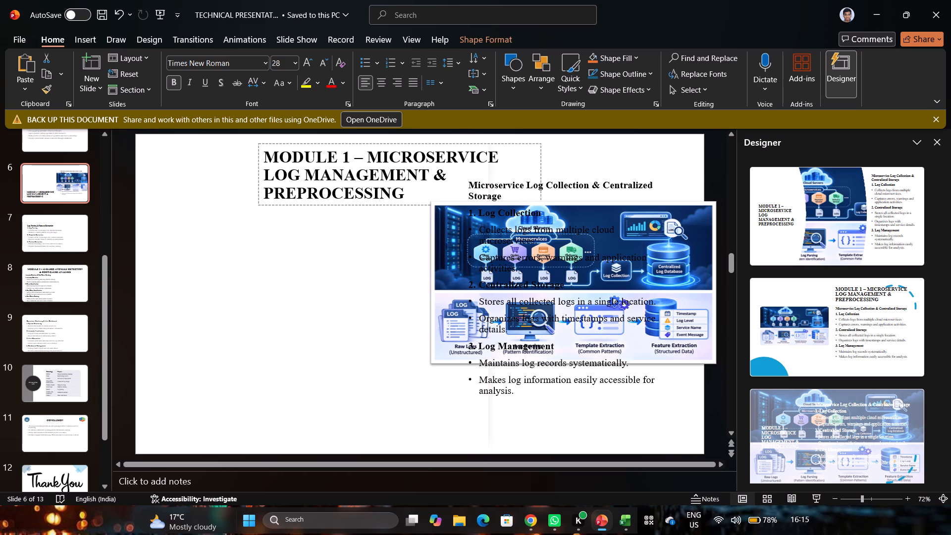
{"action": "left_click_drag", "start_coordinate": [360, 143], "coordinate": [361, 143]}
Place slide 6's image in the lower left part of the slide, below the title and beside the body text.
{"action": "left_click_drag", "start_coordinate": [517, 252], "coordinate": [507, 252]}
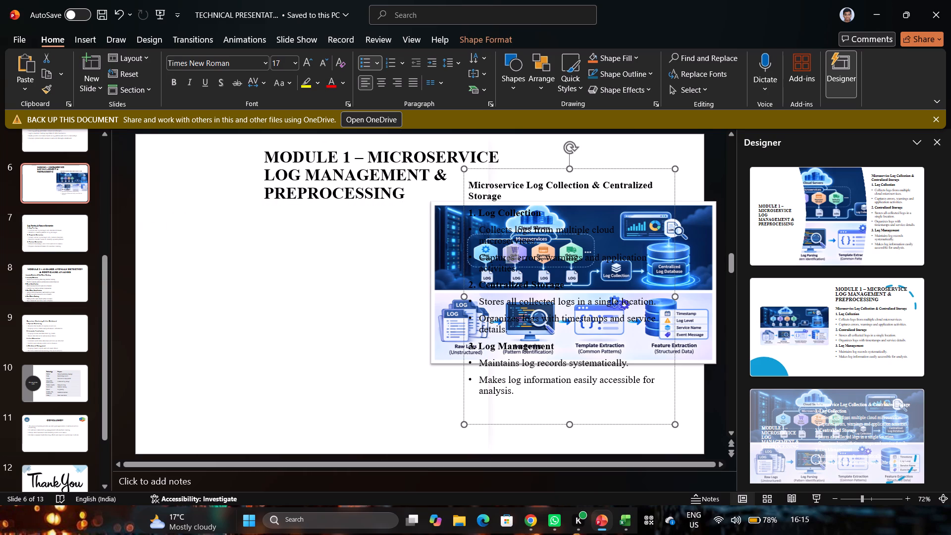
{"action": "left_click_drag", "start_coordinate": [507, 252], "coordinate": [513, 248]}
{"action": "left_click_drag", "start_coordinate": [449, 249], "coordinate": [400, 272]}
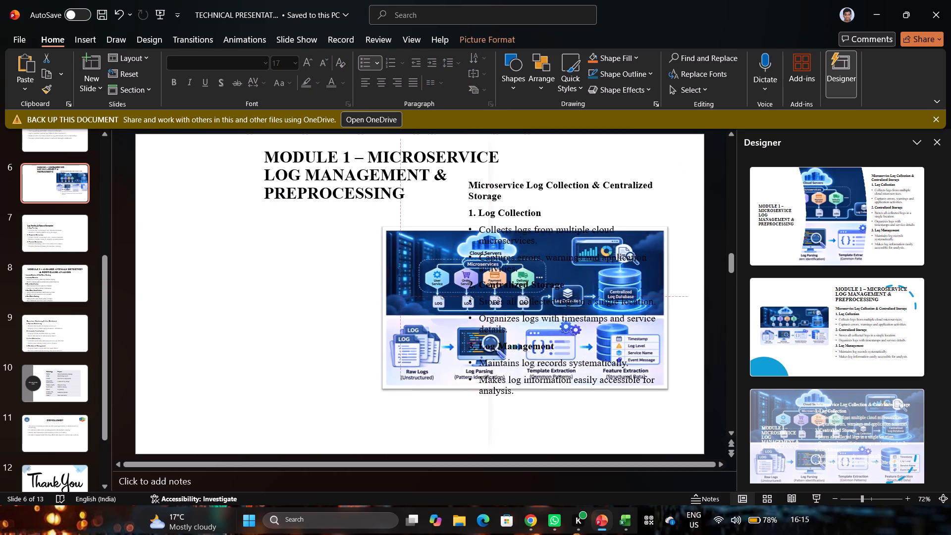
{"action": "left_click_drag", "start_coordinate": [400, 272], "coordinate": [184, 322]}
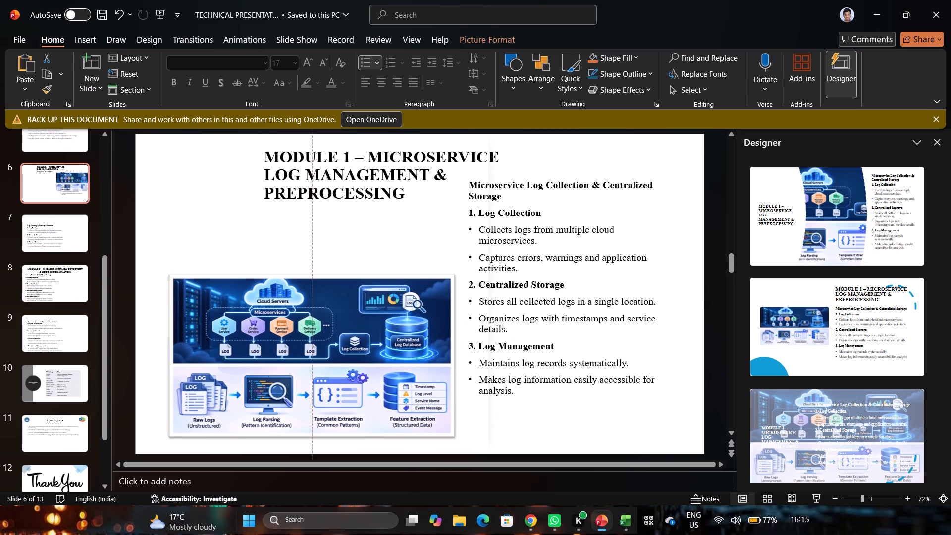
{"action": "left_click_drag", "start_coordinate": [184, 322], "coordinate": [179, 321]}
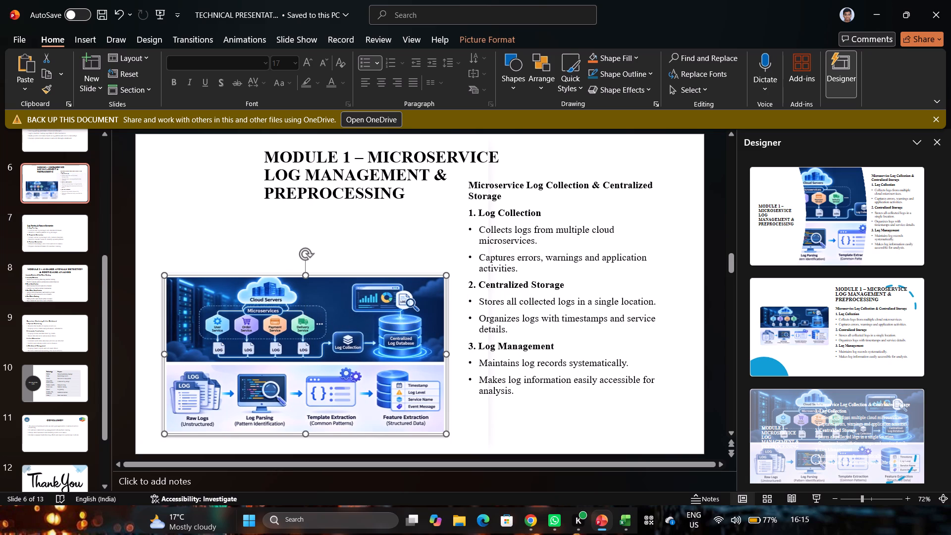
{"action": "left_click_drag", "start_coordinate": [237, 330], "coordinate": [237, 315]}
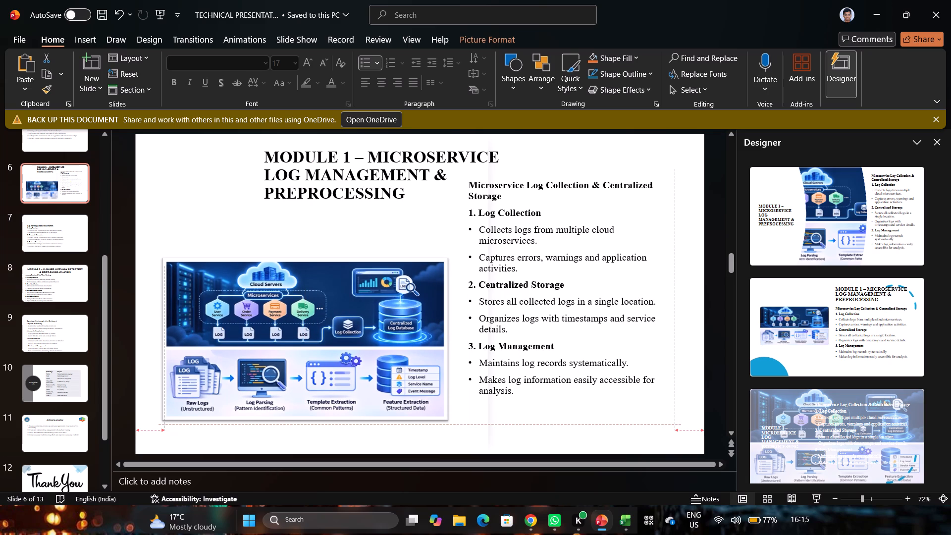
{"action": "left_click_drag", "start_coordinate": [237, 315], "coordinate": [237, 315]}
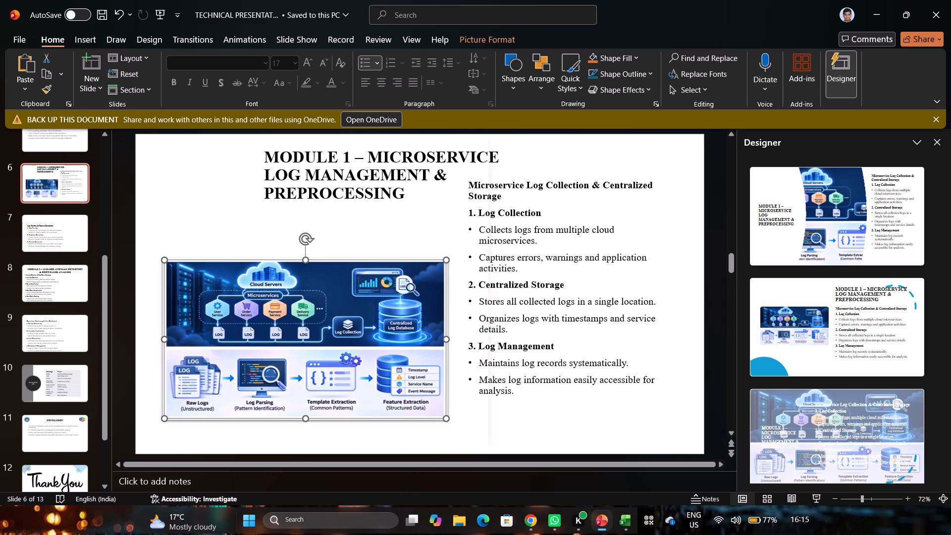
Widen slide 6's title box on both sides and reduce its height to fit the title on two lines.
{"action": "left_click", "coordinate": [381, 189]}
{"action": "key", "text": "ctrl+a"}
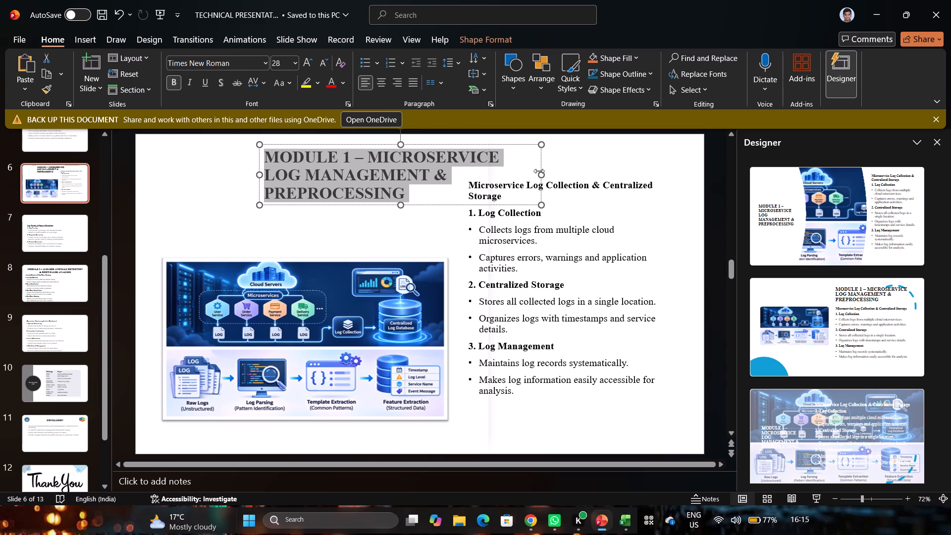
{"action": "left_click_drag", "start_coordinate": [544, 174], "coordinate": [595, 169]}
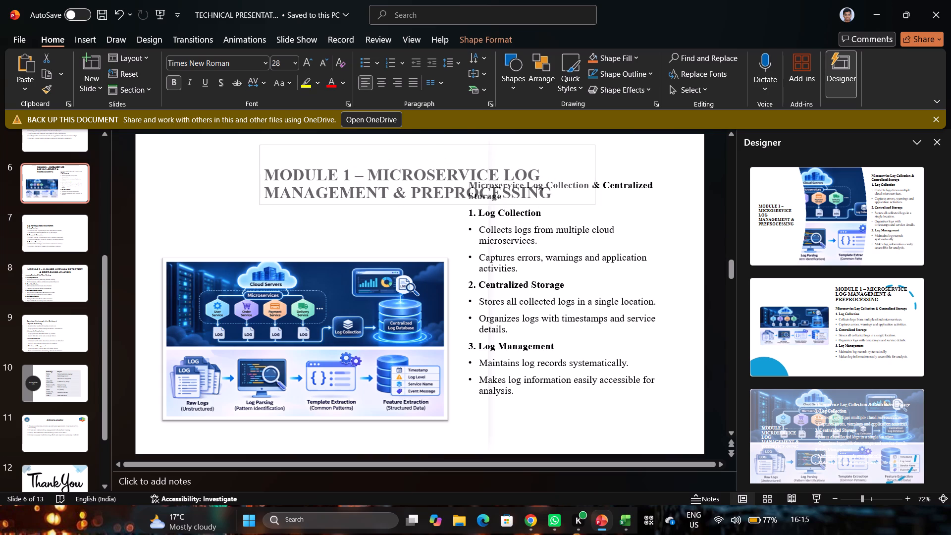
{"action": "left_click_drag", "start_coordinate": [595, 169], "coordinate": [607, 168]}
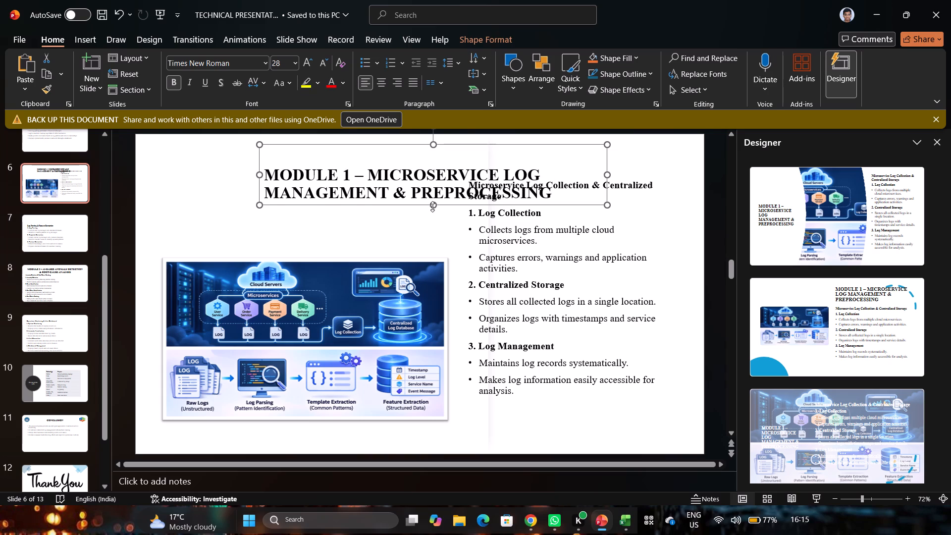
{"action": "left_click_drag", "start_coordinate": [432, 207], "coordinate": [432, 187]}
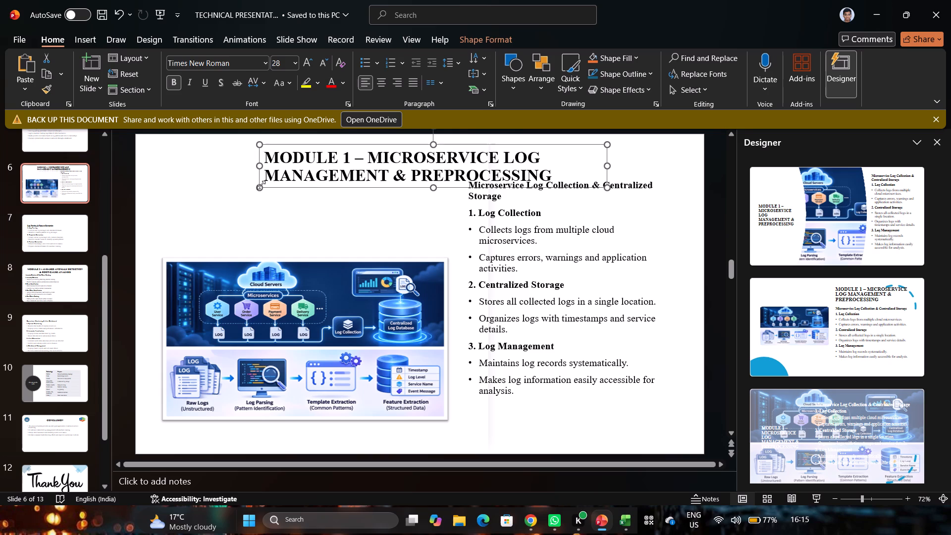
{"action": "left_click_drag", "start_coordinate": [261, 167], "coordinate": [239, 166]}
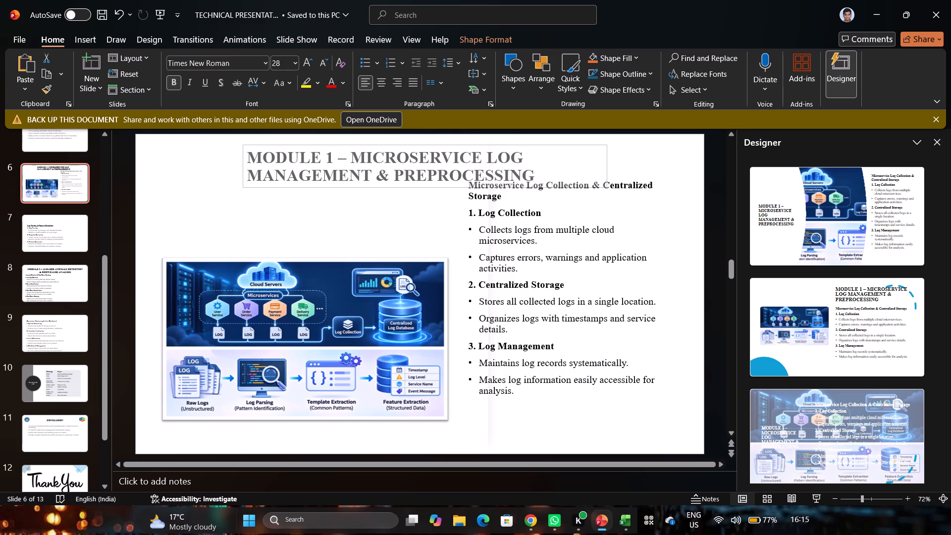
{"action": "left_click_drag", "start_coordinate": [239, 166], "coordinate": [200, 173]}
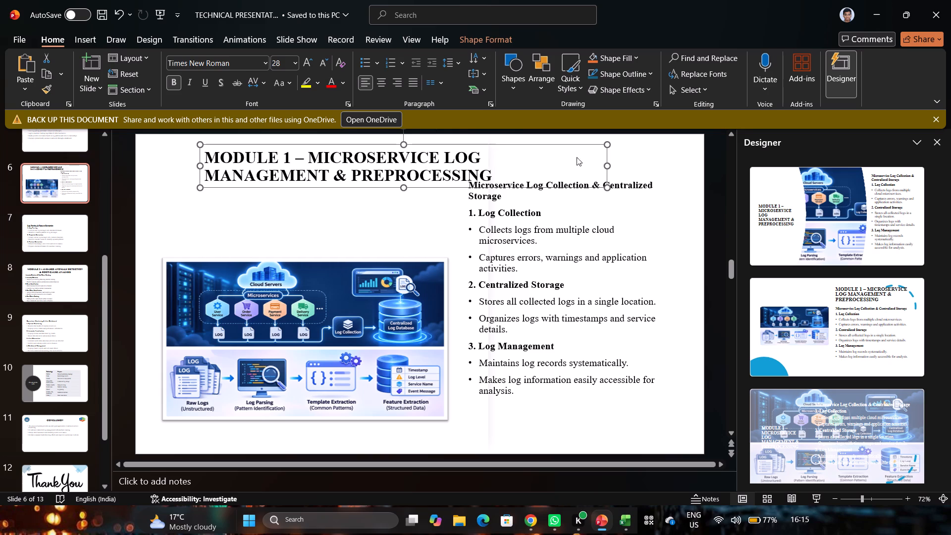
{"action": "left_click_drag", "start_coordinate": [609, 166], "coordinate": [643, 160]}
Centre-align the whole Module 1 title text on slide 6.
{"action": "left_click", "coordinate": [368, 175]}
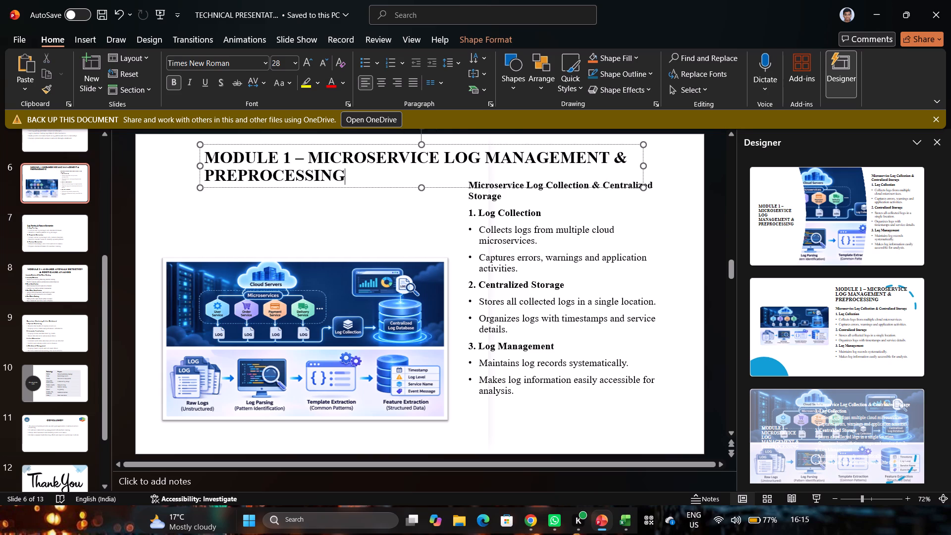
{"action": "key", "text": "ctrl+a"}
{"action": "left_click", "coordinate": [376, 85]}
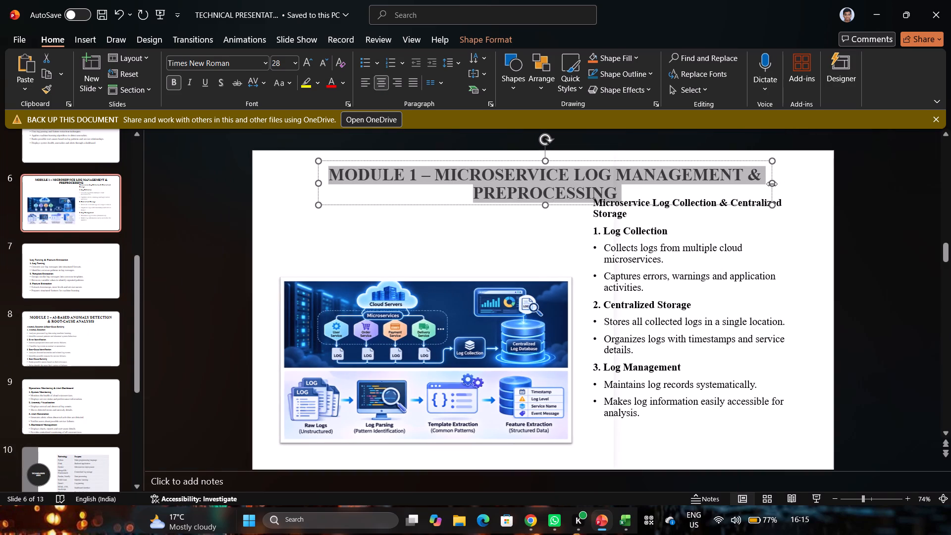
Narrow slide 6's title box from its right edge and move the title directly above the image.
{"action": "left_click_drag", "start_coordinate": [772, 184], "coordinate": [691, 194]}
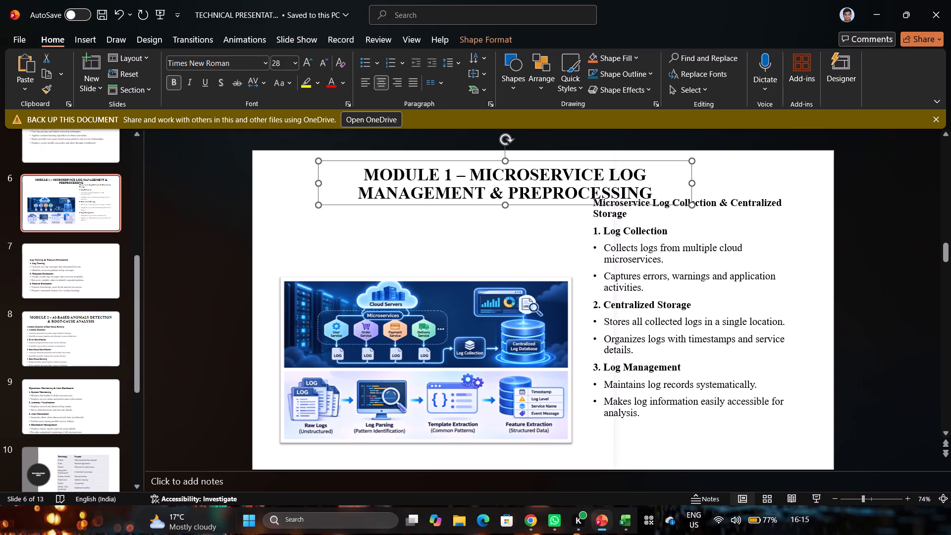
{"action": "left_click_drag", "start_coordinate": [556, 161], "coordinate": [548, 165]}
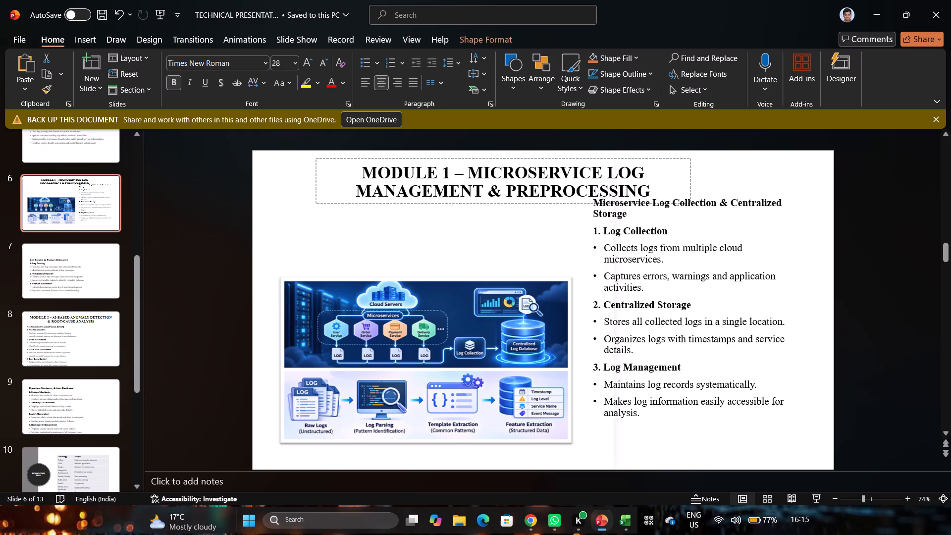
{"action": "left_click_drag", "start_coordinate": [548, 165], "coordinate": [483, 218]}
{"action": "left_click", "coordinate": [490, 179]}
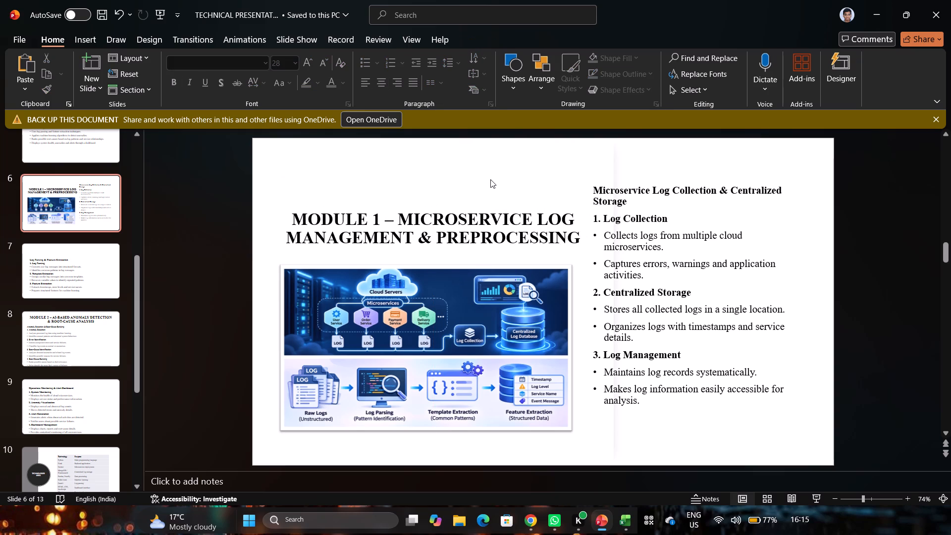
Enlarge slide 6's body text box by extending it down and right, close to the slide's edges.
{"action": "left_click", "coordinate": [673, 287]}
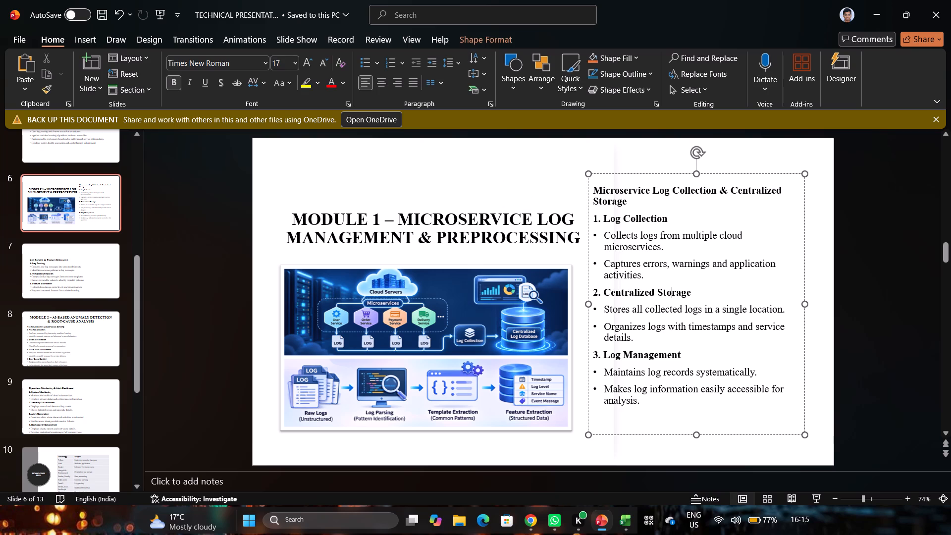
{"action": "left_click_drag", "start_coordinate": [696, 434], "coordinate": [697, 455]}
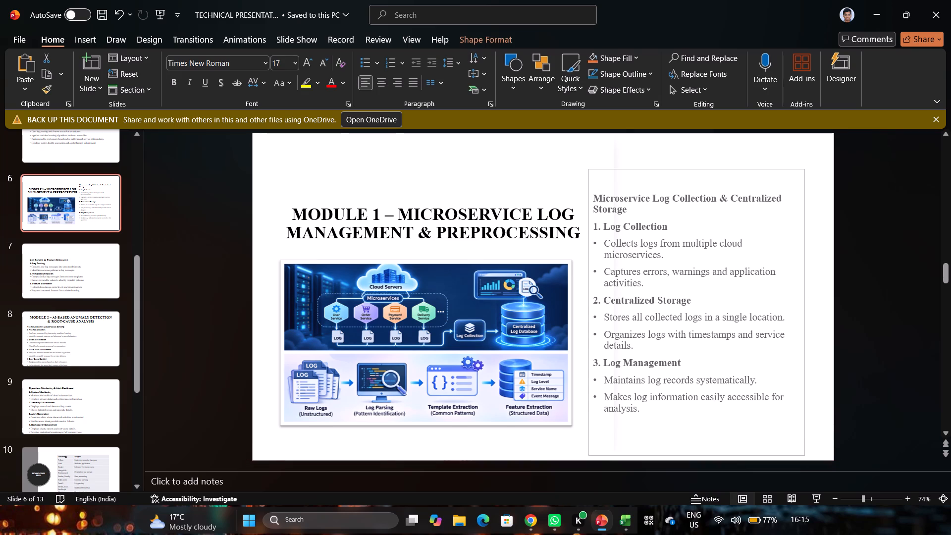
{"action": "left_click_drag", "start_coordinate": [697, 455], "coordinate": [697, 454]}
{"action": "left_click_drag", "start_coordinate": [803, 314], "coordinate": [822, 311]}
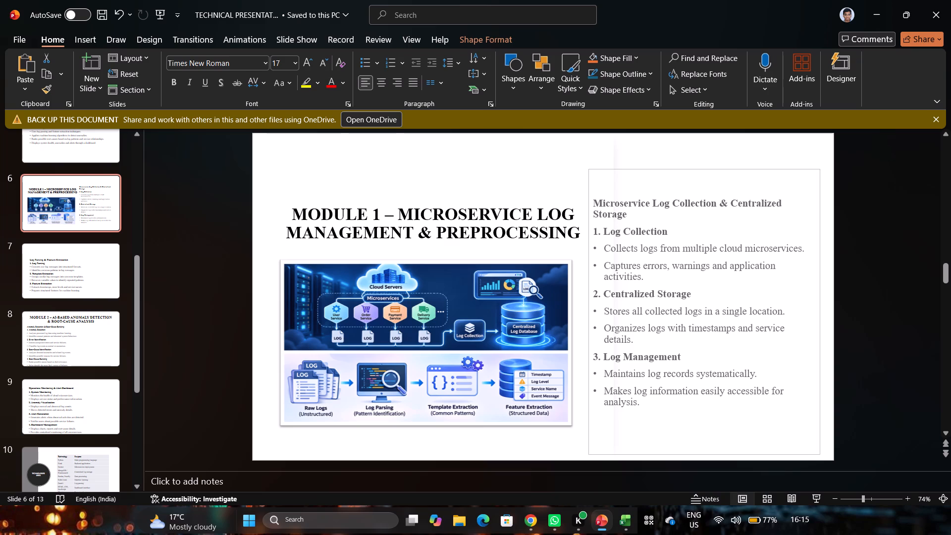
{"action": "left_click_drag", "start_coordinate": [822, 311], "coordinate": [821, 328]}
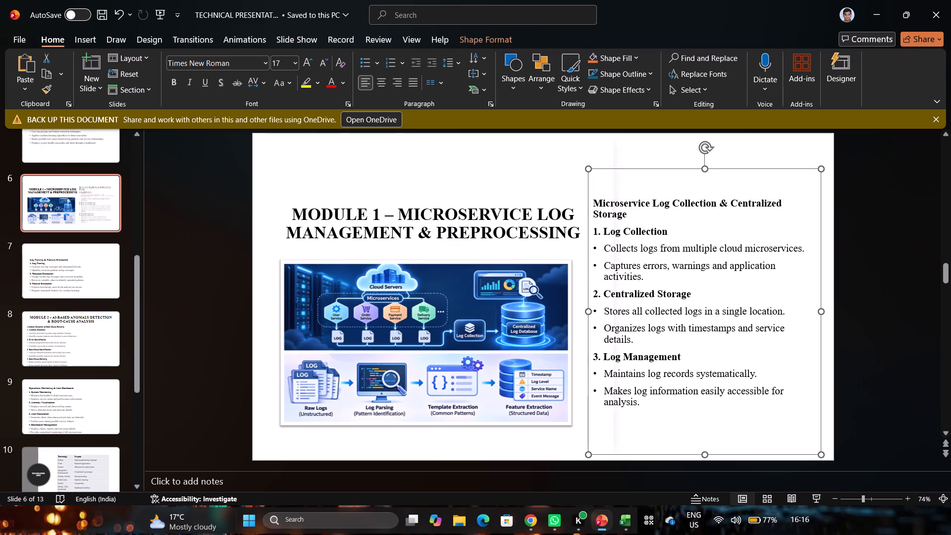
Make slide 6's title box slightly taller and move it to the slide's top edge, above the image and body text.
{"action": "left_click", "coordinate": [457, 226]}
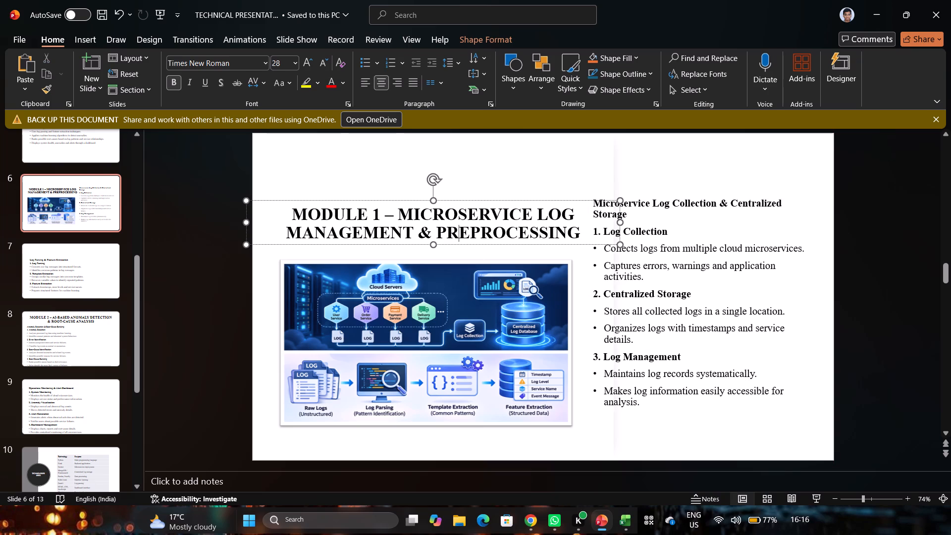
{"action": "left_click_drag", "start_coordinate": [434, 201], "coordinate": [432, 184]}
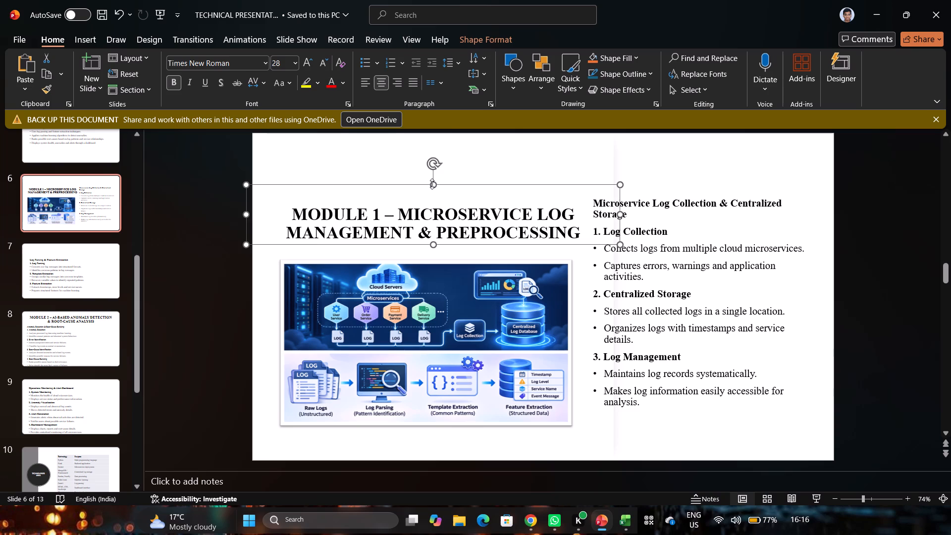
{"action": "left_click", "coordinate": [474, 205]}
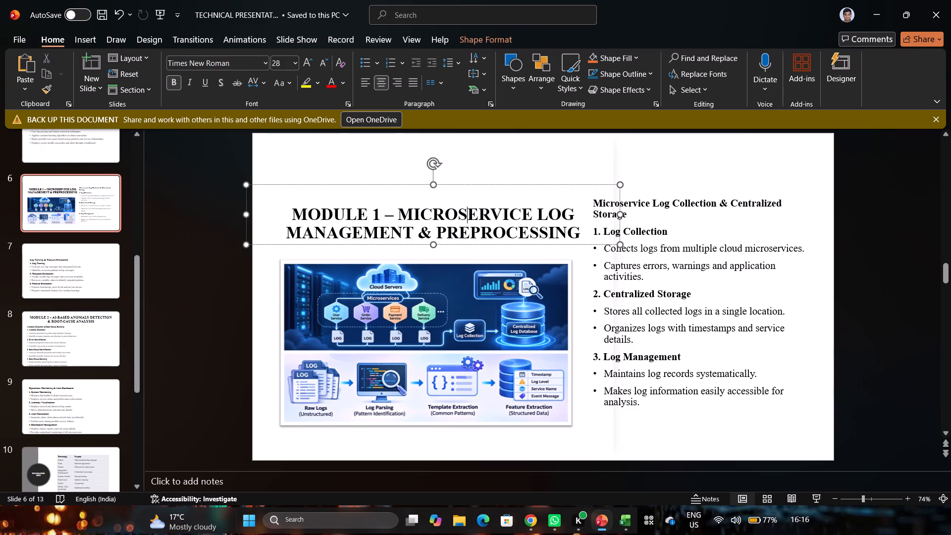
{"action": "left_click_drag", "start_coordinate": [453, 185], "coordinate": [526, 135]}
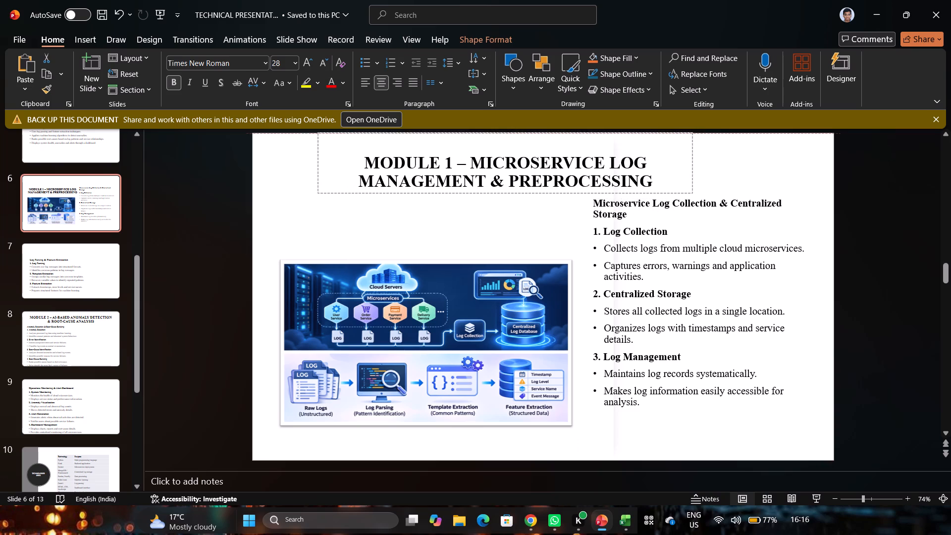
{"action": "left_click_drag", "start_coordinate": [526, 135], "coordinate": [525, 135]}
Reapply centre alignment to slide 6's title text and widen its box from the right edge so MANAGEMENT fits on the first line.
{"action": "left_click", "coordinate": [508, 157]}
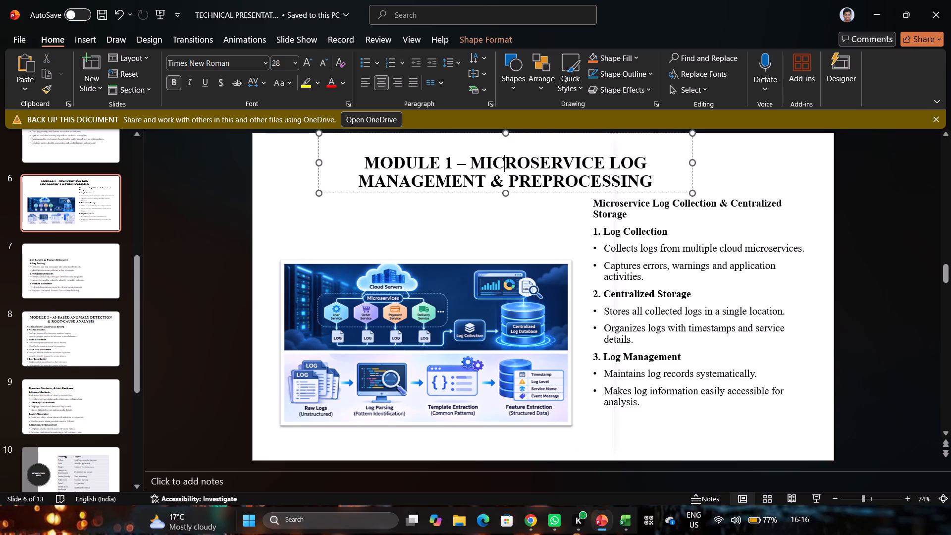
{"action": "key", "text": "ctrl+a"}
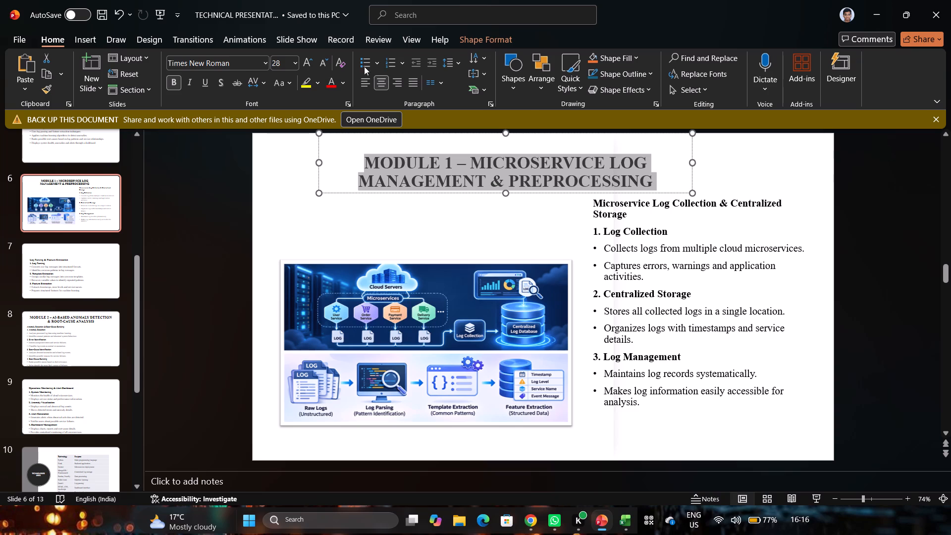
{"action": "left_click", "coordinate": [379, 80]}
{"action": "left_click", "coordinate": [459, 231]}
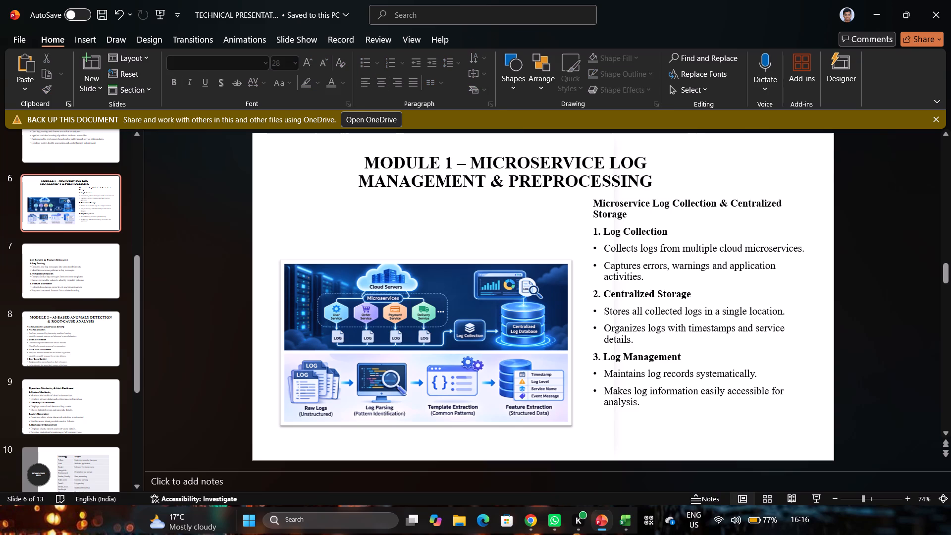
{"action": "left_click", "coordinate": [634, 171]}
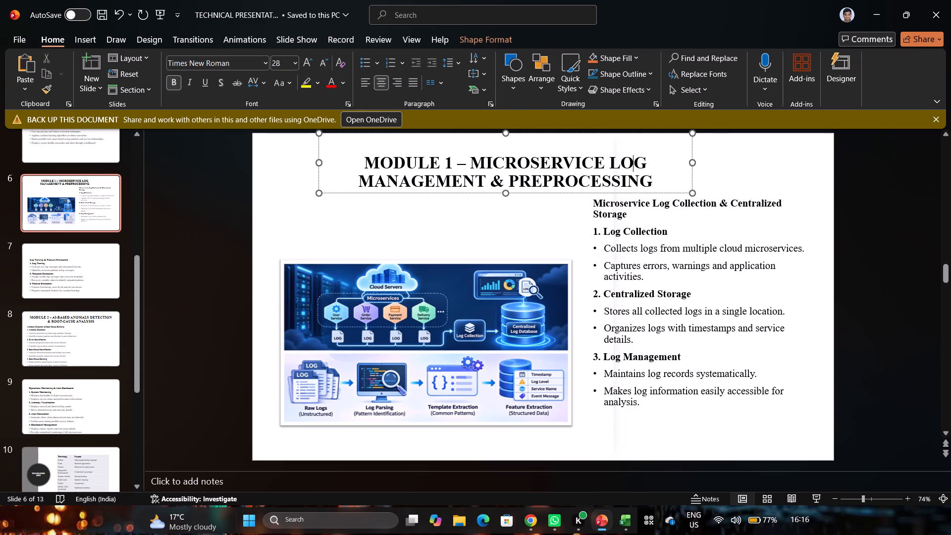
{"action": "left_click_drag", "start_coordinate": [694, 162], "coordinate": [753, 157]}
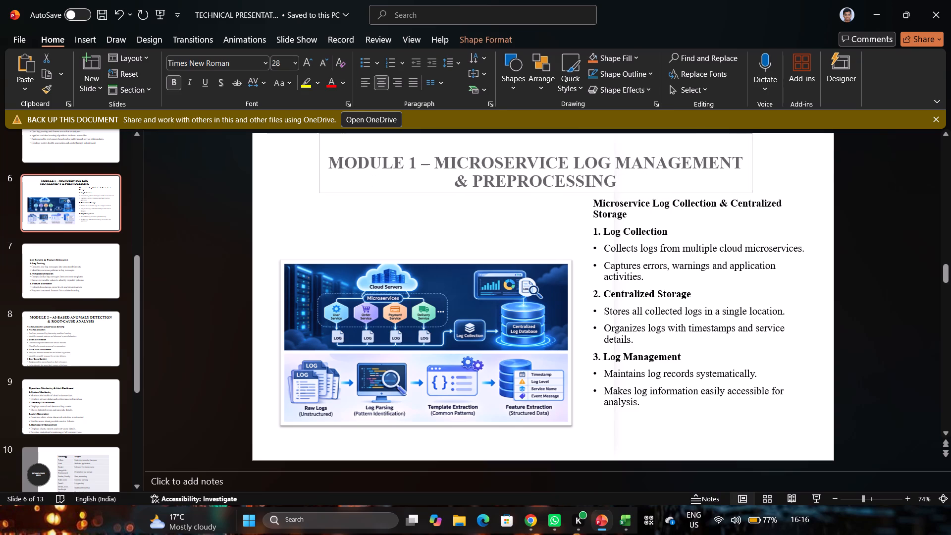
{"action": "left_click_drag", "start_coordinate": [753, 157], "coordinate": [754, 158]}
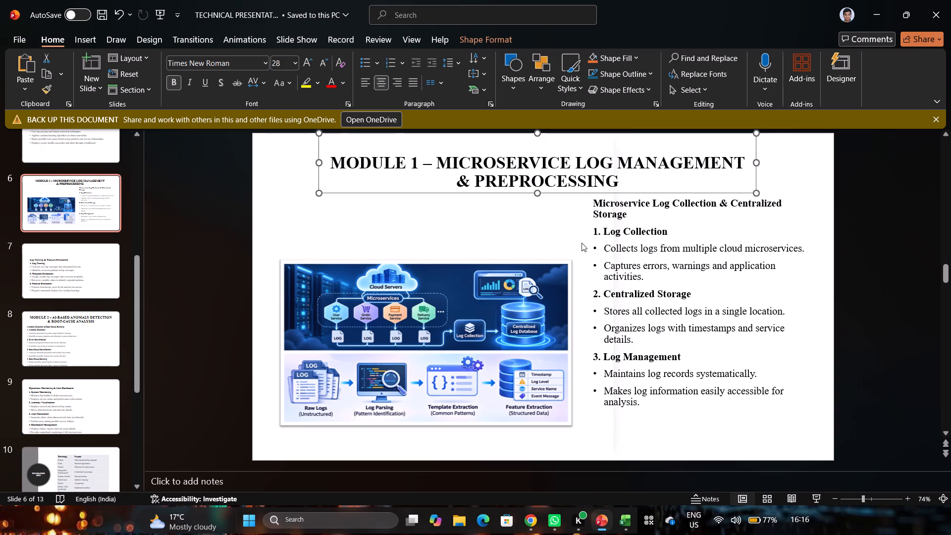
{"action": "left_click", "coordinate": [570, 227]}
Stretch slide 6's image upward from its top edge until it reaches just below the title.
{"action": "left_click", "coordinate": [370, 333]}
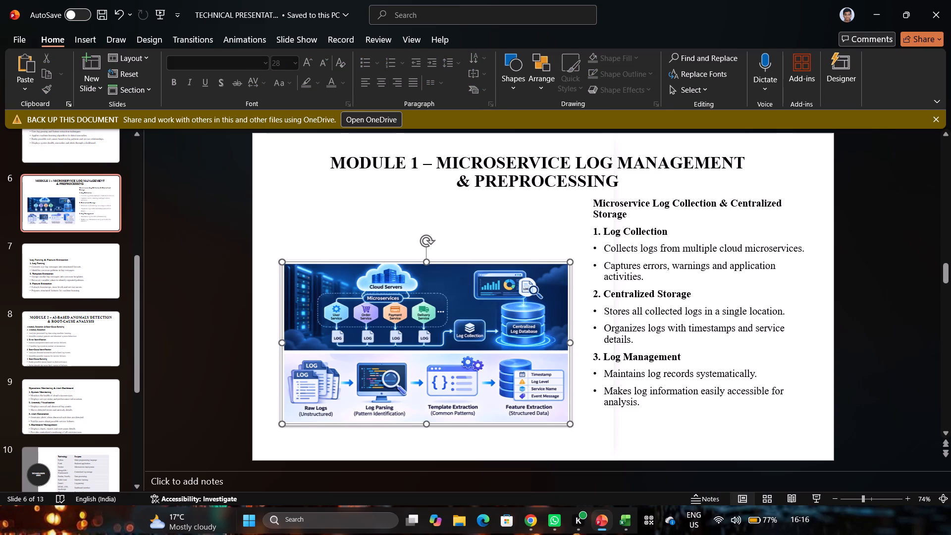
{"action": "left_click_drag", "start_coordinate": [425, 262], "coordinate": [425, 212]}
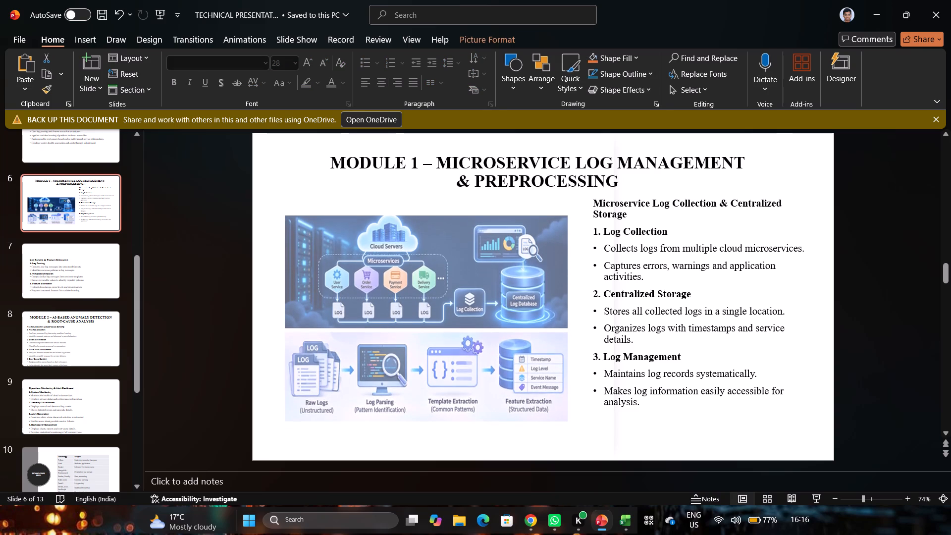
{"action": "left_click_drag", "start_coordinate": [425, 212], "coordinate": [424, 209]}
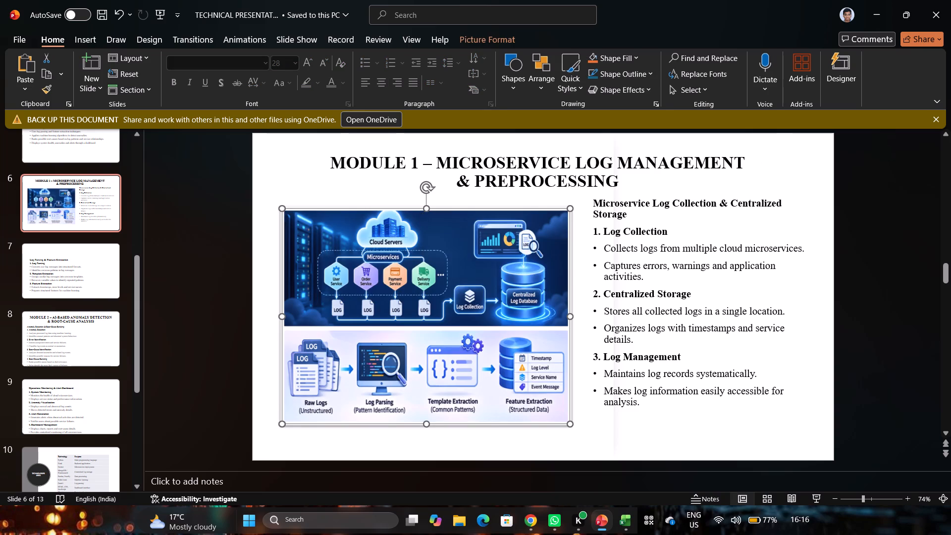
{"action": "left_click", "coordinate": [615, 376]}
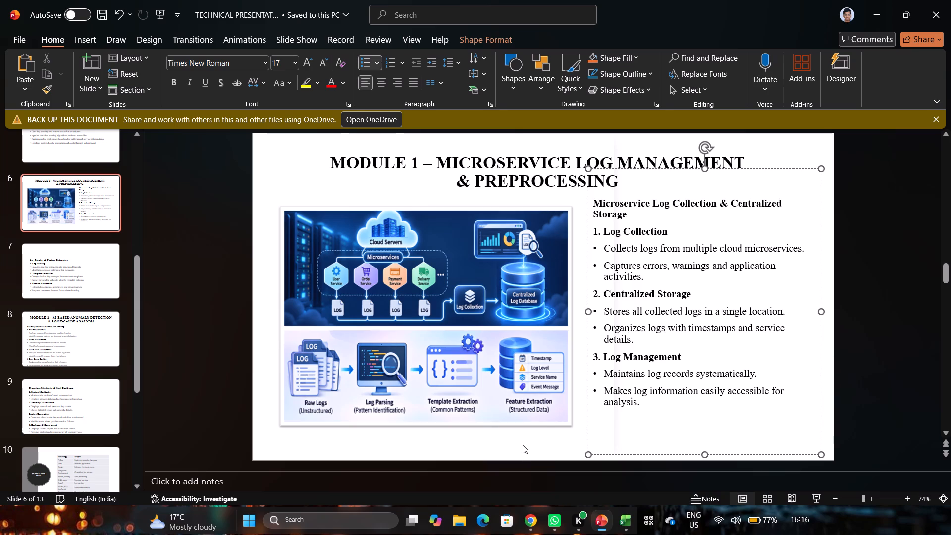
{"action": "left_click", "coordinate": [523, 445]}
Copy the "Log Processing, Code Parsing & Data Extraction" image from the ChatGPT chat in Chrome and paste it onto slide 7 in PowerPoint.
{"action": "left_click", "coordinate": [58, 261]}
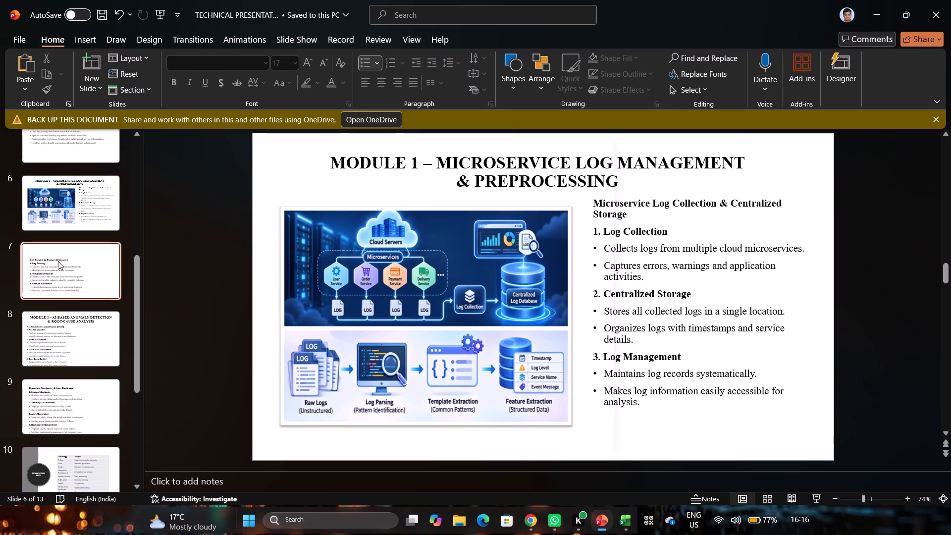
{"action": "key", "text": "alt+Tab"}
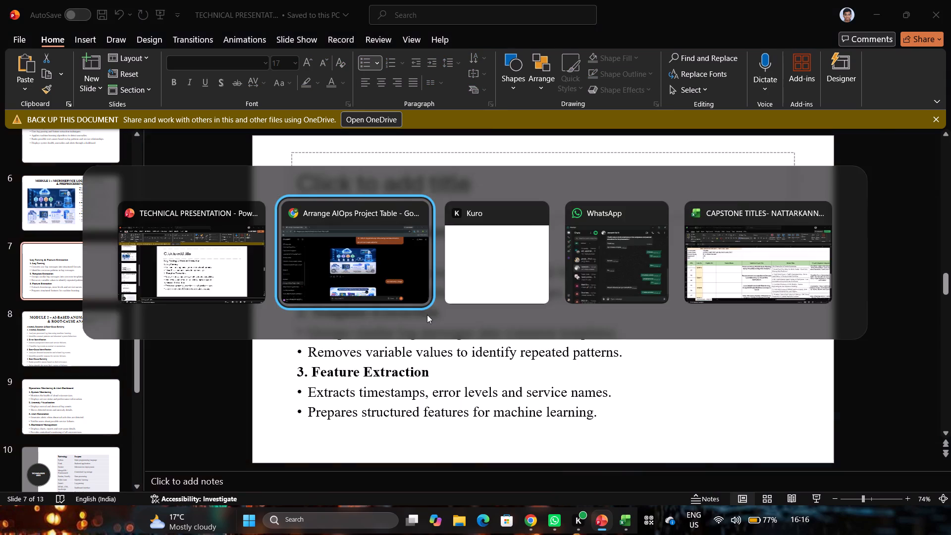
{"action": "scroll", "coordinate": [418, 300], "scroll_direction": "down", "scroll_amount": 2}
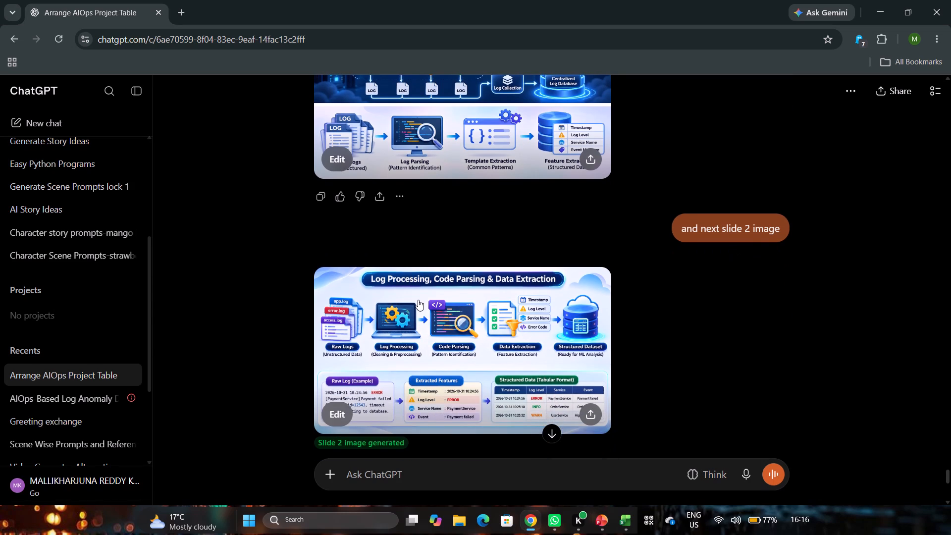
{"action": "left_click", "coordinate": [418, 300]}
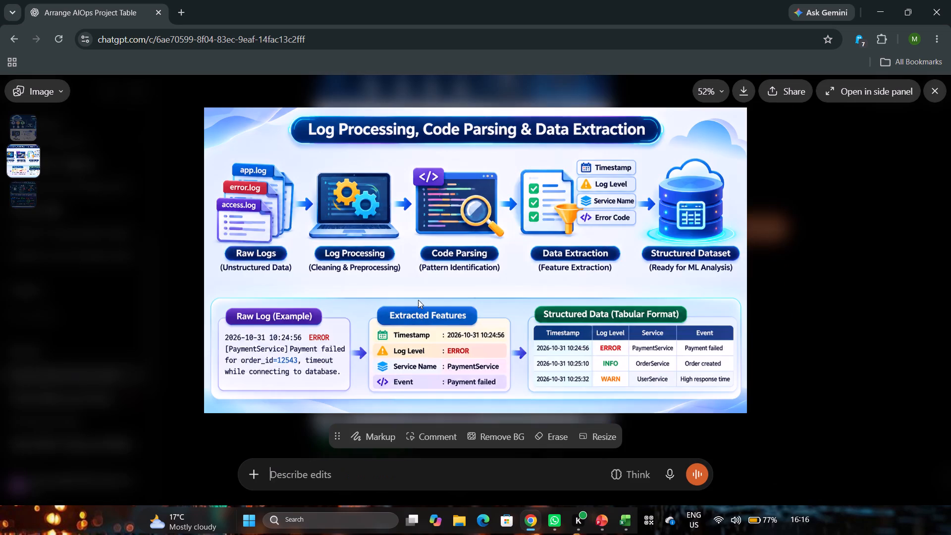
{"action": "right_click", "coordinate": [418, 300]}
{"action": "left_click", "coordinate": [466, 346]}
{"action": "left_click", "coordinate": [936, 95]}
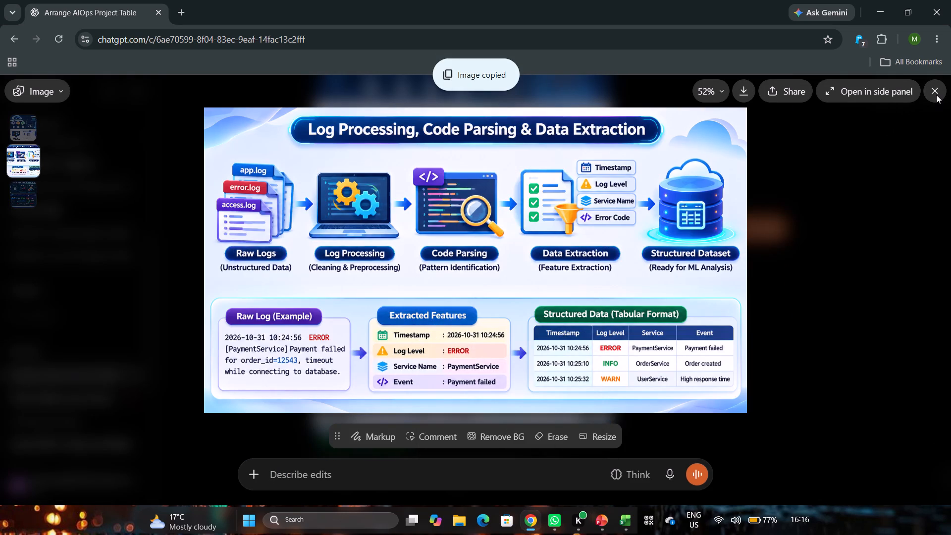
{"action": "key", "text": "alt+Tab"}
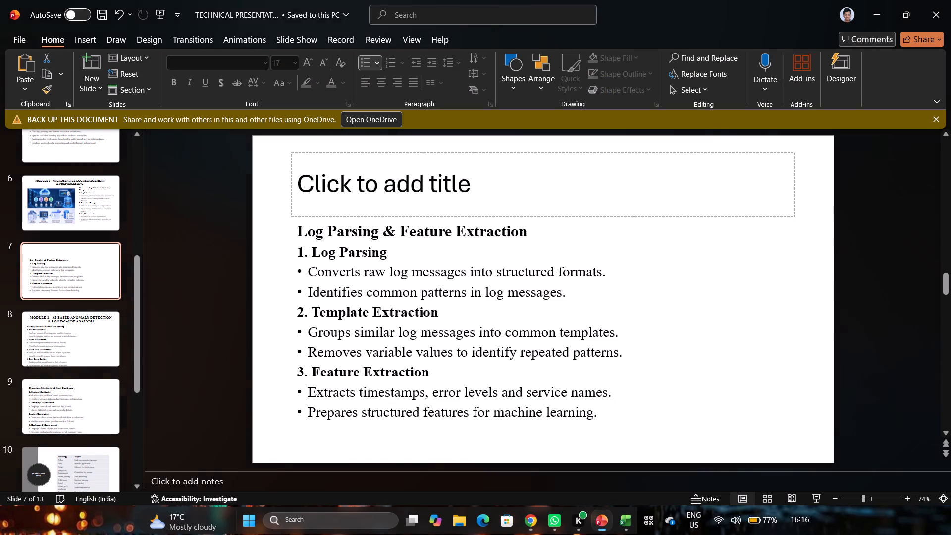
{"action": "right_click", "coordinate": [758, 272]}
{"action": "left_click", "coordinate": [825, 273]}
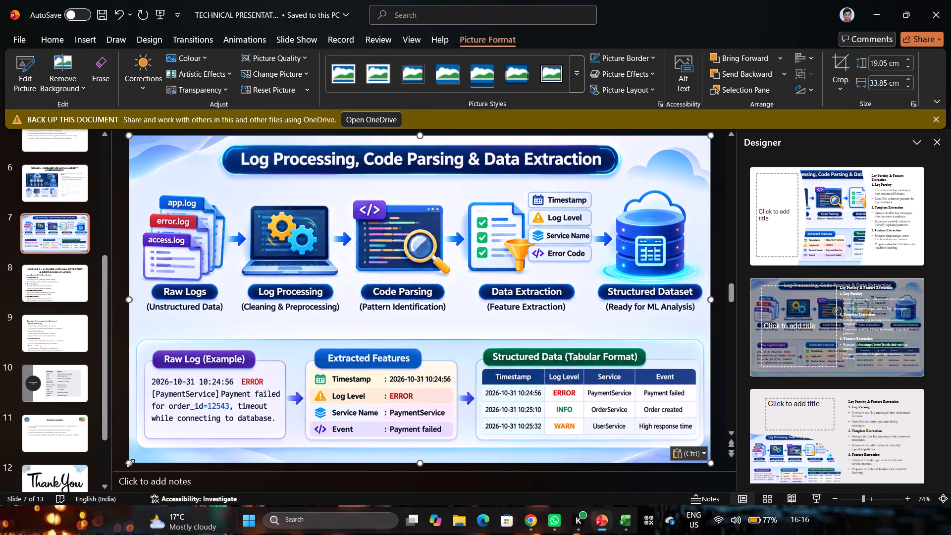
Shrink slide 7's pasted image towards the slide's top-right corner and reshape it to about 14.06 cm high and 11.6 cm wide.
{"action": "left_click_drag", "start_coordinate": [130, 463], "coordinate": [473, 350]}
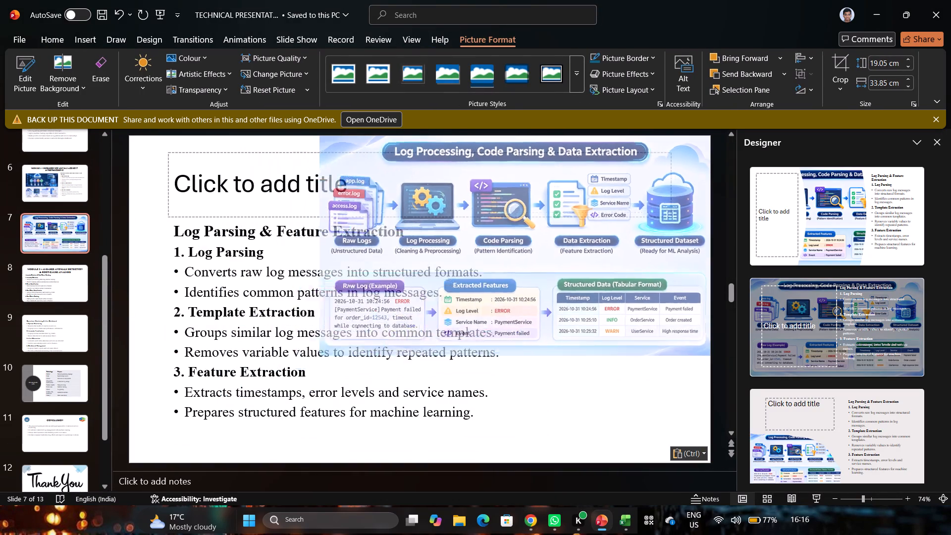
{"action": "left_click_drag", "start_coordinate": [473, 350], "coordinate": [552, 310]}
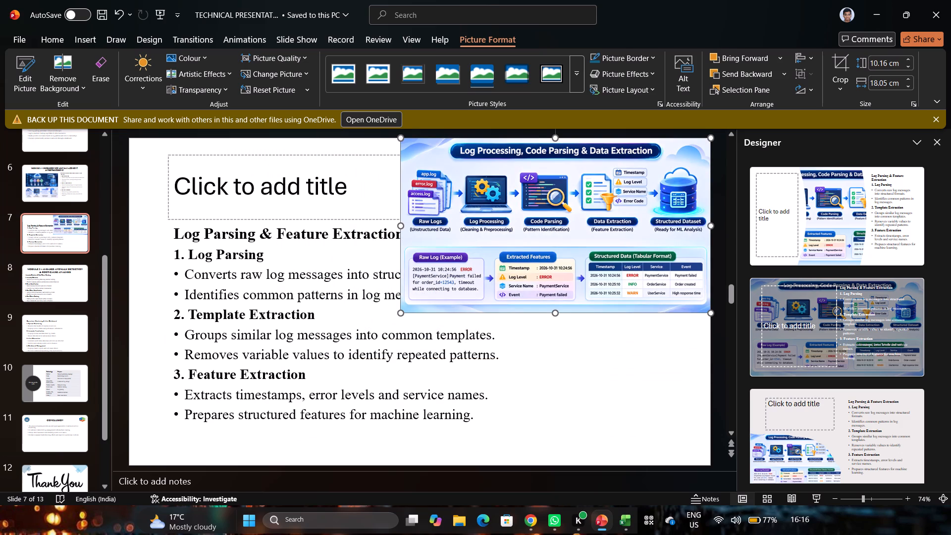
{"action": "left_click_drag", "start_coordinate": [401, 313], "coordinate": [534, 282]}
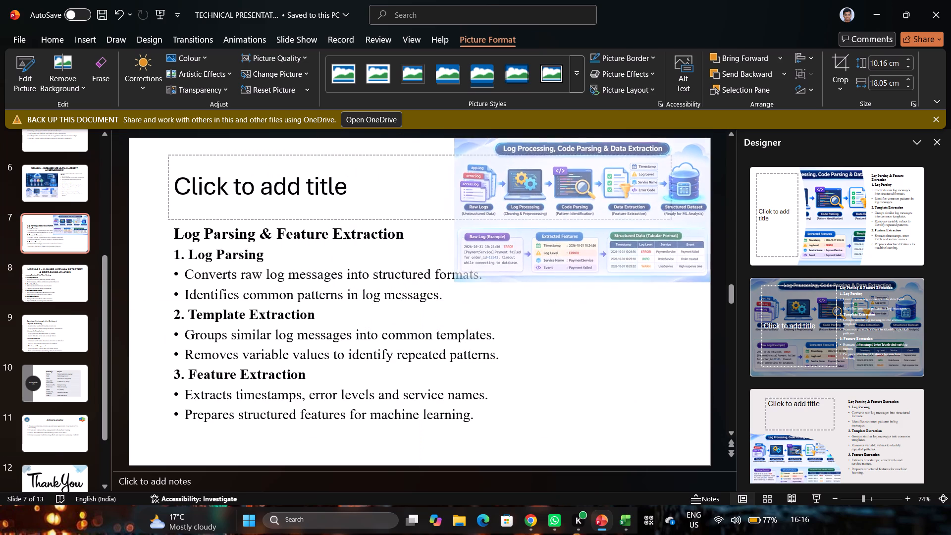
{"action": "left_click_drag", "start_coordinate": [534, 282], "coordinate": [535, 282]}
{"action": "left_click_drag", "start_coordinate": [582, 280], "coordinate": [583, 292]}
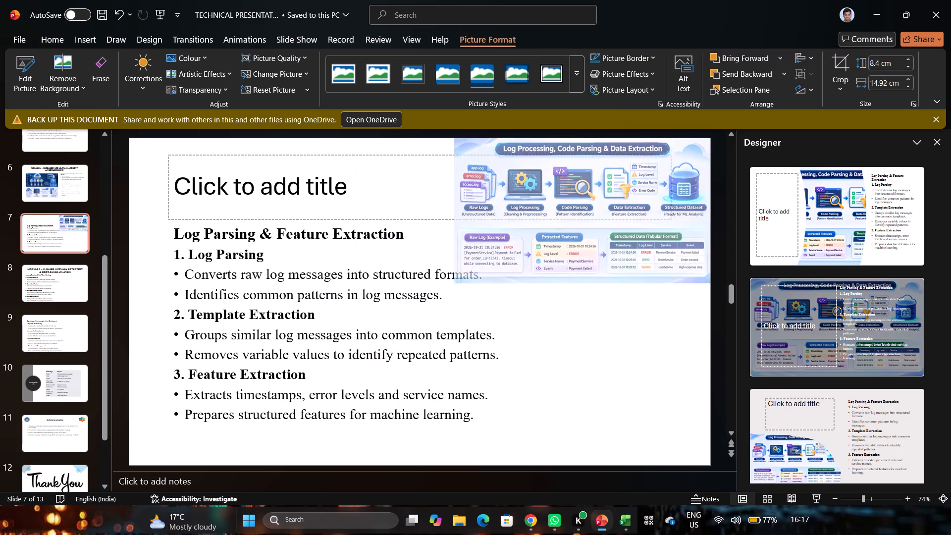
{"action": "left_click_drag", "start_coordinate": [583, 292], "coordinate": [603, 379]}
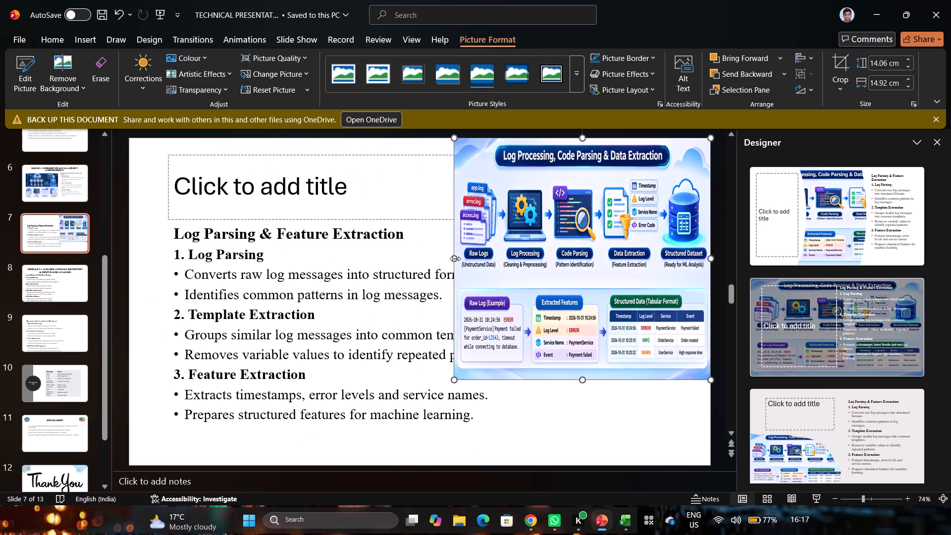
{"action": "left_click_drag", "start_coordinate": [455, 258], "coordinate": [511, 282]}
Look through the Designer layout suggestions for slide 7.
{"action": "scroll", "coordinate": [776, 345], "scroll_direction": "down", "scroll_amount": 1}
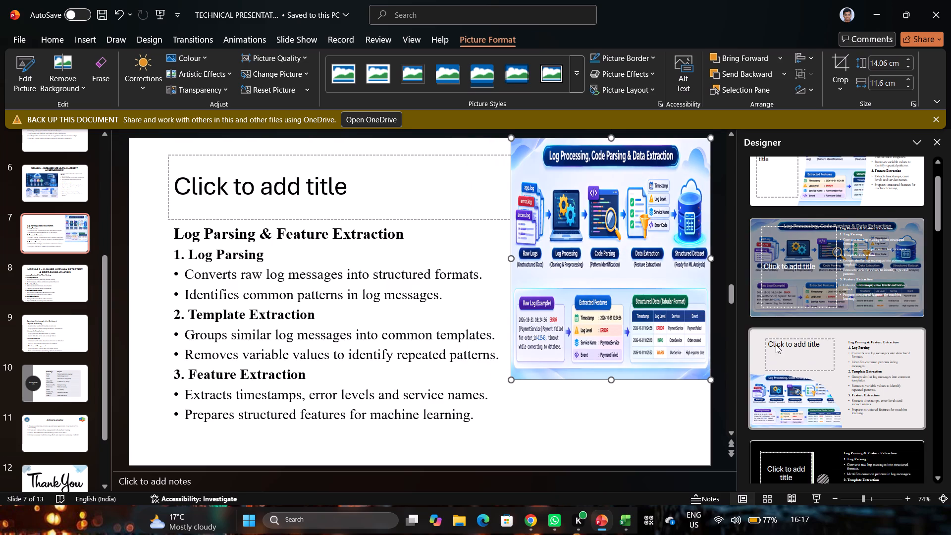
{"action": "scroll", "coordinate": [776, 345], "scroll_direction": "down", "scroll_amount": 3}
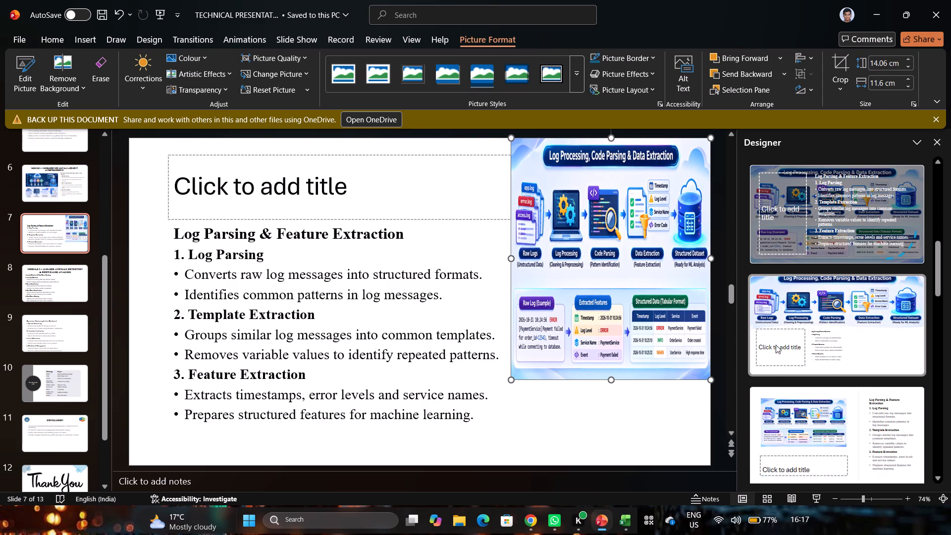
{"action": "scroll", "coordinate": [776, 345], "scroll_direction": "down", "scroll_amount": 2}
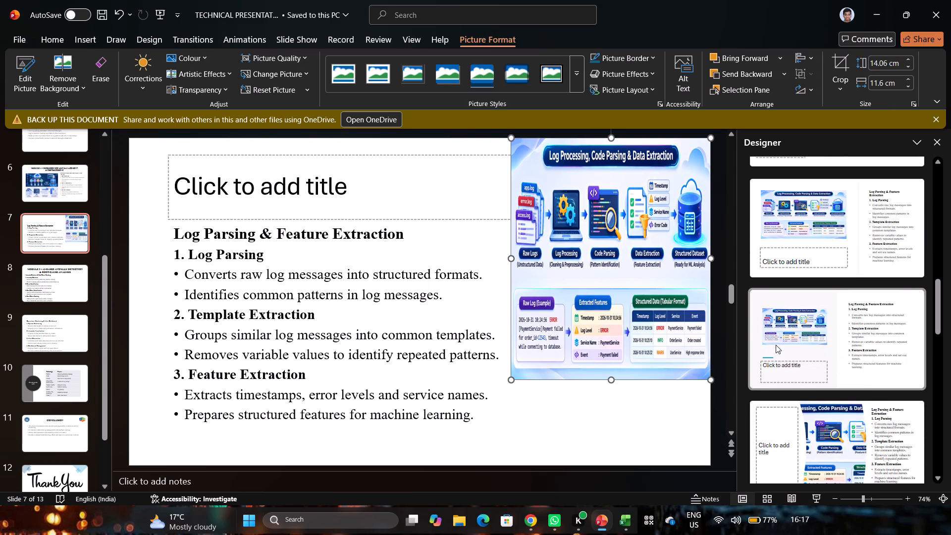
{"action": "scroll", "coordinate": [776, 345], "scroll_direction": "down", "scroll_amount": 2}
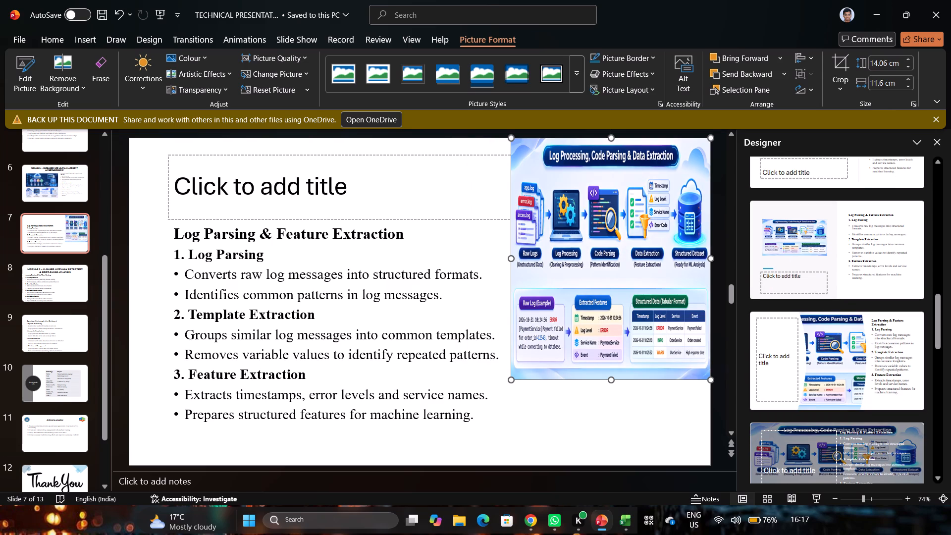
Move slide 7's image down beside the body text and shift the body text box slightly left.
{"action": "left_click_drag", "start_coordinate": [615, 344], "coordinate": [607, 404]}
{"action": "left_click", "coordinate": [347, 348]}
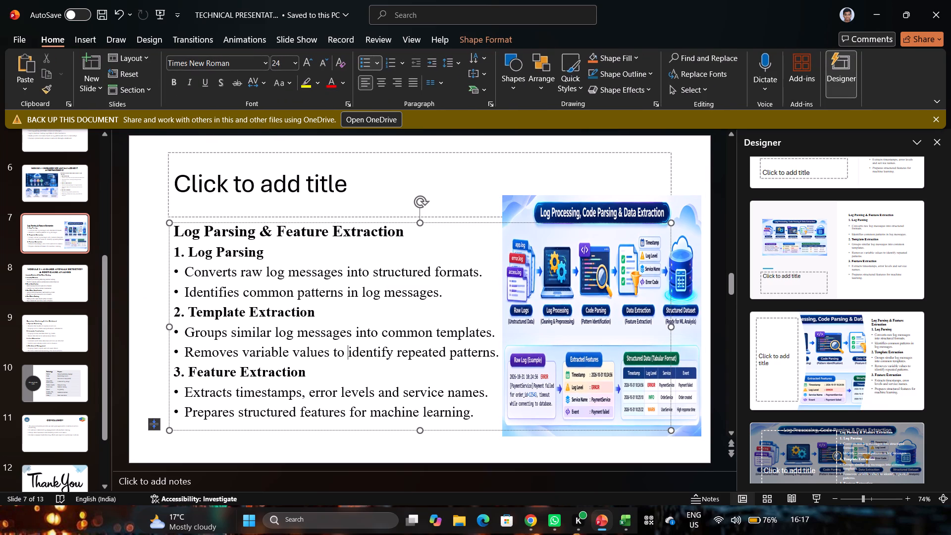
{"action": "left_click_drag", "start_coordinate": [342, 221], "coordinate": [319, 219]}
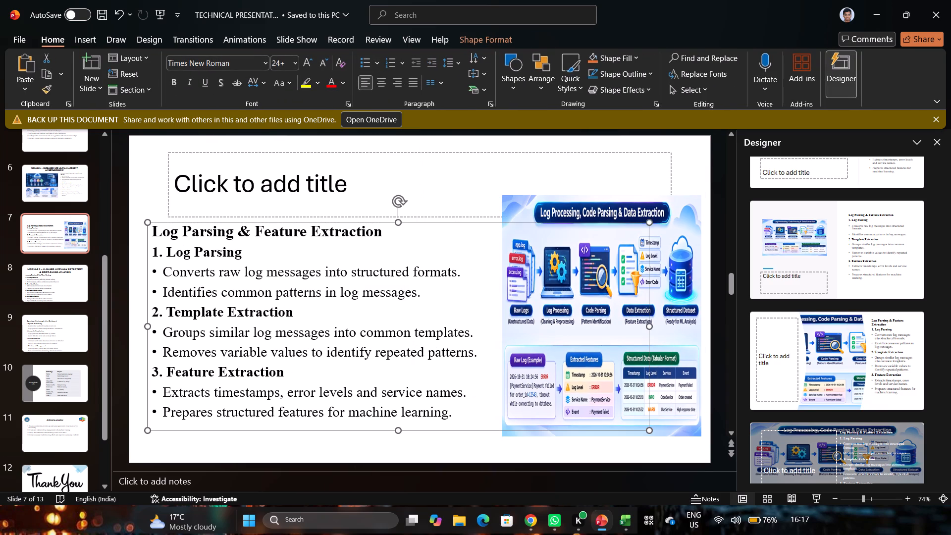
{"action": "left_click", "coordinate": [361, 304]}
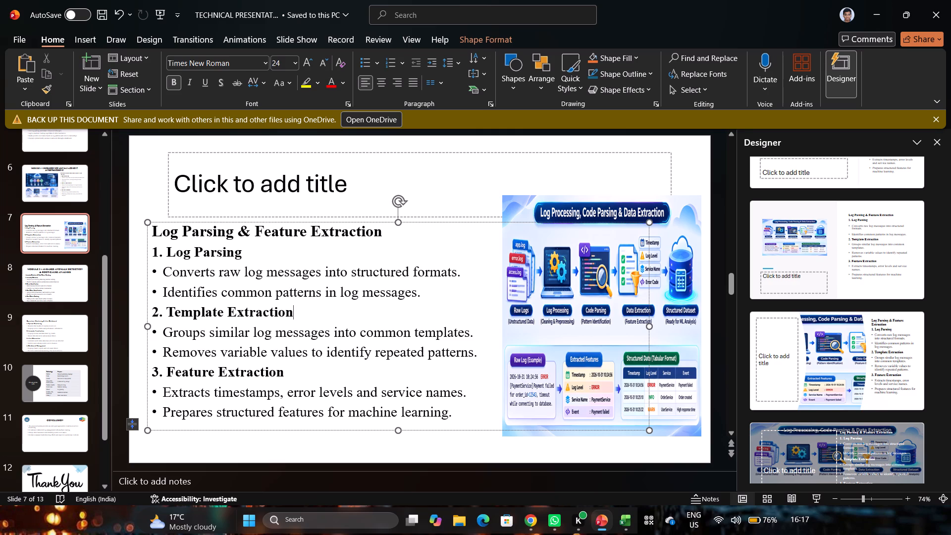
Delete the empty title placeholder from slide 7.
{"action": "left_click", "coordinate": [672, 153]}
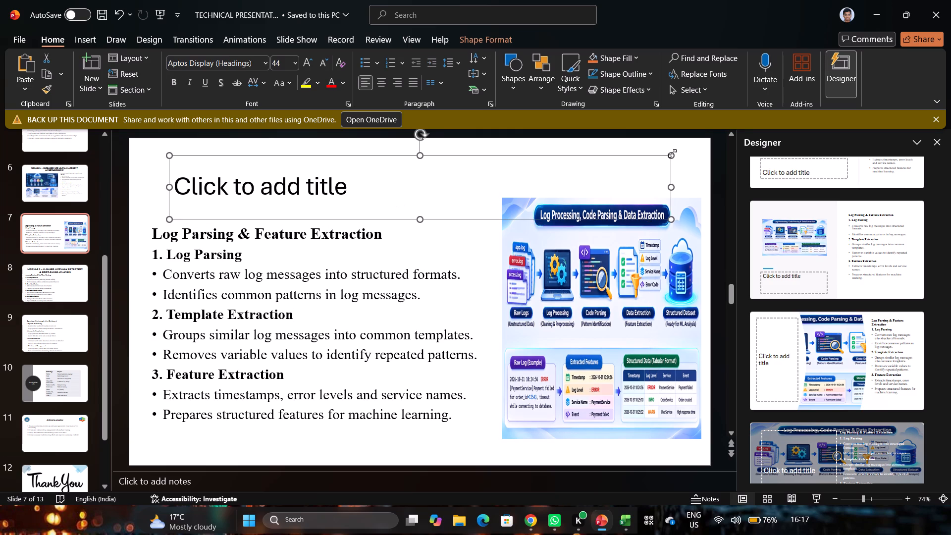
{"action": "key", "text": "BackSpace"}
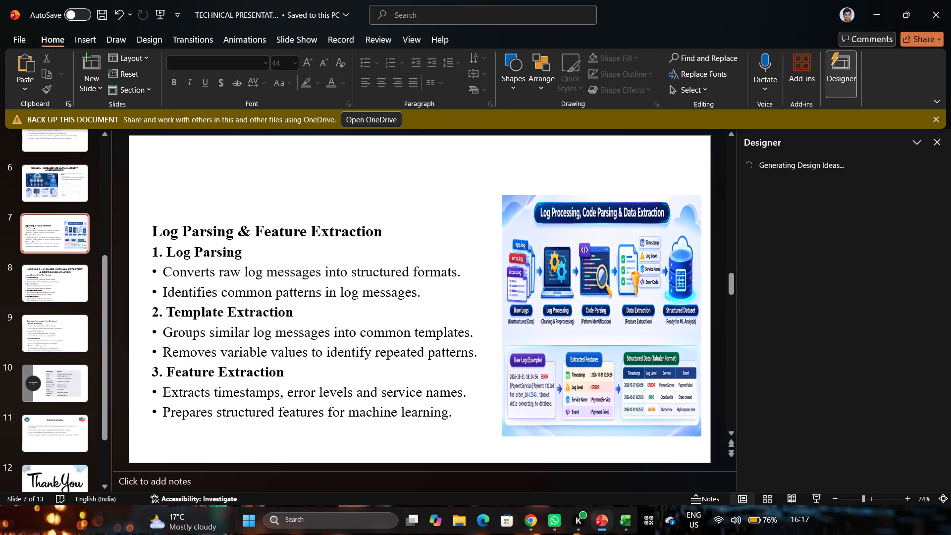
Widen slide 7's image from its left edge until it nearly meets the body text.
{"action": "left_click", "coordinate": [595, 290]}
{"action": "left_click_drag", "start_coordinate": [500, 317], "coordinate": [477, 324]}
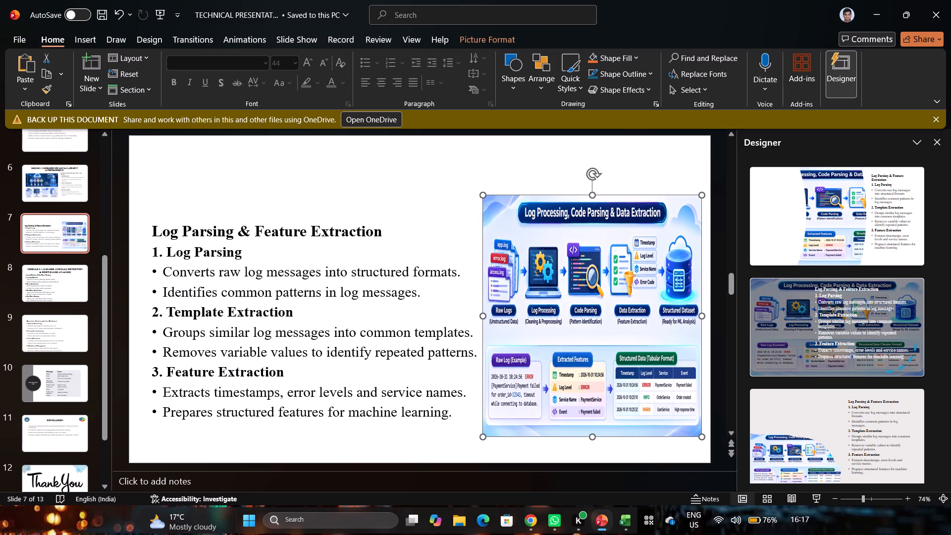
Move slide 7's body text box up slightly, keeping it beside the image.
{"action": "left_click", "coordinate": [318, 280]}
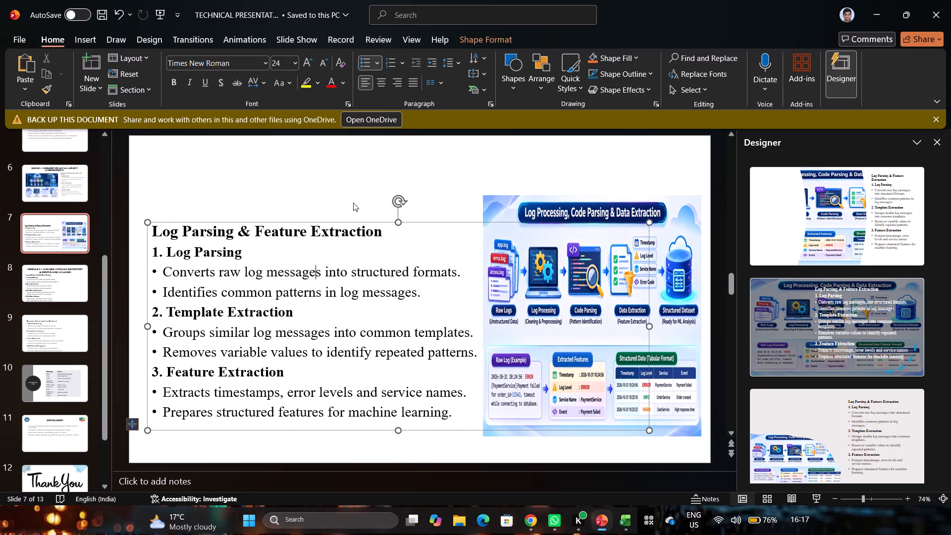
{"action": "left_click_drag", "start_coordinate": [355, 223], "coordinate": [360, 204]}
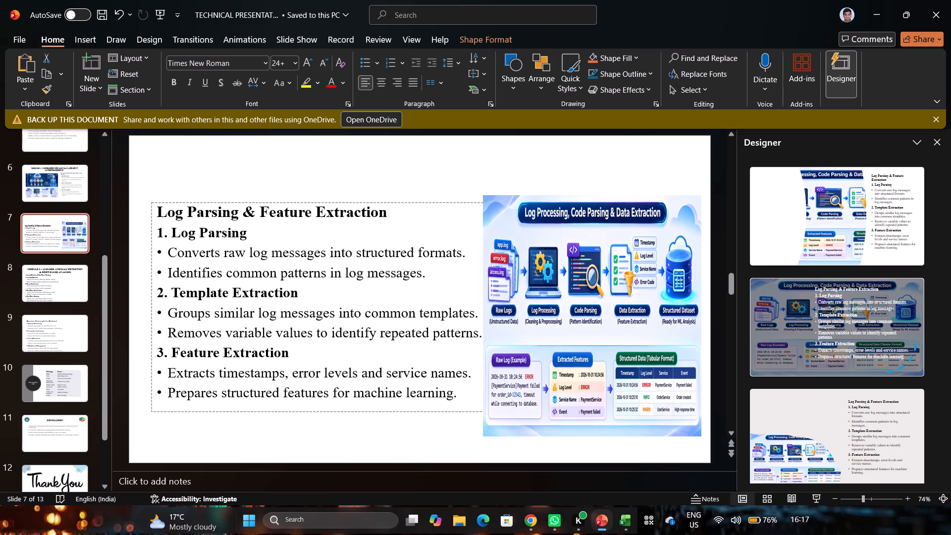
{"action": "left_click_drag", "start_coordinate": [360, 204], "coordinate": [360, 201]}
{"action": "left_click_drag", "start_coordinate": [360, 201], "coordinate": [358, 206]}
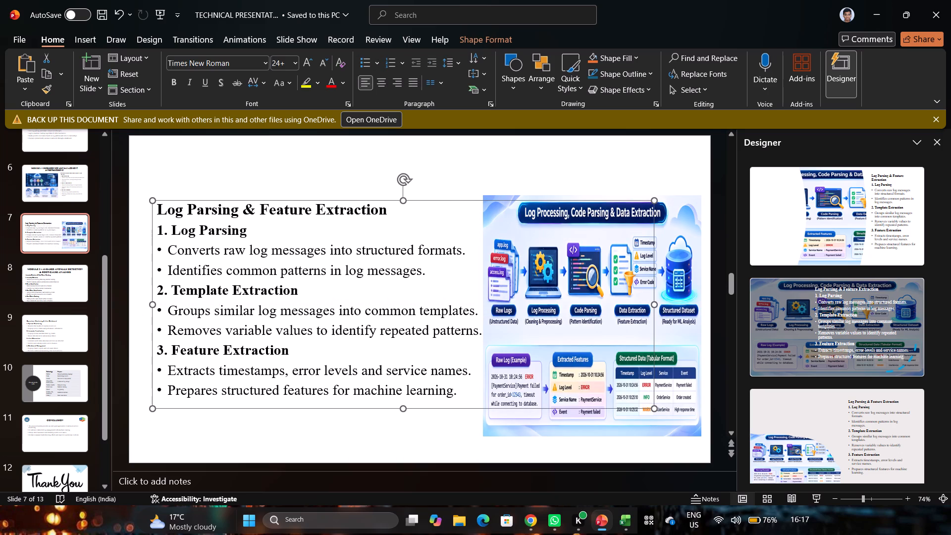
{"action": "left_click_drag", "start_coordinate": [358, 206], "coordinate": [358, 212]}
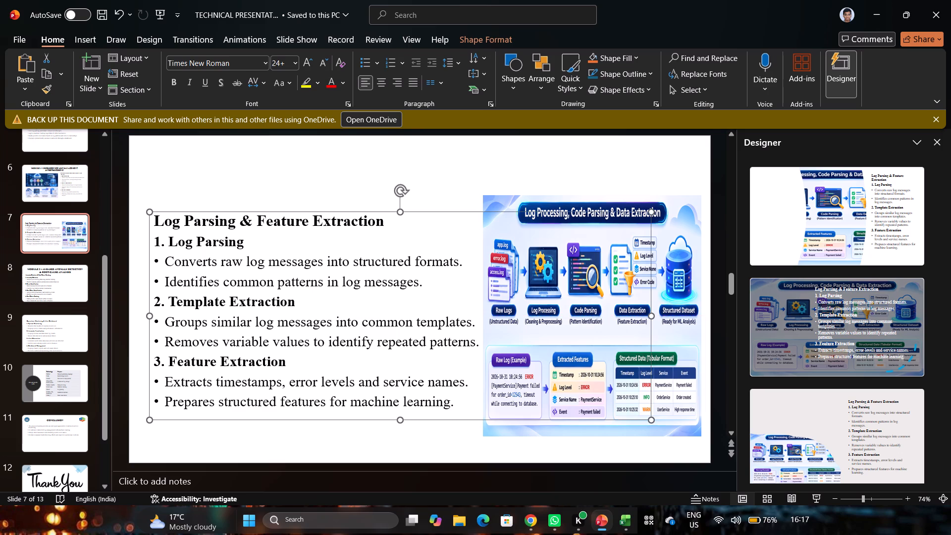
Draw a wide, one-line text box above slide 7's body text for the slide title.
{"action": "left_click_drag", "start_coordinate": [395, 221], "coordinate": [199, 222]}
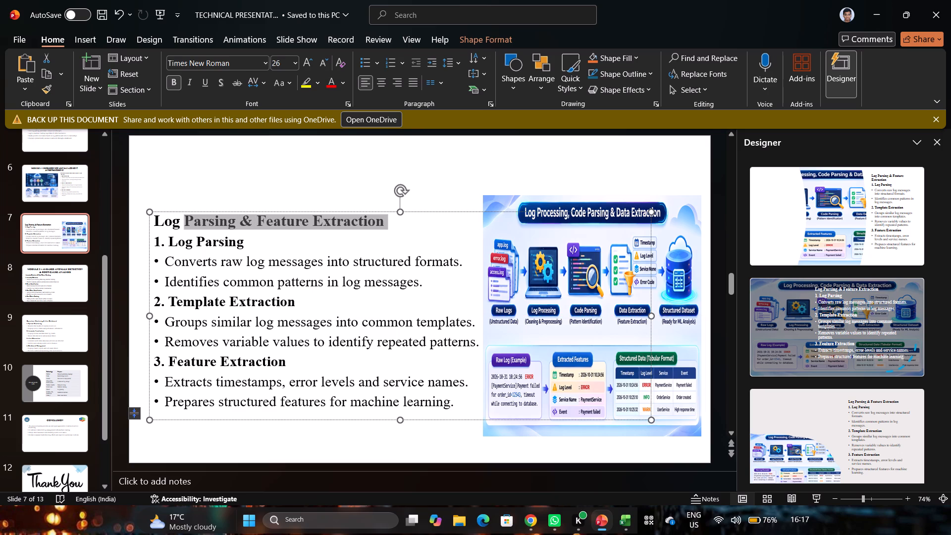
{"action": "left_click_drag", "start_coordinate": [199, 222], "coordinate": [151, 221]}
{"action": "key", "text": "ctrl+c"}
{"action": "left_click", "coordinate": [274, 155]}
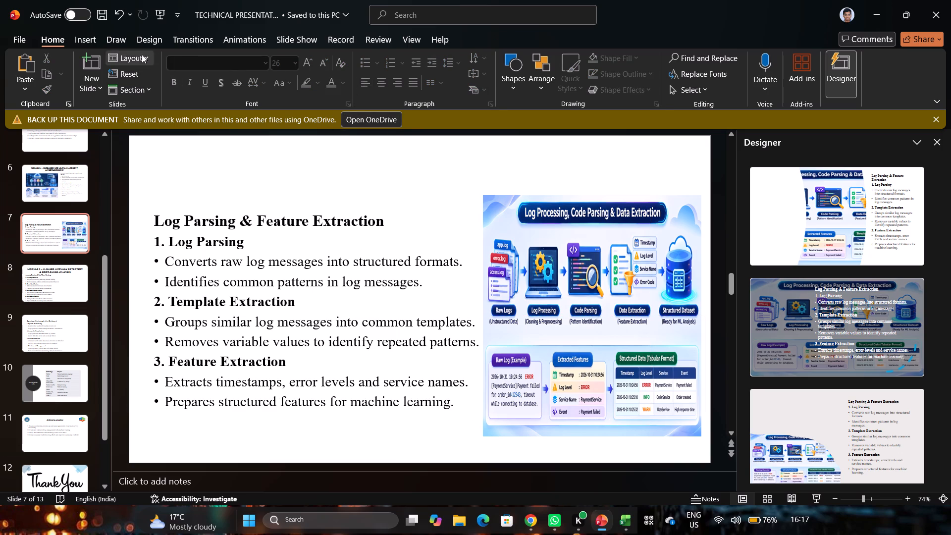
{"action": "left_click", "coordinate": [78, 37]}
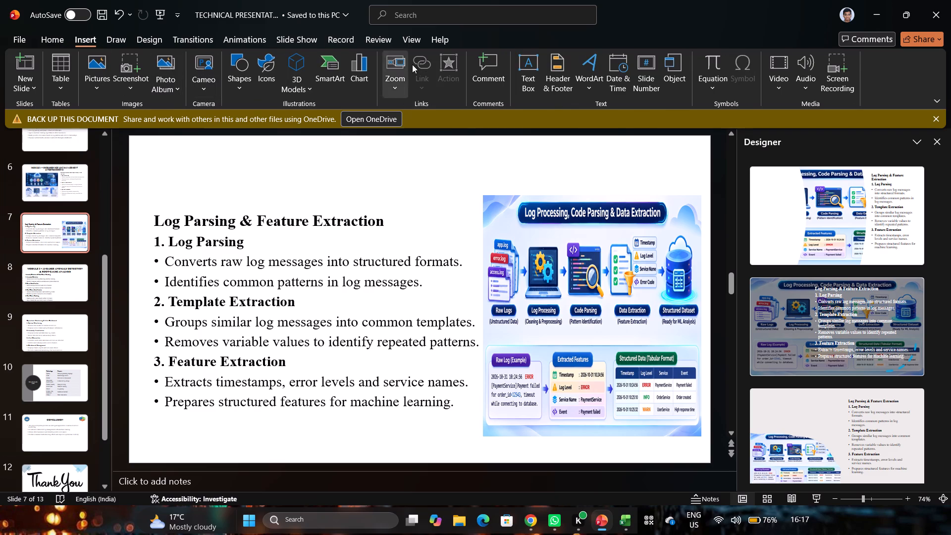
{"action": "left_click", "coordinate": [531, 63]}
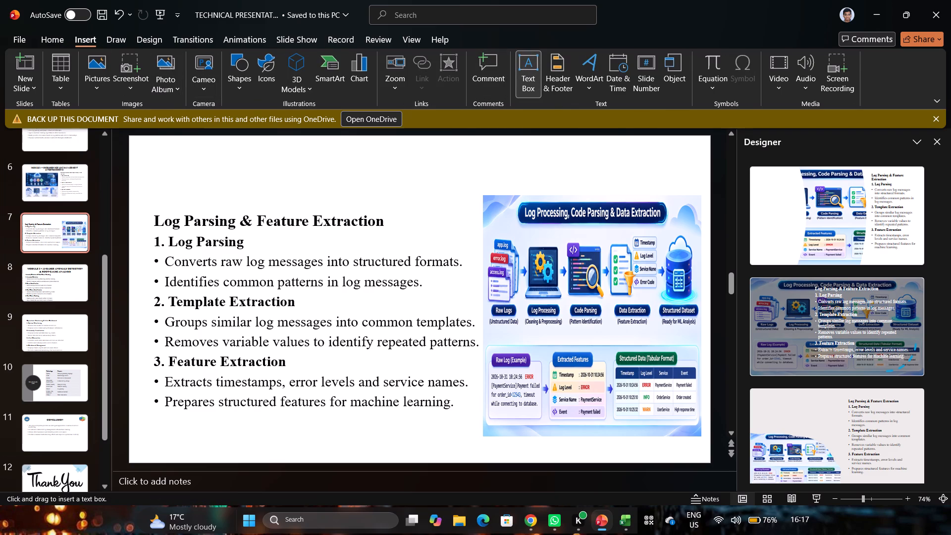
{"action": "left_click_drag", "start_coordinate": [166, 167], "coordinate": [435, 190]}
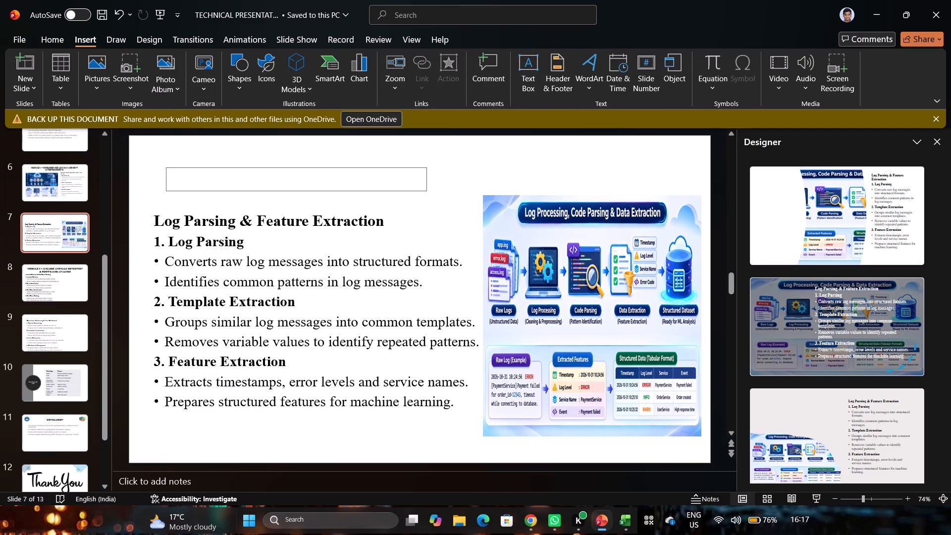
{"action": "left_click_drag", "start_coordinate": [435, 190], "coordinate": [465, 195]}
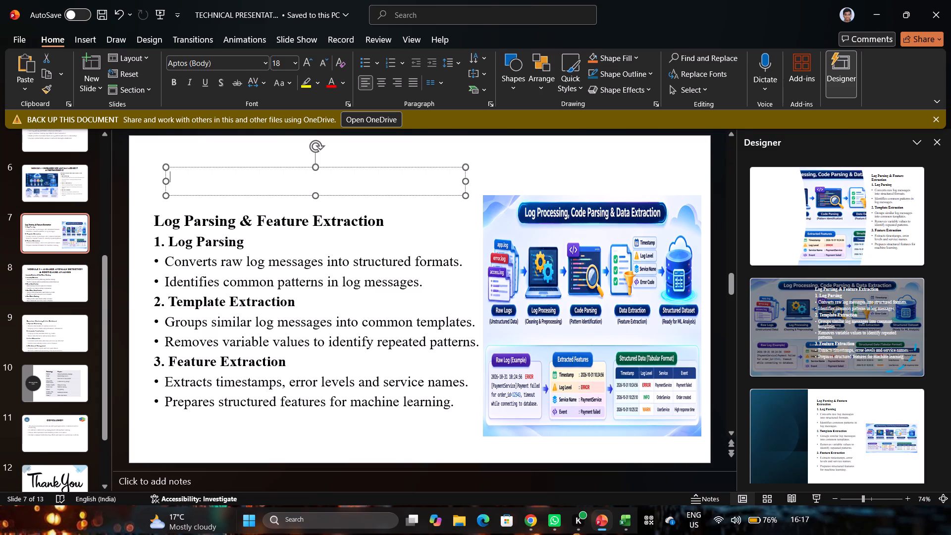
Copy the heading "Log Parsing & Feature Extraction" from the body text into the new text box above it.
{"action": "left_click_drag", "start_coordinate": [392, 217], "coordinate": [151, 226]}
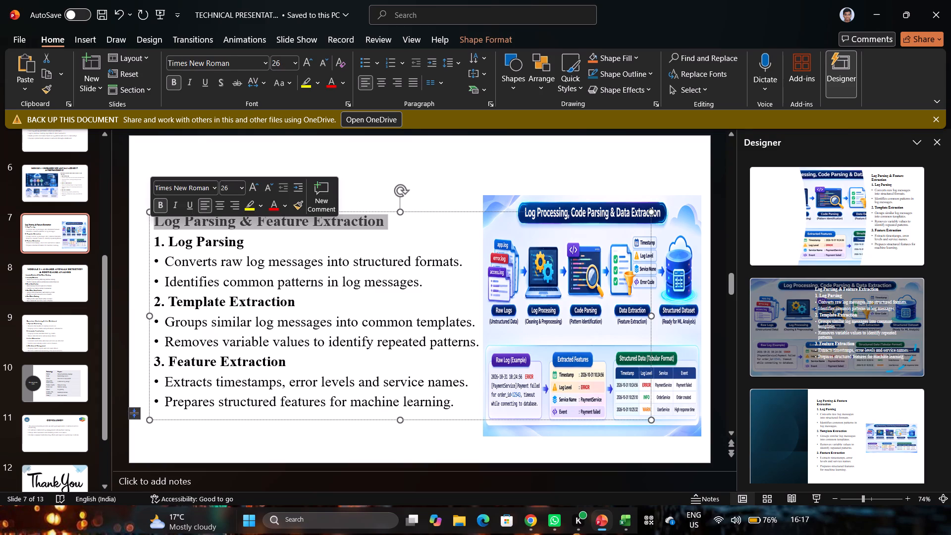
{"action": "key", "text": "ctrl+c"}
{"action": "left_click", "coordinate": [219, 173]}
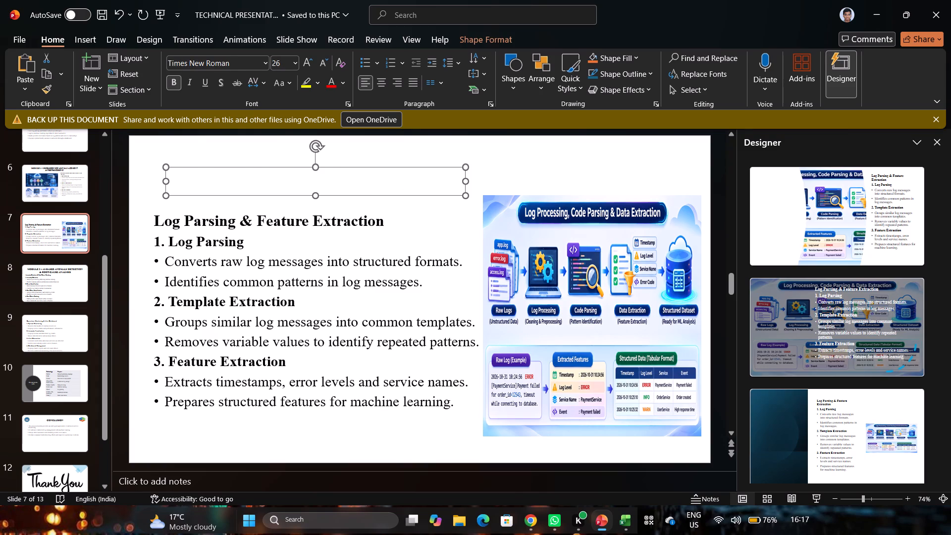
{"action": "key", "text": "ctrl+v"}
Set the copied title's font size to 24 and centre it in its text box.
{"action": "key", "text": "ctrl+a"}
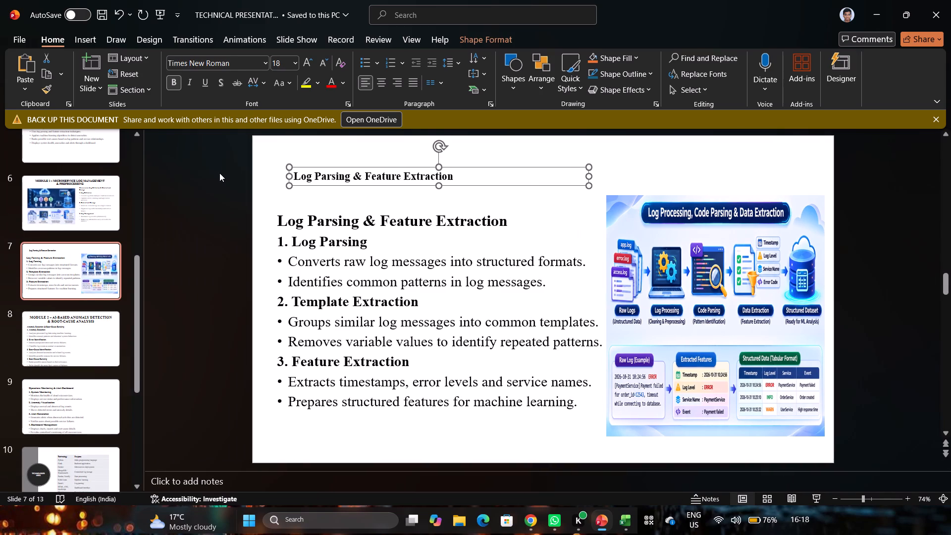
{"action": "left_click", "coordinate": [326, 174]}
{"action": "key", "text": "ctrl+a"}
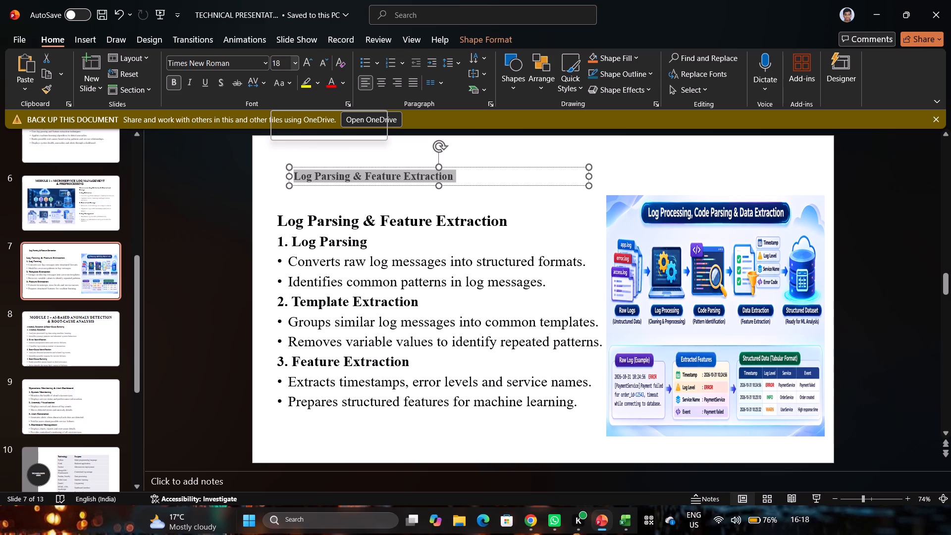
{"action": "left_click", "coordinate": [286, 63]}
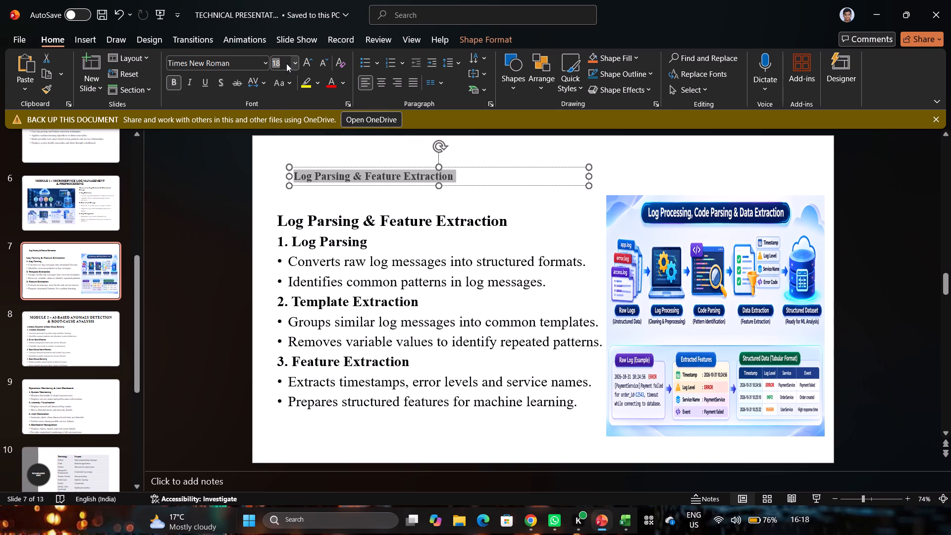
{"action": "type", "text": "24"}
{"action": "key", "text": "Return"}
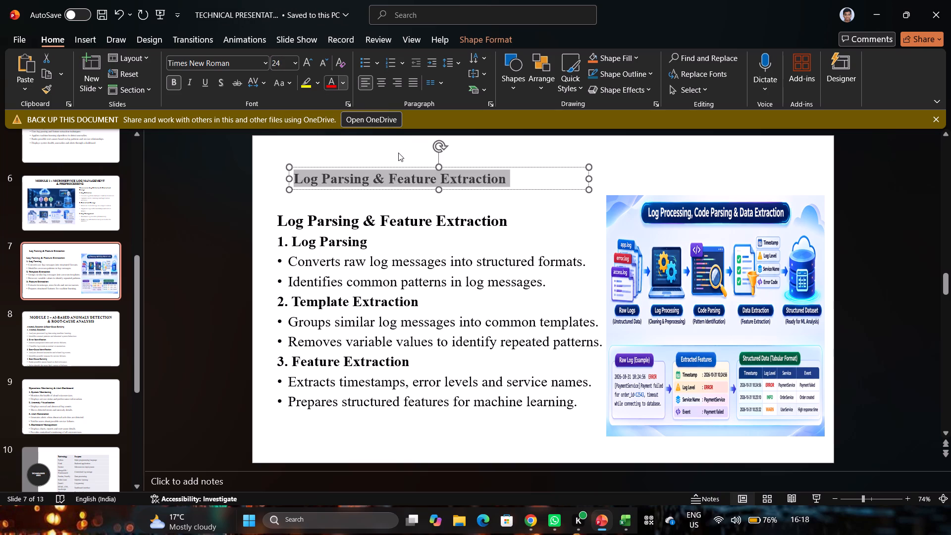
{"action": "left_click", "coordinate": [386, 79]}
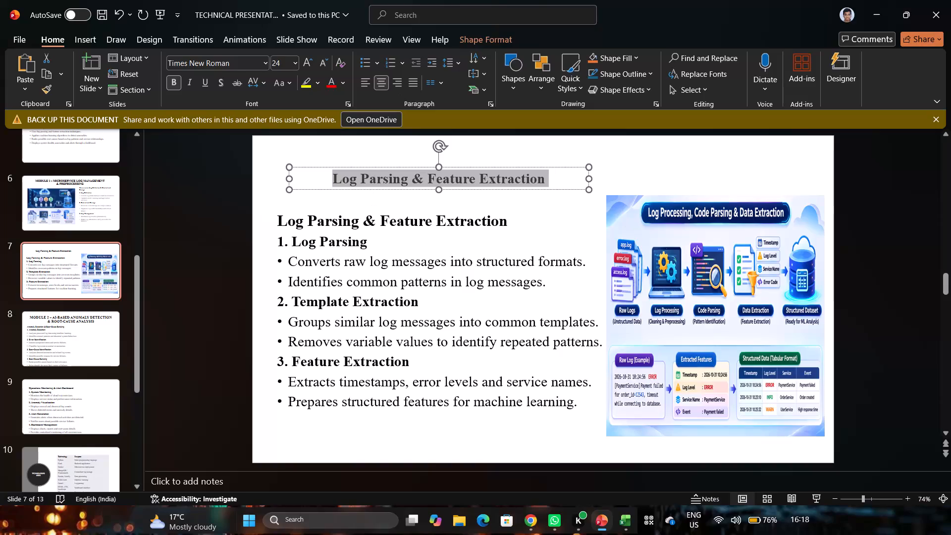
Delete the duplicate heading line "Log Parsing & Feature Extraction" from the top of slide 7's body text.
{"action": "left_click", "coordinate": [569, 225]}
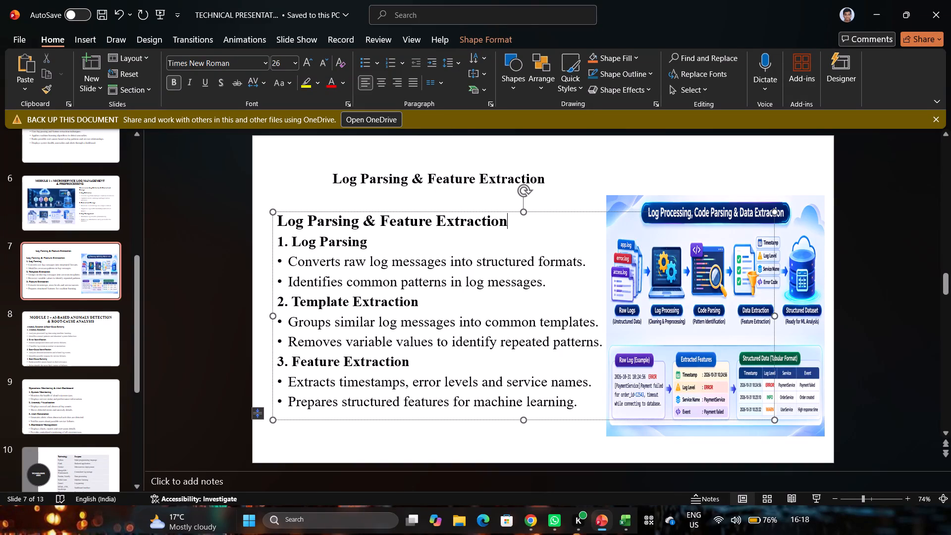
{"action": "left_click_drag", "start_coordinate": [536, 219], "coordinate": [513, 217]}
{"action": "left_click_drag", "start_coordinate": [513, 217], "coordinate": [309, 211]}
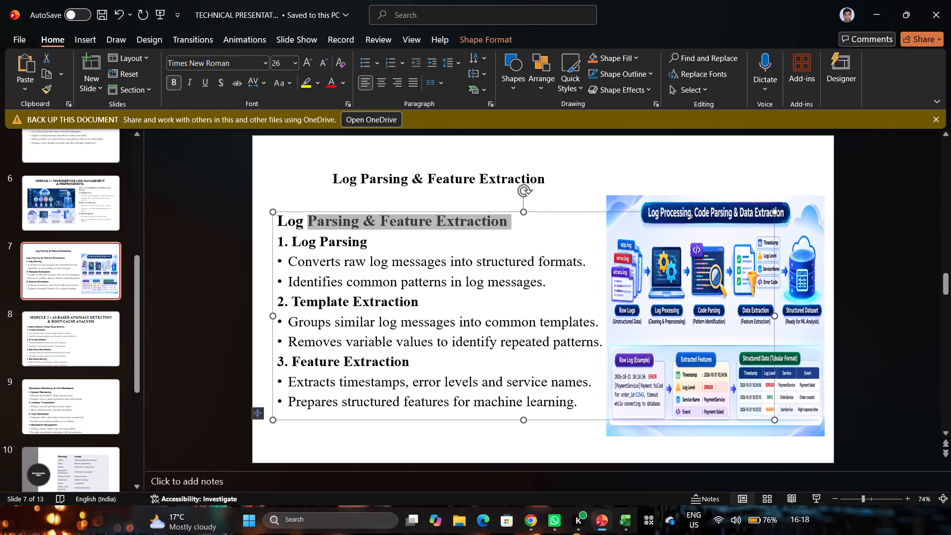
{"action": "left_click_drag", "start_coordinate": [309, 211], "coordinate": [267, 223]}
{"action": "key", "text": "BackSpace"}
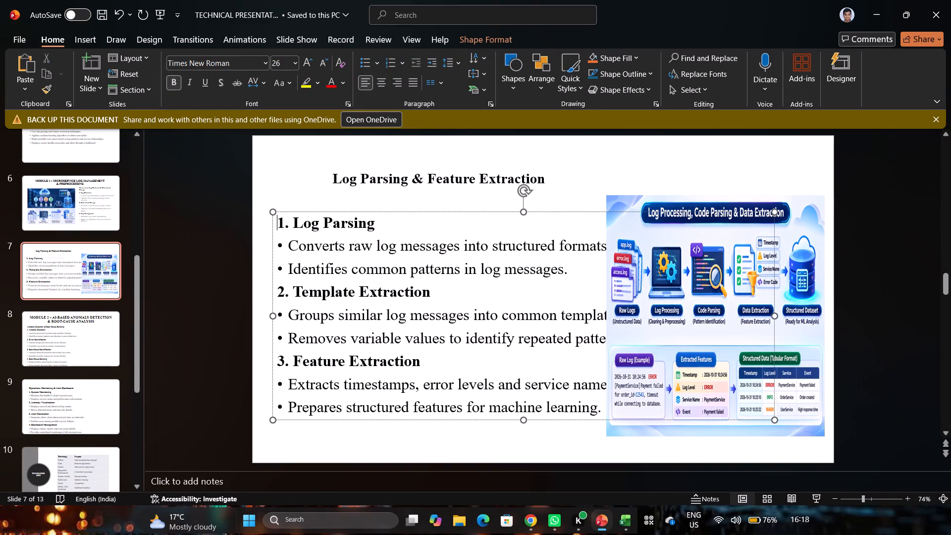
Set all of slide 7's body text to font size 24.
{"action": "left_click", "coordinate": [361, 299]}
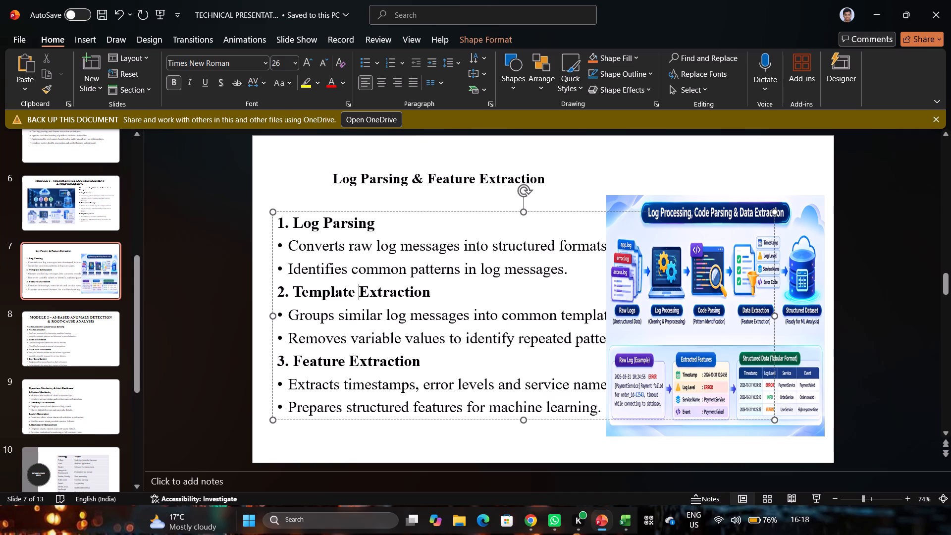
{"action": "key", "text": "ctrl+a"}
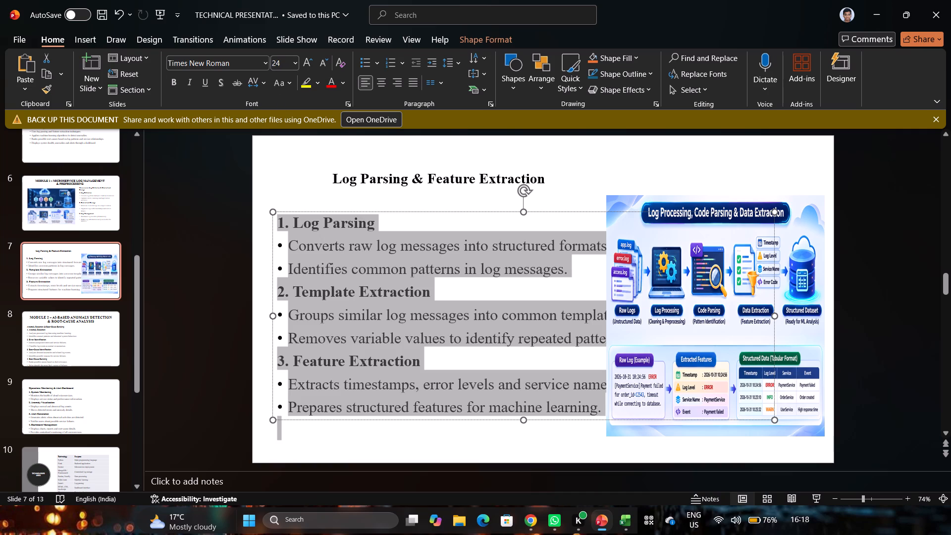
{"action": "left_click", "coordinate": [280, 60]}
{"action": "type", "text": "24"}
{"action": "key", "text": "Return"}
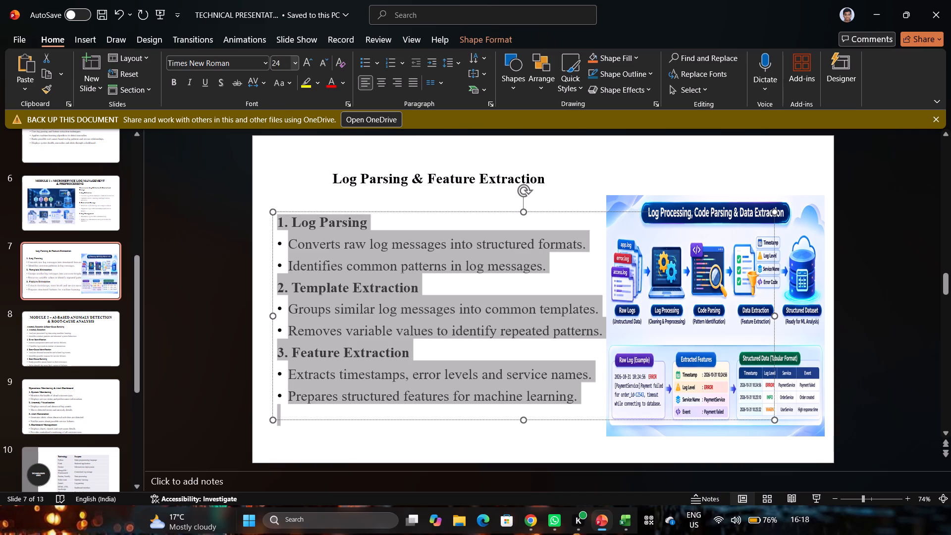
{"action": "left_click", "coordinate": [445, 264]}
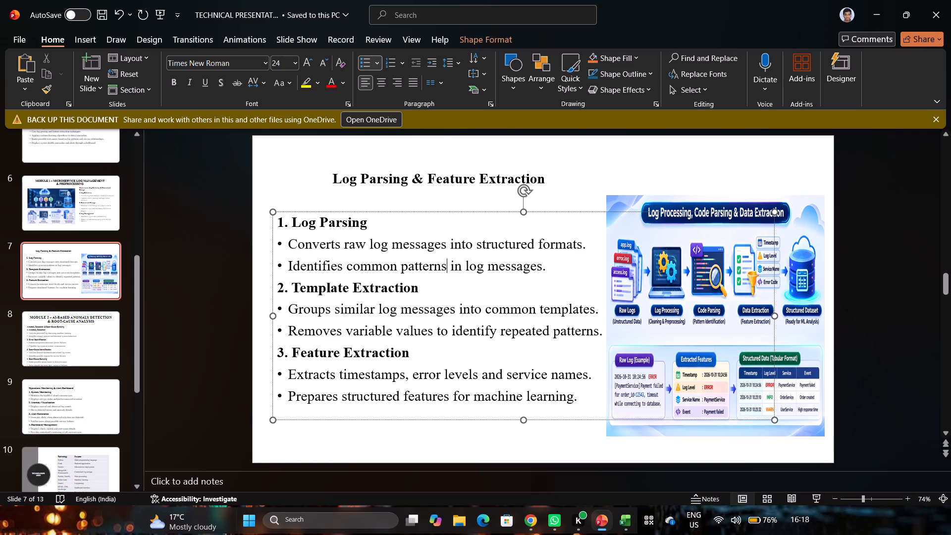
Set slide 7's title "Log Parsing & Feature Extraction" to font size 36.
{"action": "left_click", "coordinate": [489, 175]}
{"action": "key", "text": "ctrl+a"}
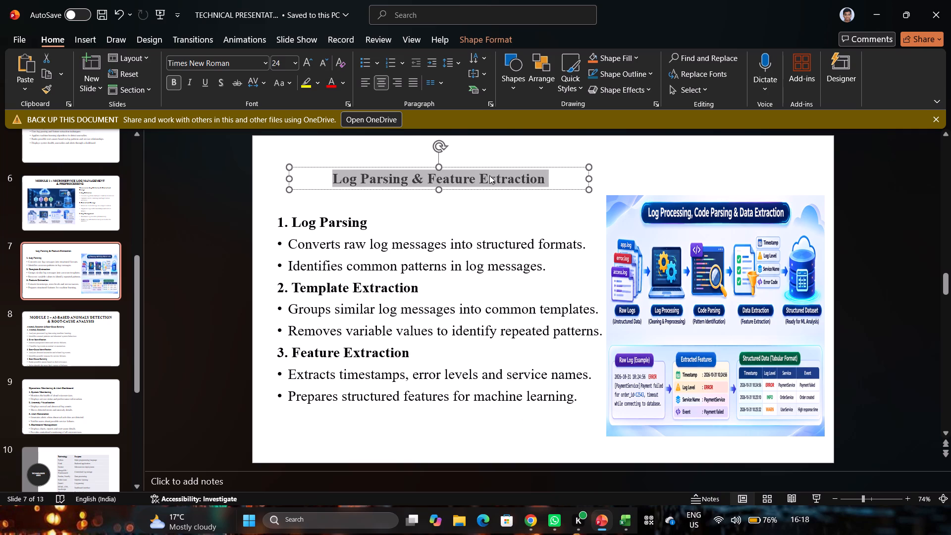
{"action": "left_click", "coordinate": [283, 63]}
{"action": "type", "text": "36"}
{"action": "key", "text": "Return"}
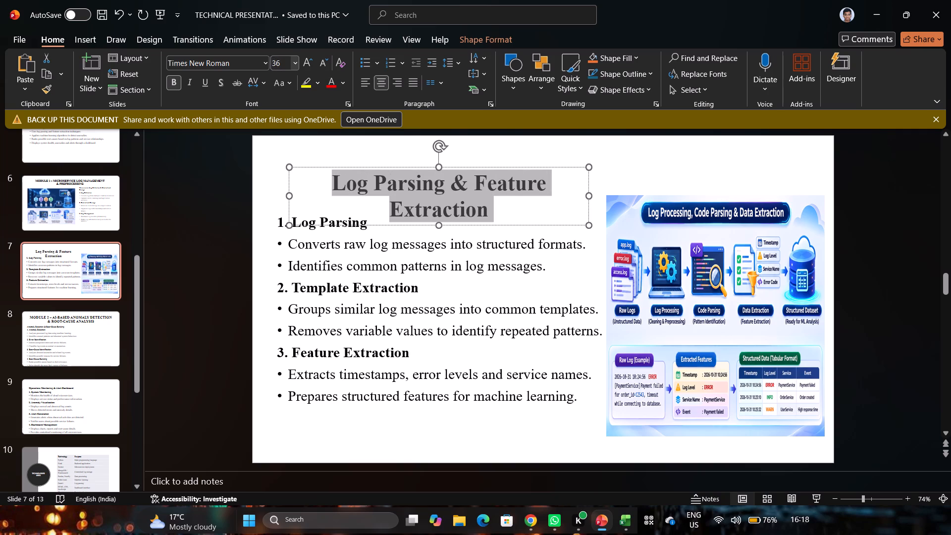
Change the case of slide 7's title text to lowercase.
{"action": "left_click", "coordinate": [287, 82]}
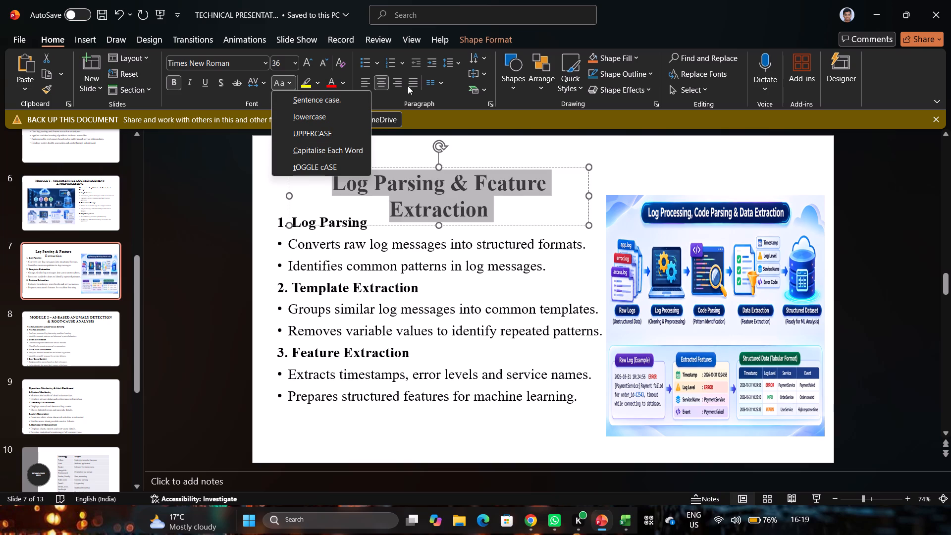
{"action": "left_click", "coordinate": [293, 115]}
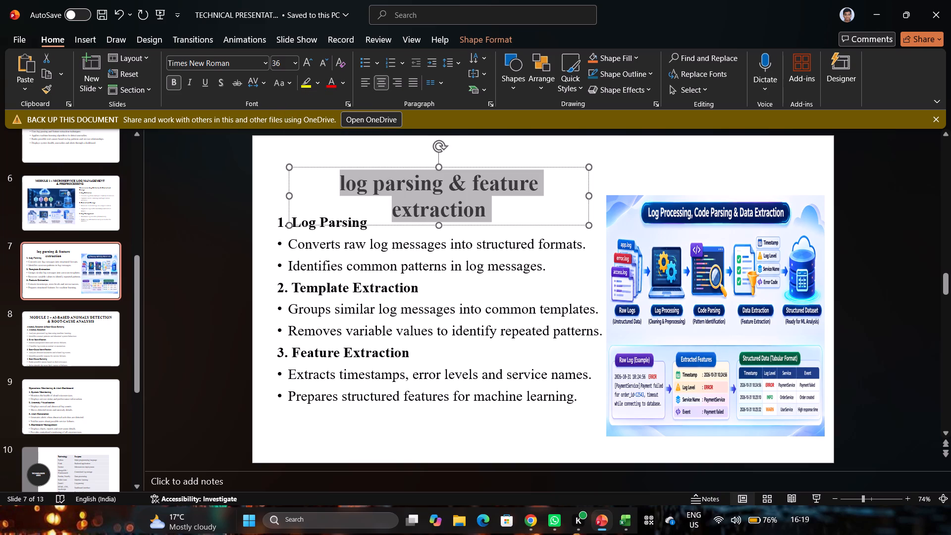
Widen slide 7's title box until the title fits on one line, and move it up clear of the image.
{"action": "left_click_drag", "start_coordinate": [585, 196], "coordinate": [752, 174]}
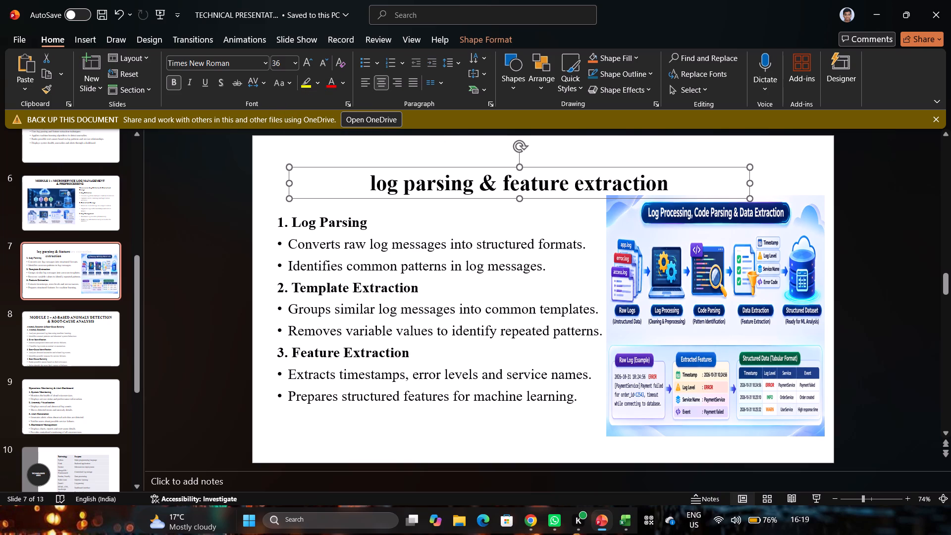
{"action": "left_click_drag", "start_coordinate": [561, 164], "coordinate": [561, 147]}
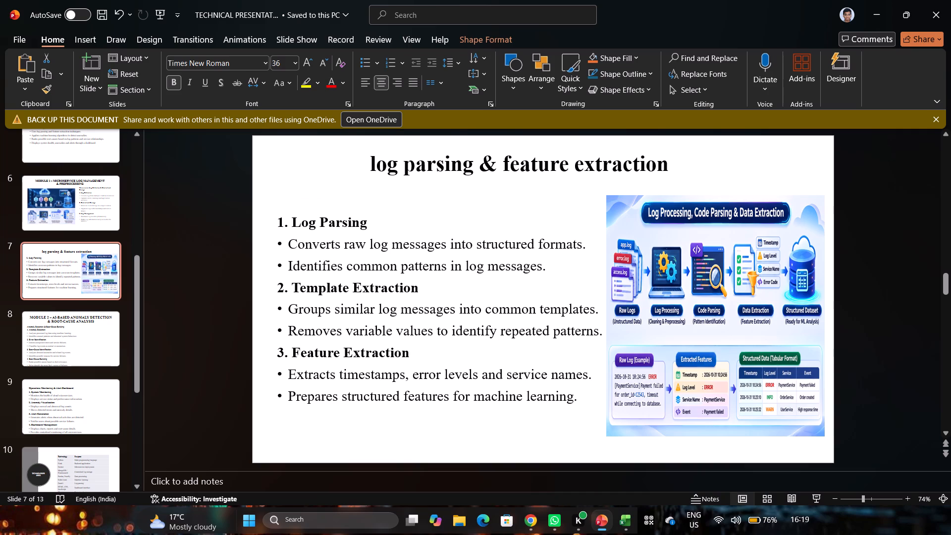
{"action": "left_click_drag", "start_coordinate": [561, 147], "coordinate": [560, 151]}
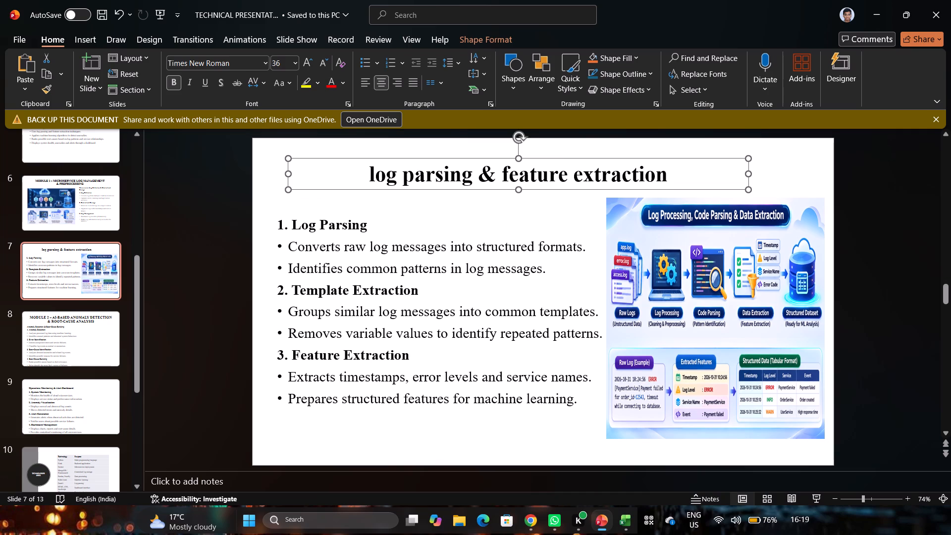
{"action": "left_click", "coordinate": [537, 212]}
Change slide 7's title text to Capitalise Each Word.
{"action": "left_click", "coordinate": [532, 169]}
{"action": "key", "text": "ctrl+a"}
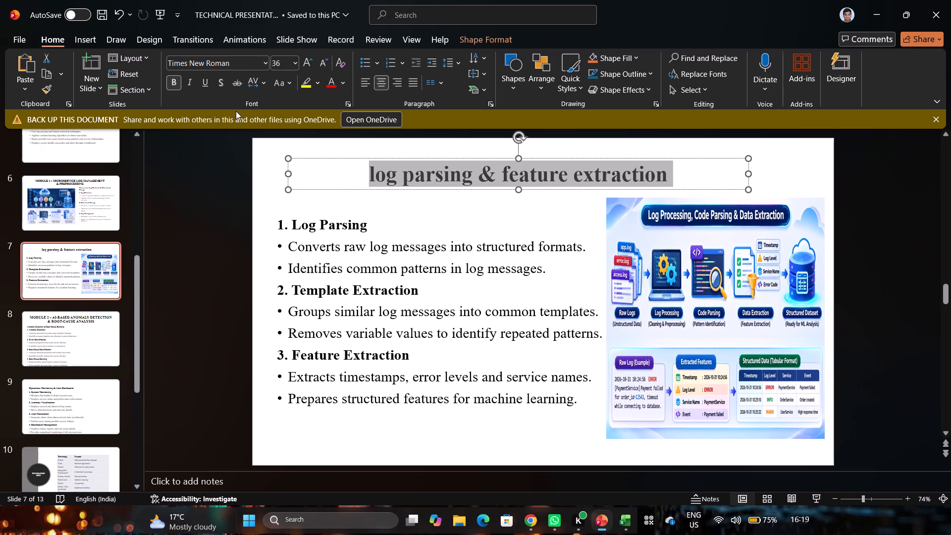
{"action": "left_click", "coordinate": [284, 86]}
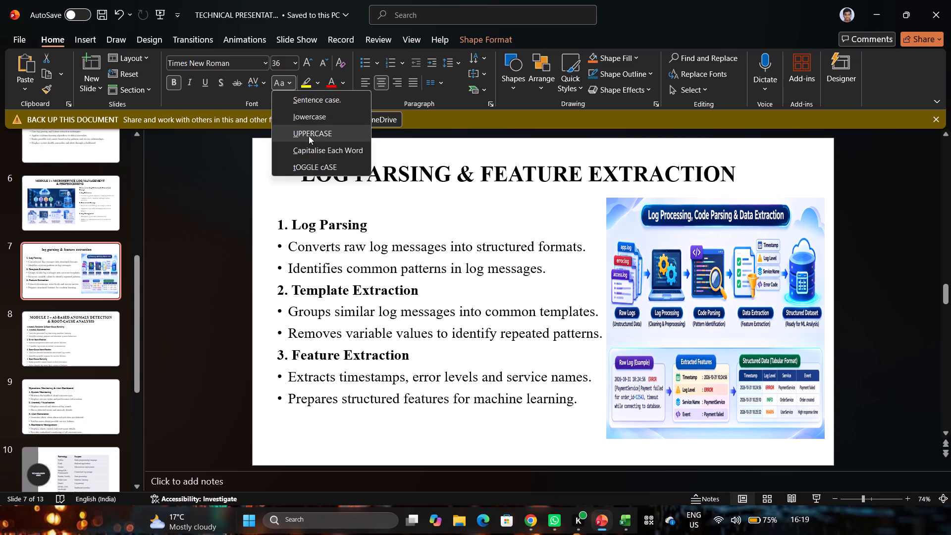
{"action": "left_click", "coordinate": [330, 149]}
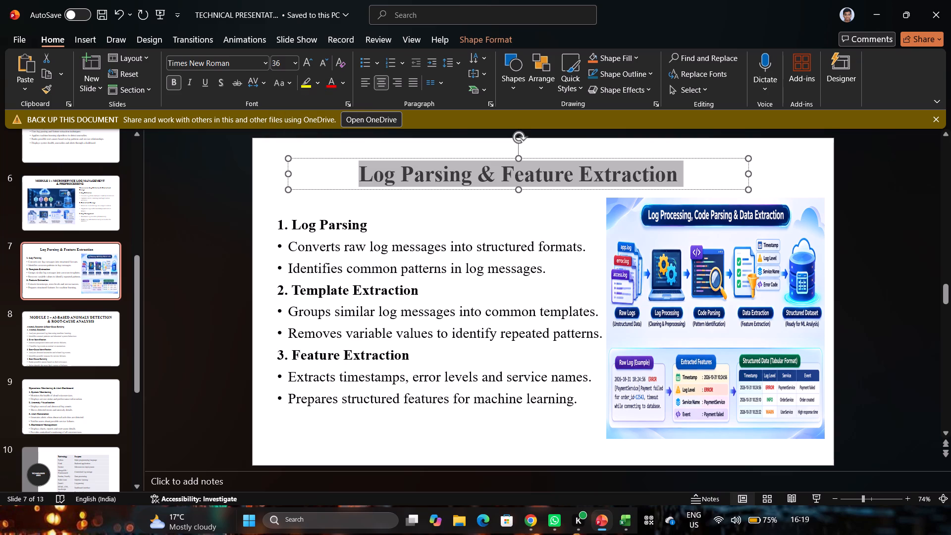
Move slide 7's title box slightly up and across so it sits nearer the slide's centre.
{"action": "left_click", "coordinate": [472, 153]}
{"action": "left_click", "coordinate": [488, 167]}
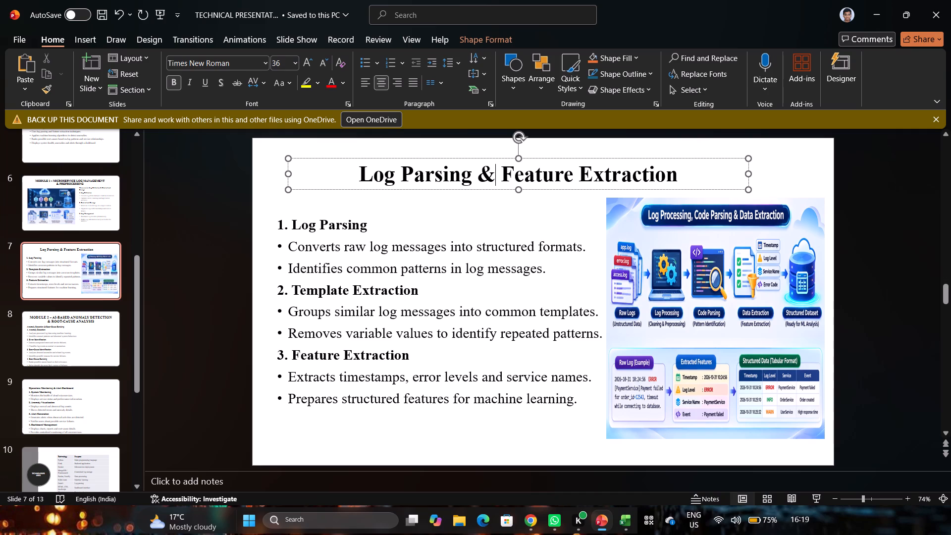
{"action": "left_click_drag", "start_coordinate": [639, 156], "coordinate": [648, 151]}
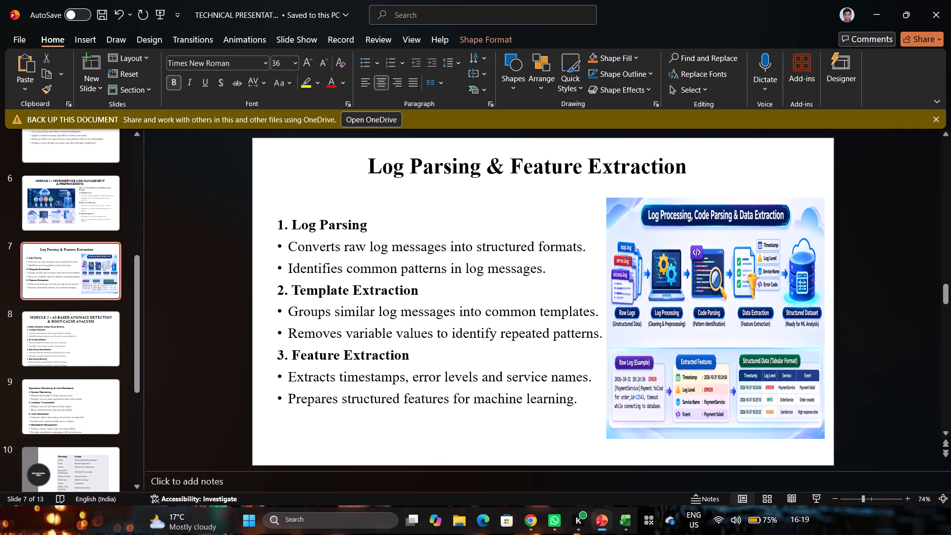
{"action": "left_click_drag", "start_coordinate": [648, 151], "coordinate": [651, 153]}
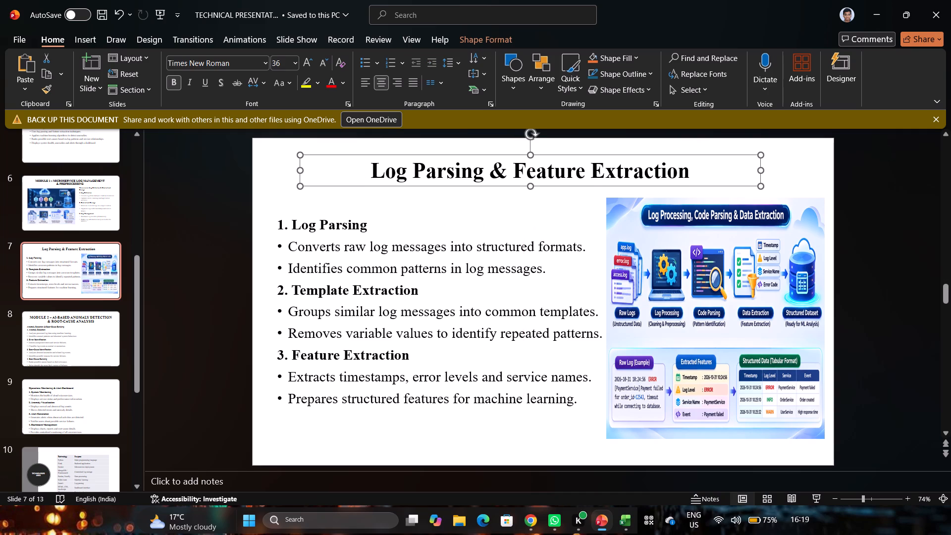
Stretch slide 7's log processing image slightly at its bottom edge.
{"action": "left_click", "coordinate": [581, 215]}
{"action": "left_click", "coordinate": [810, 370]}
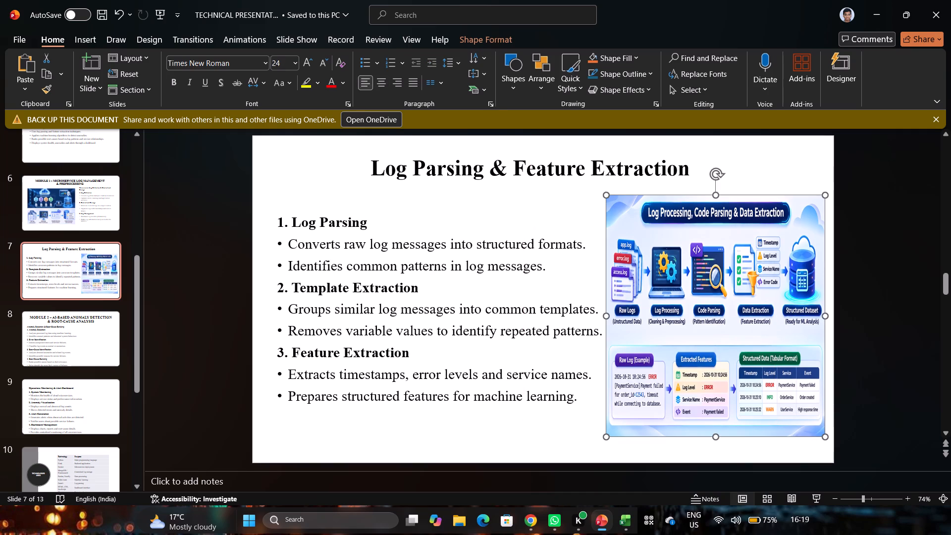
{"action": "left_click", "coordinate": [718, 437]}
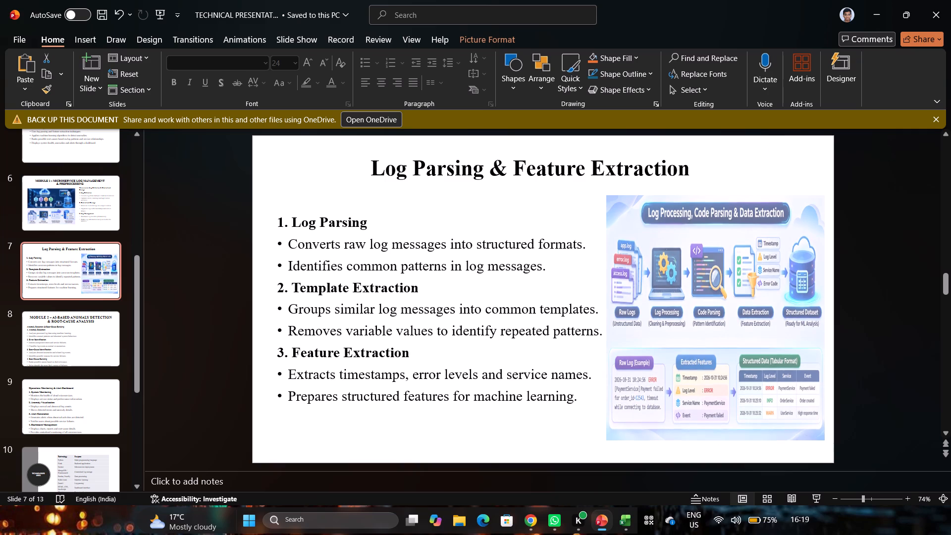
{"action": "left_click", "coordinate": [460, 438]}
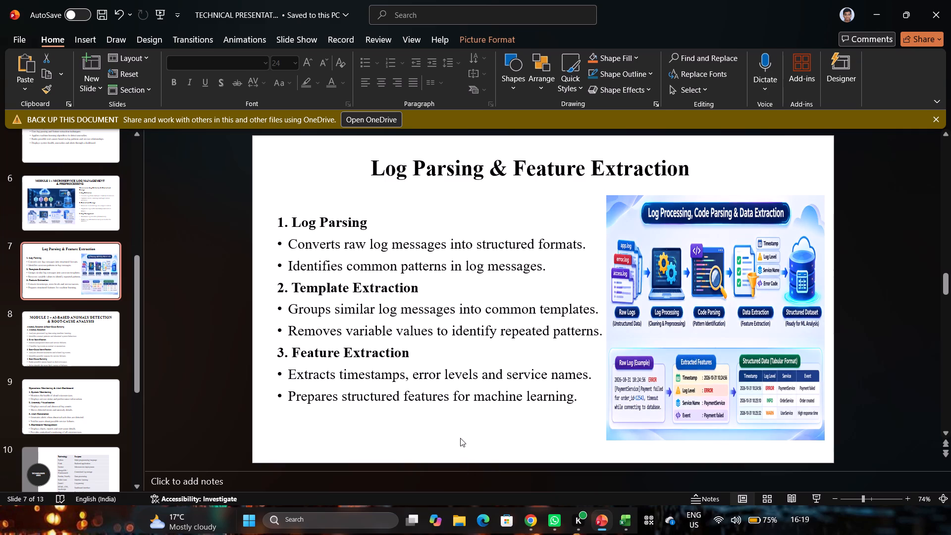
{"action": "left_click", "coordinate": [70, 340]}
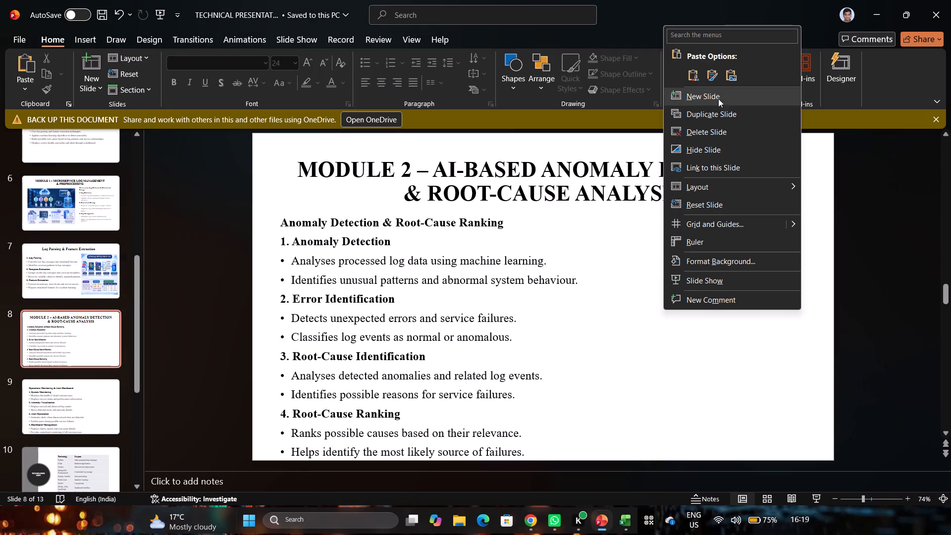
{"action": "left_click", "coordinate": [731, 76]}
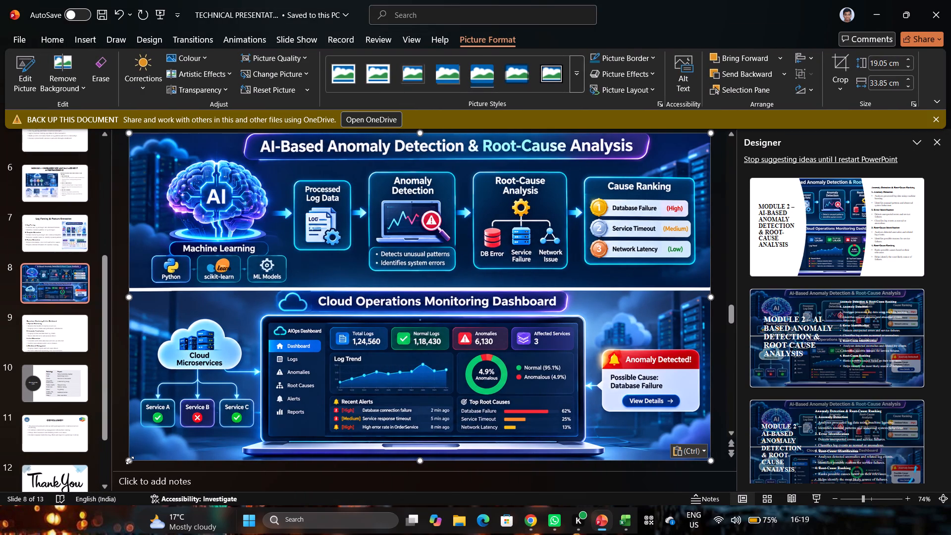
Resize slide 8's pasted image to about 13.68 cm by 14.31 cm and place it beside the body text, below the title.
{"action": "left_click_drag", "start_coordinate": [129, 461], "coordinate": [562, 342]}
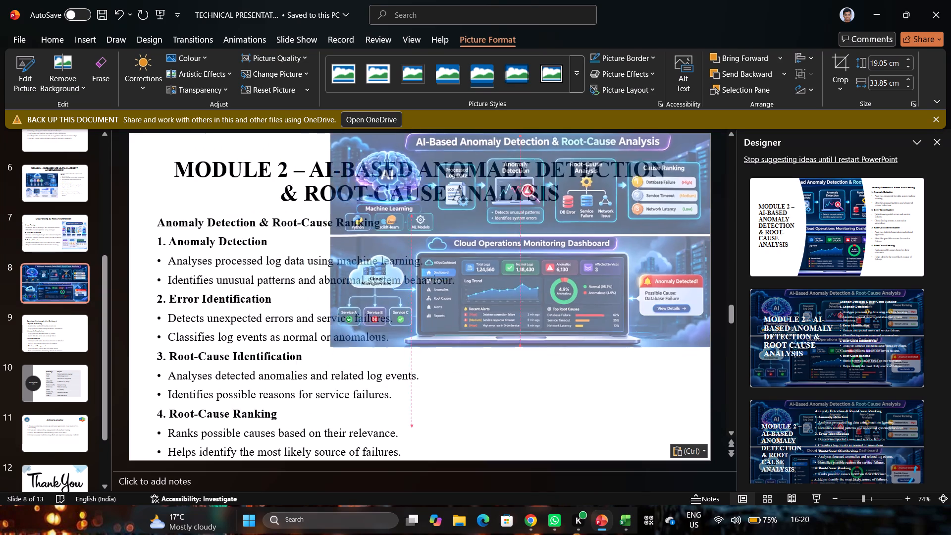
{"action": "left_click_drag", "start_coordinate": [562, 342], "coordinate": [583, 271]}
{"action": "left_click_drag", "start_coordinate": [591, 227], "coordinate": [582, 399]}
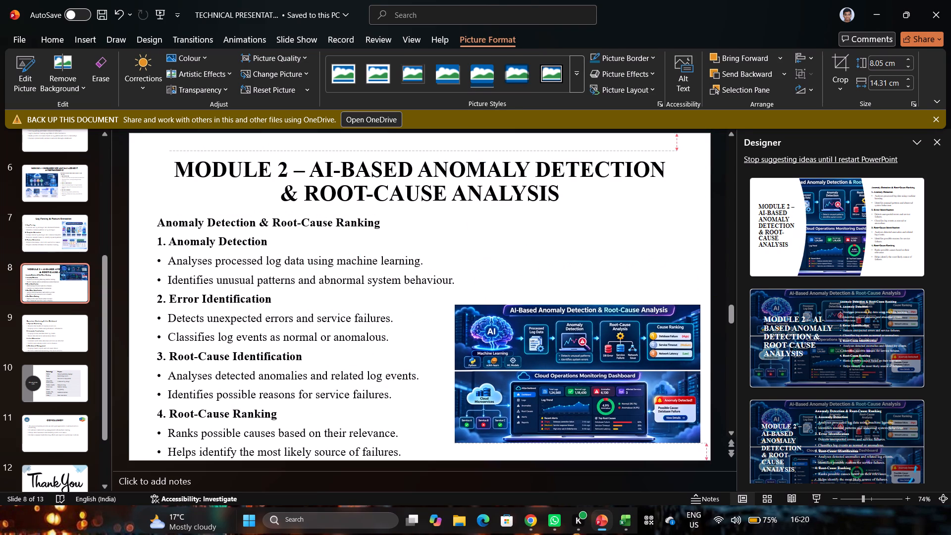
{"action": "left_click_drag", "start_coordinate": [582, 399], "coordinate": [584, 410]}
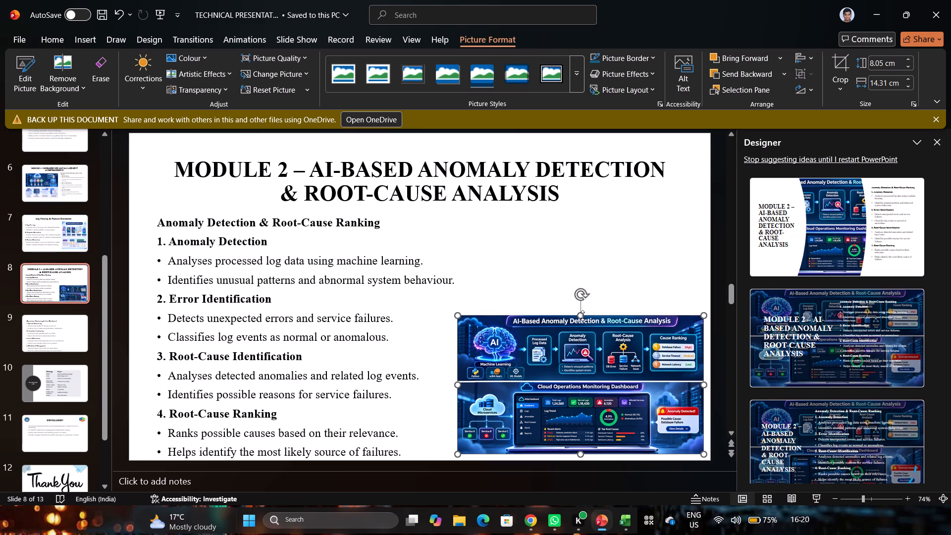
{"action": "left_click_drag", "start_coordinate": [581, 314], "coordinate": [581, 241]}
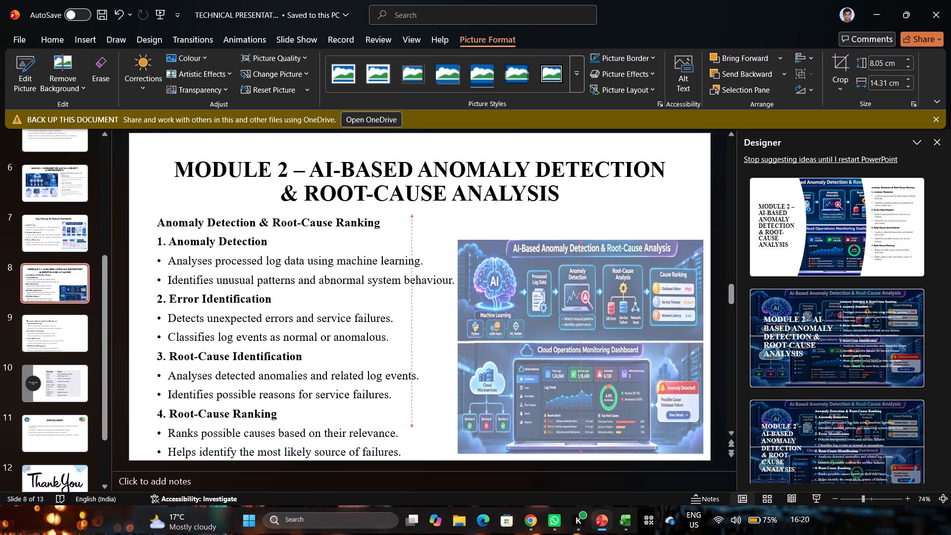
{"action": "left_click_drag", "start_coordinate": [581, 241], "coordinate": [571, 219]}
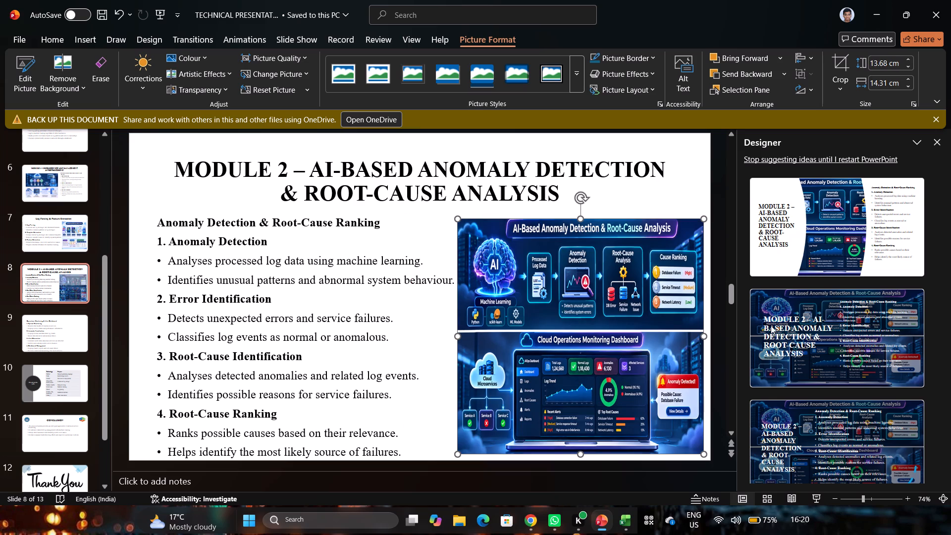
Apply the white Designer layout to slide 8 that puts the title above the image and the body text beside them.
{"action": "scroll", "coordinate": [791, 333], "scroll_direction": "down", "scroll_amount": 3}
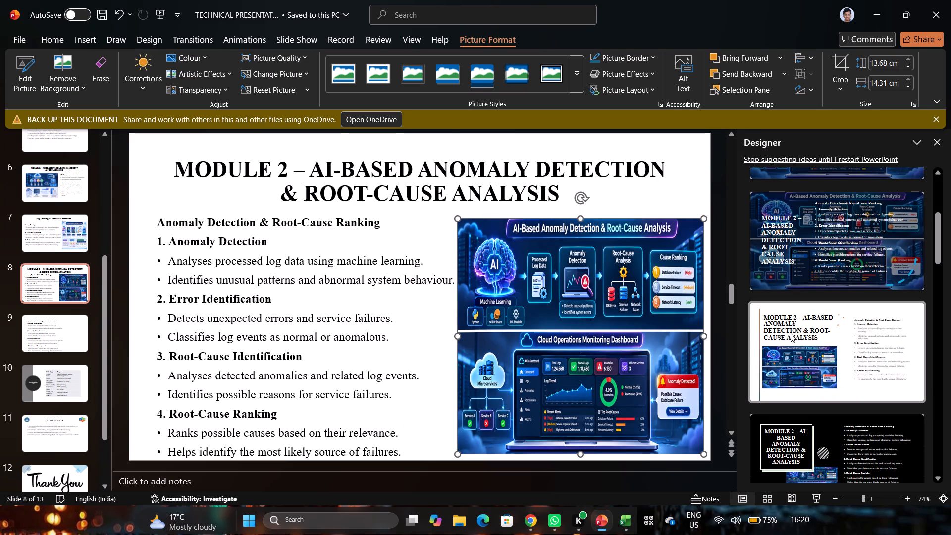
{"action": "left_click", "coordinate": [791, 333]}
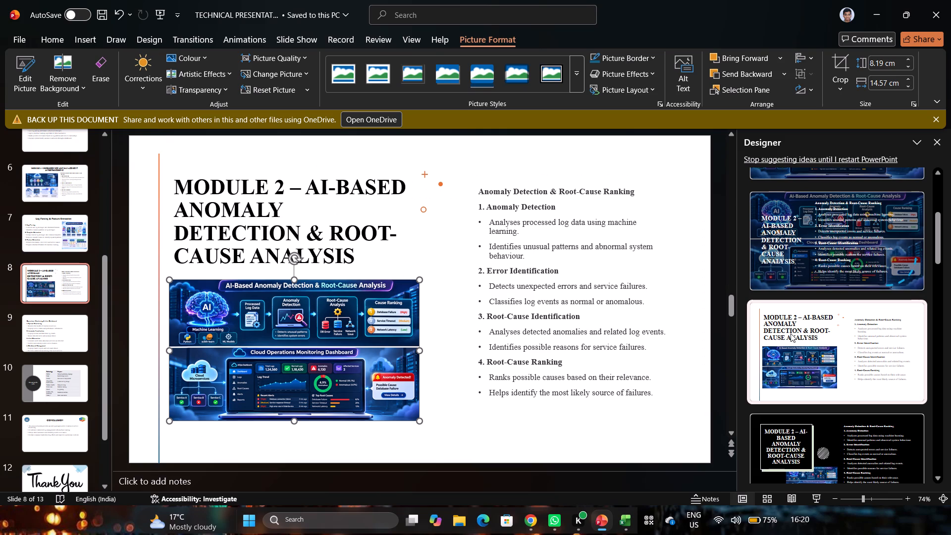
Set all of slide 8's body text to font size 17.
{"action": "left_click", "coordinate": [622, 331]}
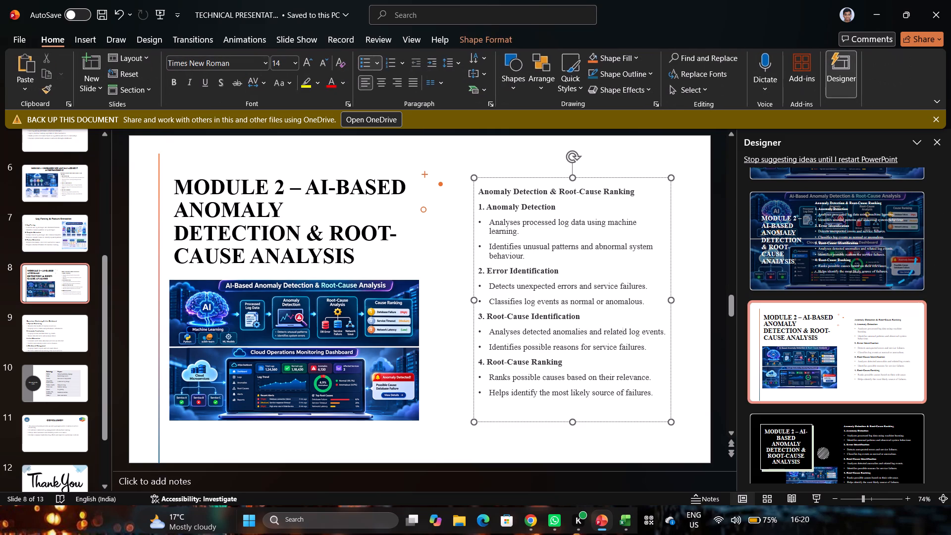
{"action": "key", "text": "ctrl+a"}
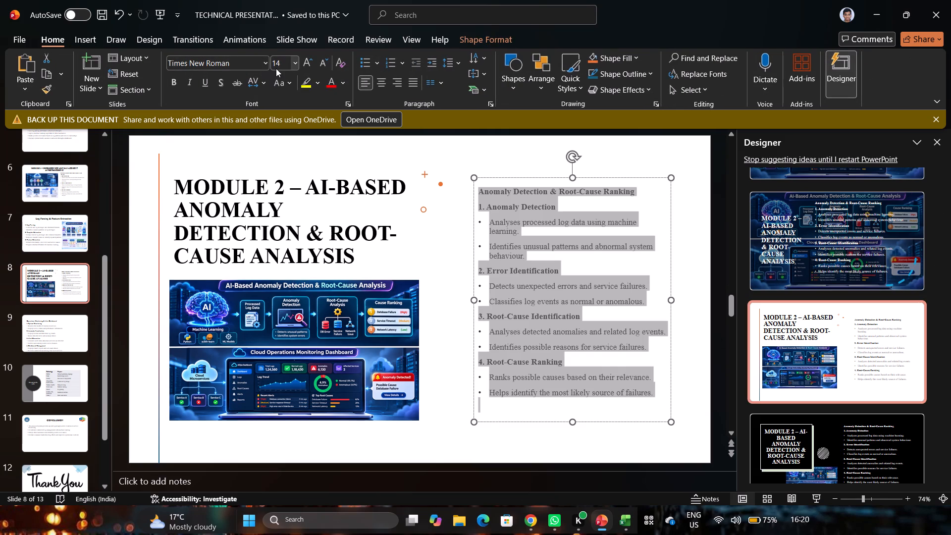
{"action": "left_click", "coordinate": [276, 68]}
{"action": "left_click", "coordinate": [279, 63]}
{"action": "type", "text": "17"}
{"action": "key", "text": "Return"}
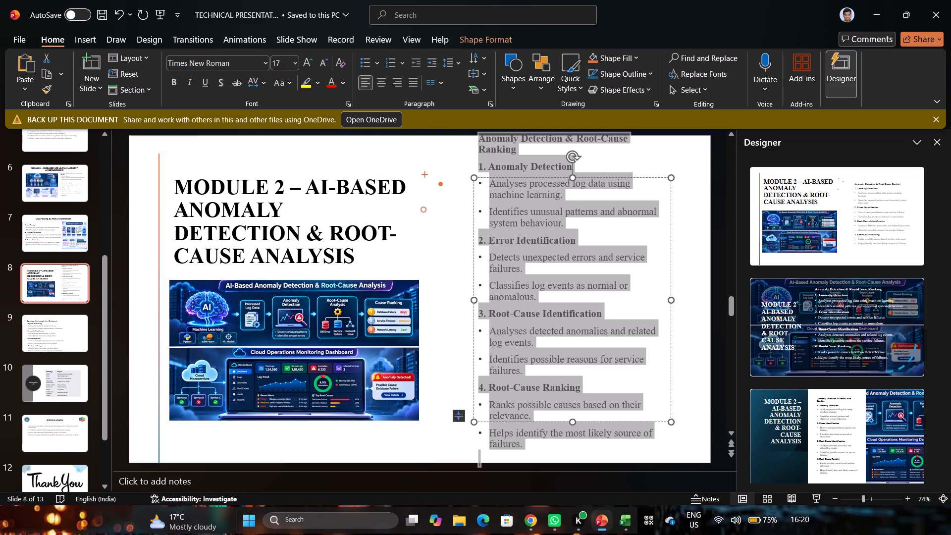
Widen slide 8's body text box toward the image, and shift the box slightly toward the slide's right edge.
{"action": "left_click_drag", "start_coordinate": [472, 302], "coordinate": [447, 303]}
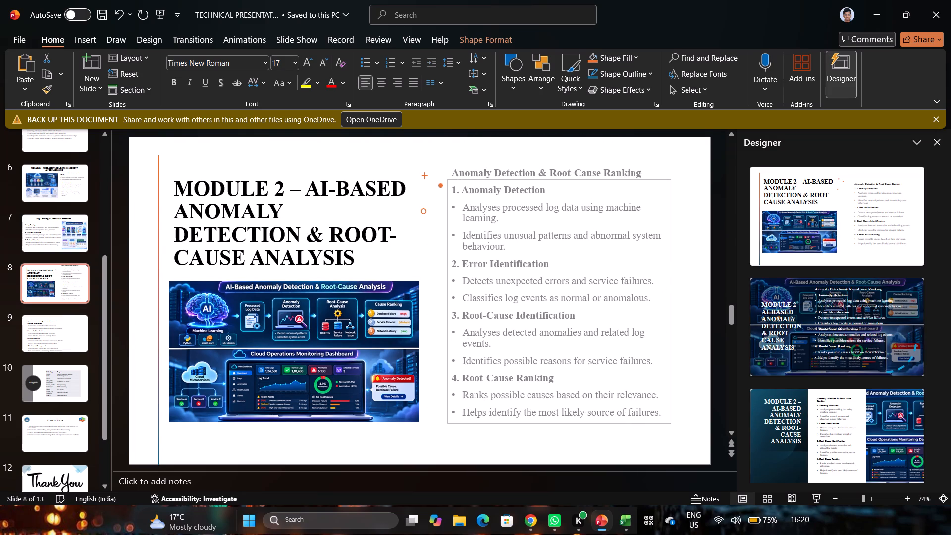
{"action": "left_click_drag", "start_coordinate": [447, 303], "coordinate": [439, 307]}
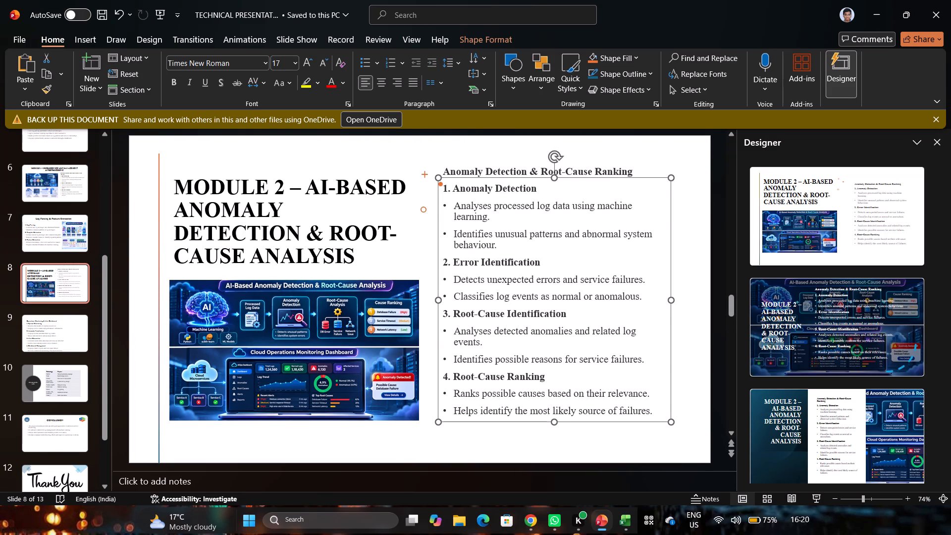
{"action": "left_click_drag", "start_coordinate": [637, 177], "coordinate": [653, 177]}
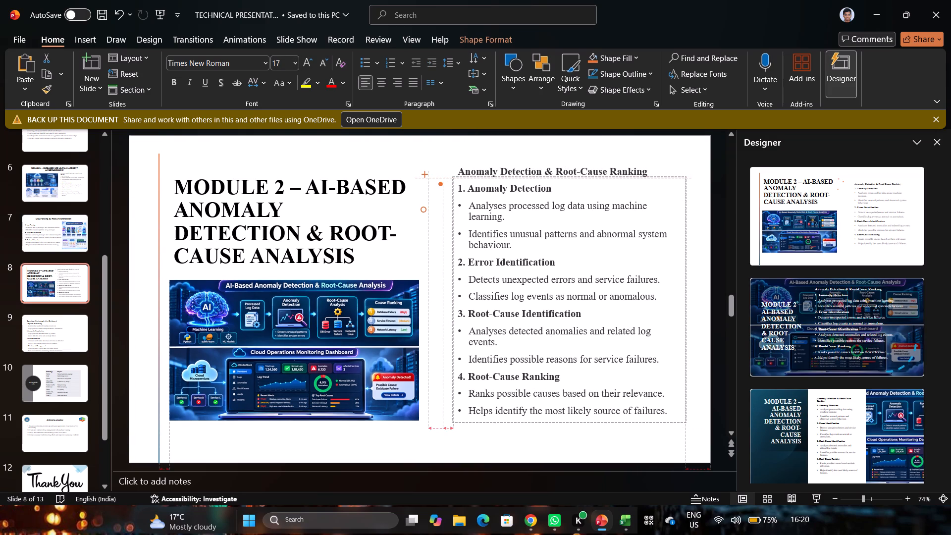
{"action": "left_click_drag", "start_coordinate": [653, 177], "coordinate": [653, 177]}
{"action": "left_click", "coordinate": [440, 295]}
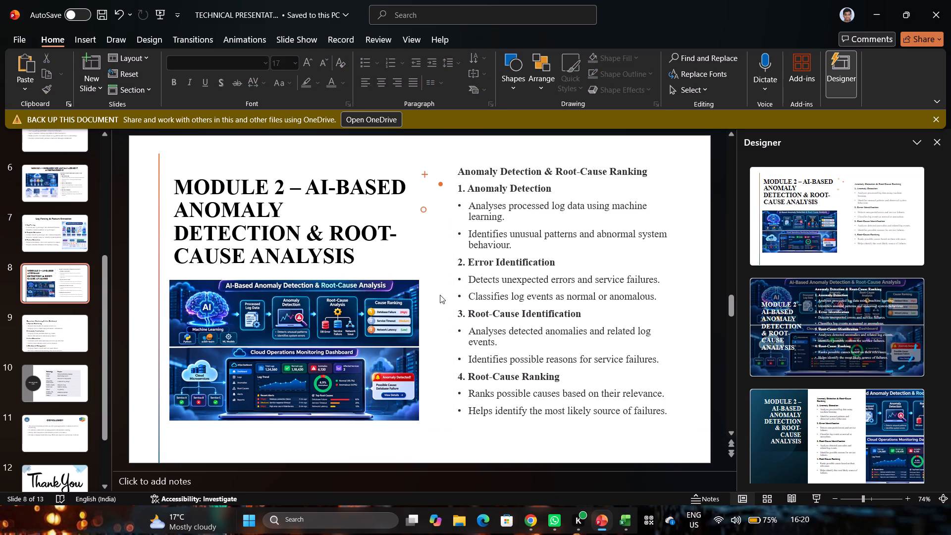
Widen slide 8's image at its right edge until it nearly reaches the body text.
{"action": "left_click", "coordinate": [353, 316]}
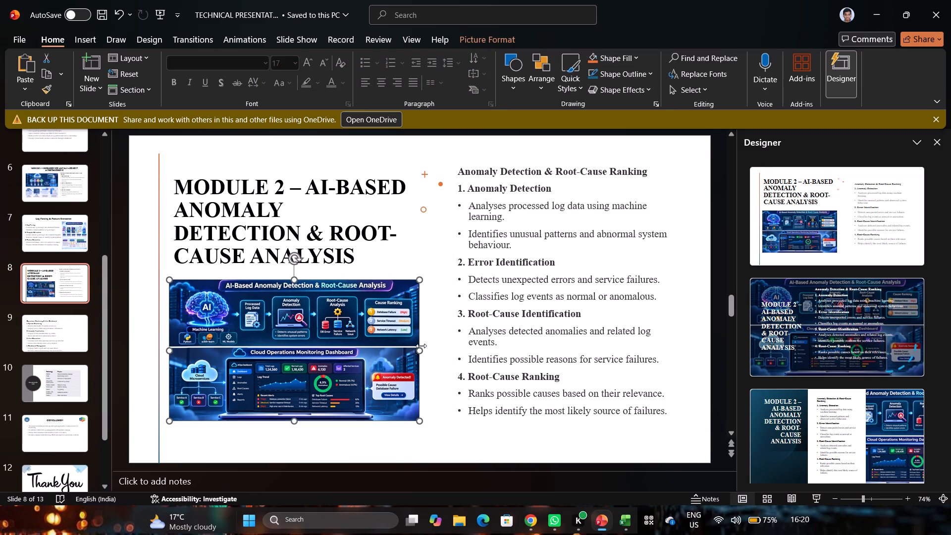
{"action": "left_click_drag", "start_coordinate": [422, 351], "coordinate": [441, 352]}
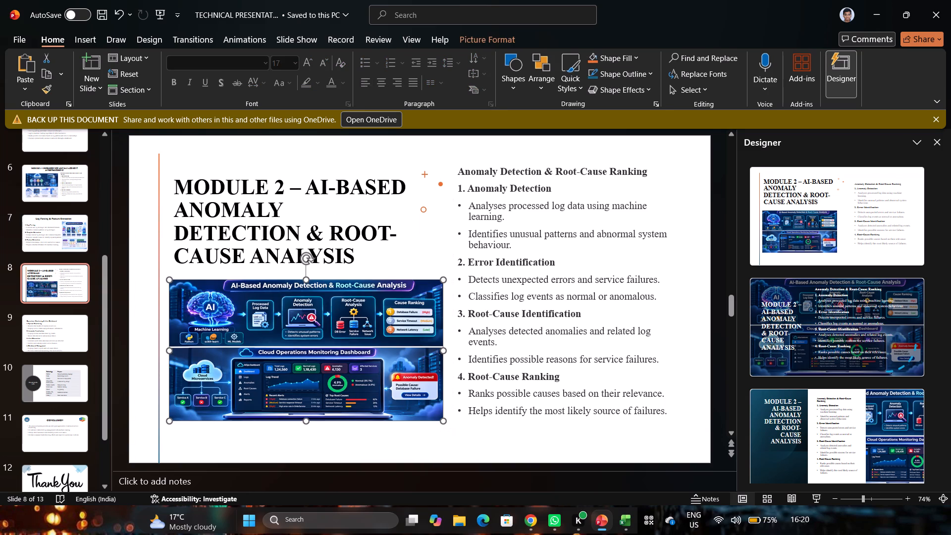
Widen slide 8's image at its left edge until it meets the vertical accent line.
{"action": "left_click_drag", "start_coordinate": [169, 353], "coordinate": [158, 350]}
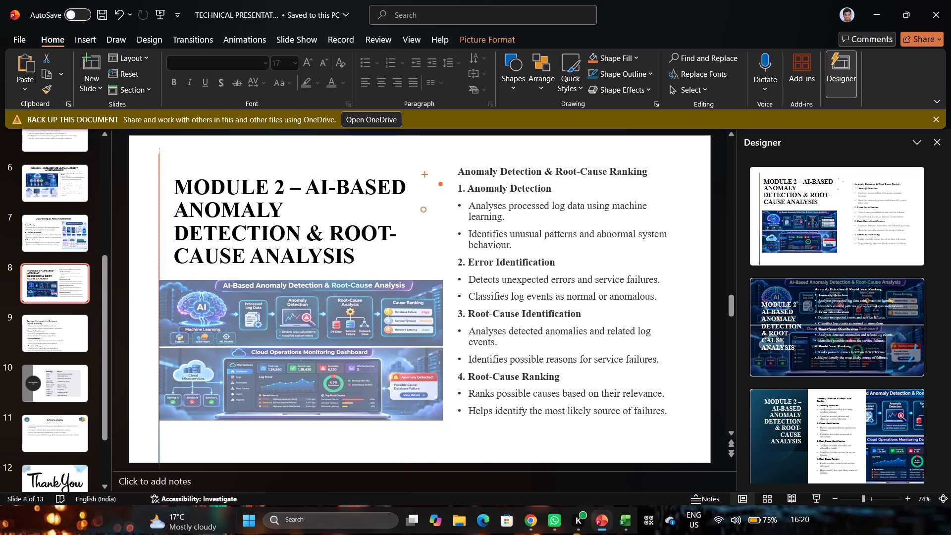
{"action": "left_click_drag", "start_coordinate": [158, 350], "coordinate": [158, 349]}
{"action": "left_click", "coordinate": [242, 449]}
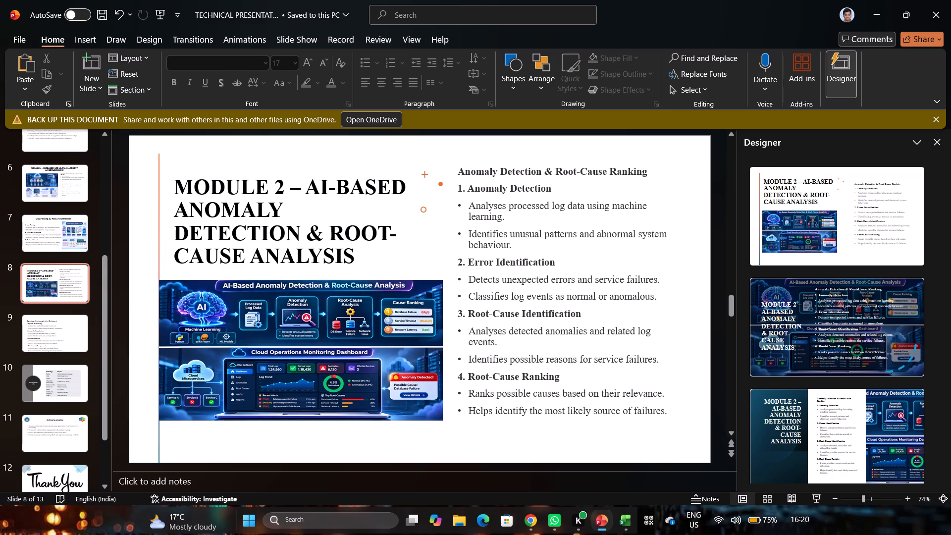
Move slide 8's body text box slightly down and toward the slide's right edge.
{"action": "left_click", "coordinate": [513, 341]}
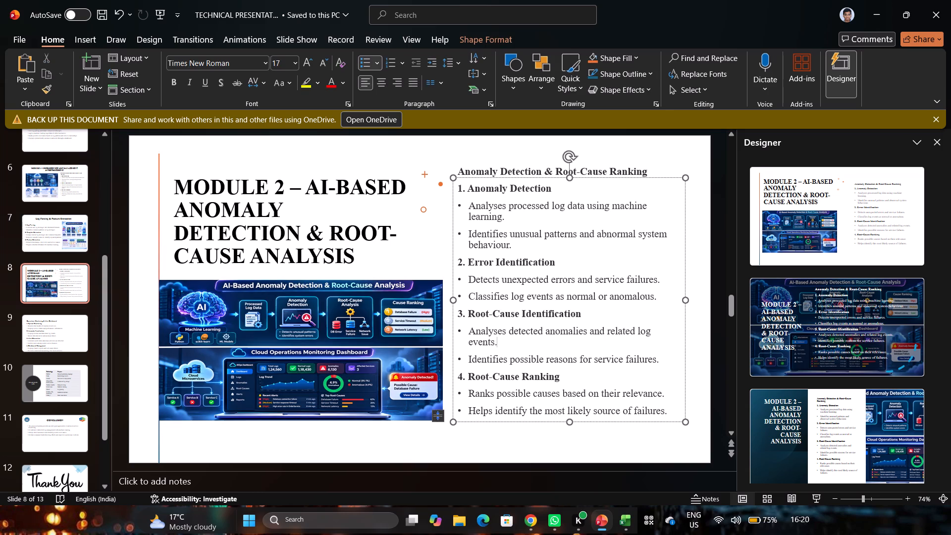
{"action": "left_click_drag", "start_coordinate": [655, 178], "coordinate": [657, 187]}
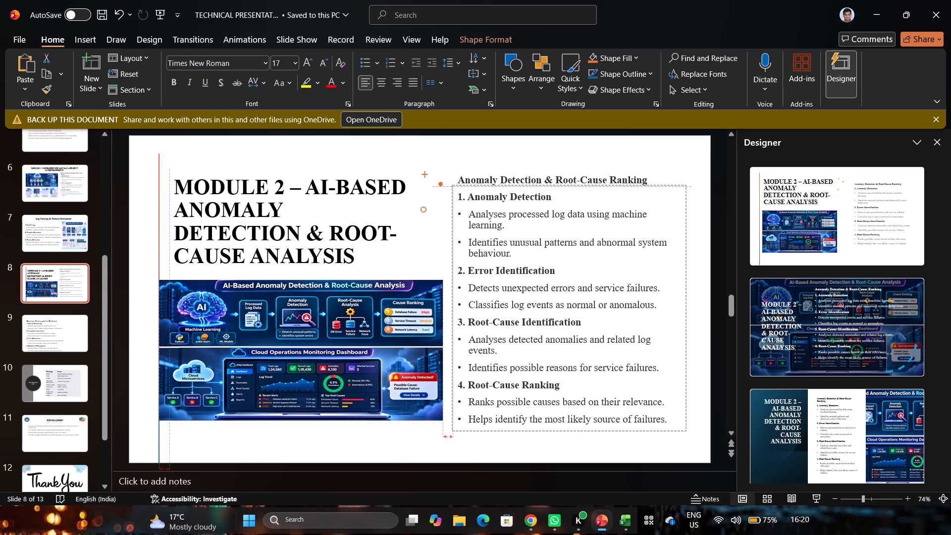
{"action": "left_click_drag", "start_coordinate": [657, 187], "coordinate": [662, 196]}
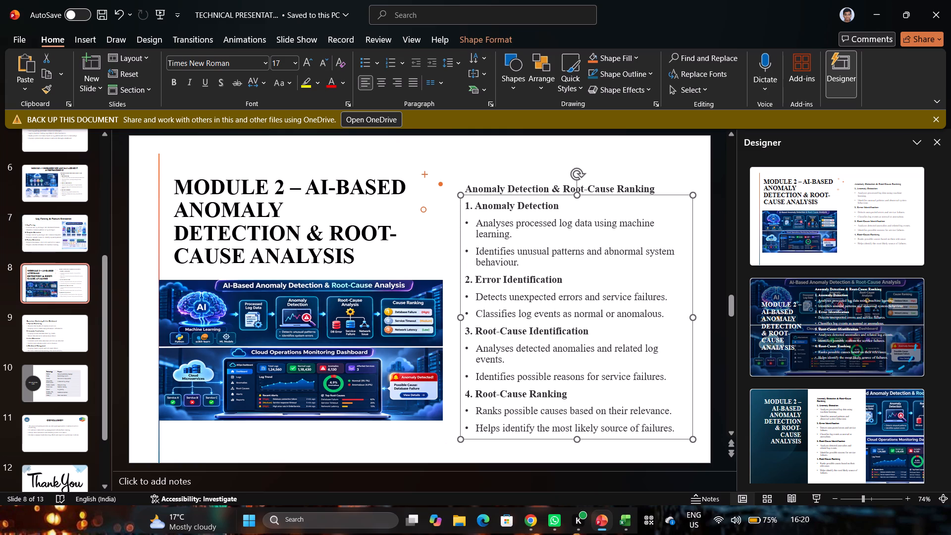
Stretch slide 8's image slightly wider toward the body text and slightly further down.
{"action": "left_click", "coordinate": [381, 374]}
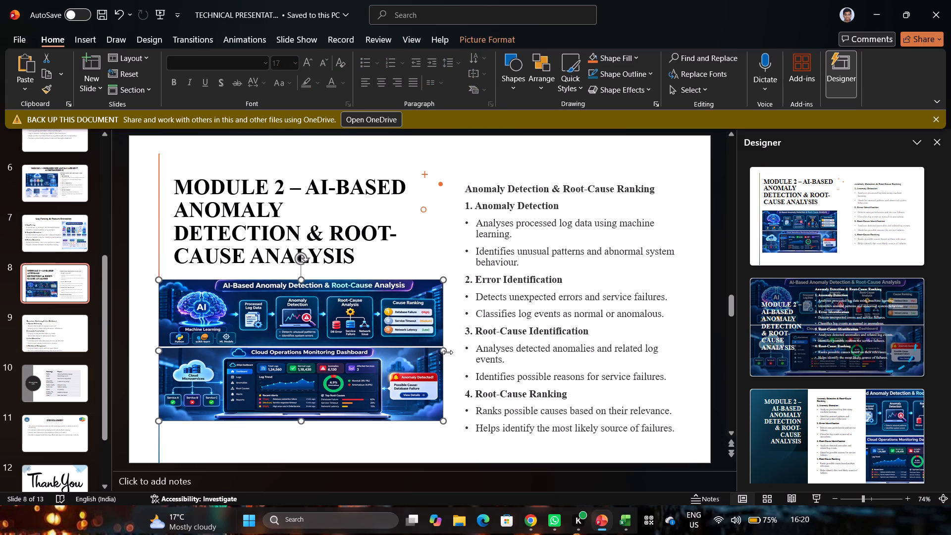
{"action": "left_click_drag", "start_coordinate": [447, 351], "coordinate": [453, 350]}
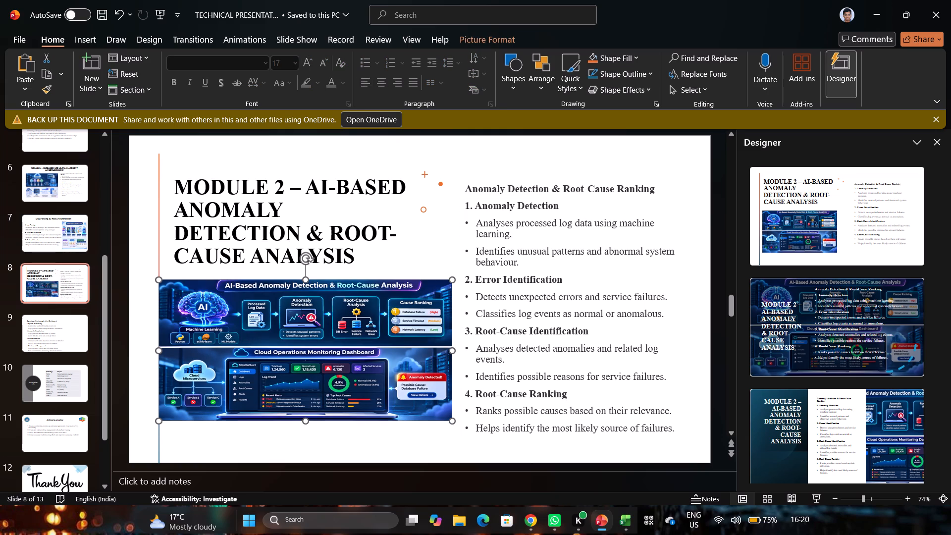
{"action": "left_click_drag", "start_coordinate": [306, 424], "coordinate": [305, 433]}
Move slide 8's title box up near the slide's top edge and widen it rightward across the body text column.
{"action": "left_click", "coordinate": [287, 248]}
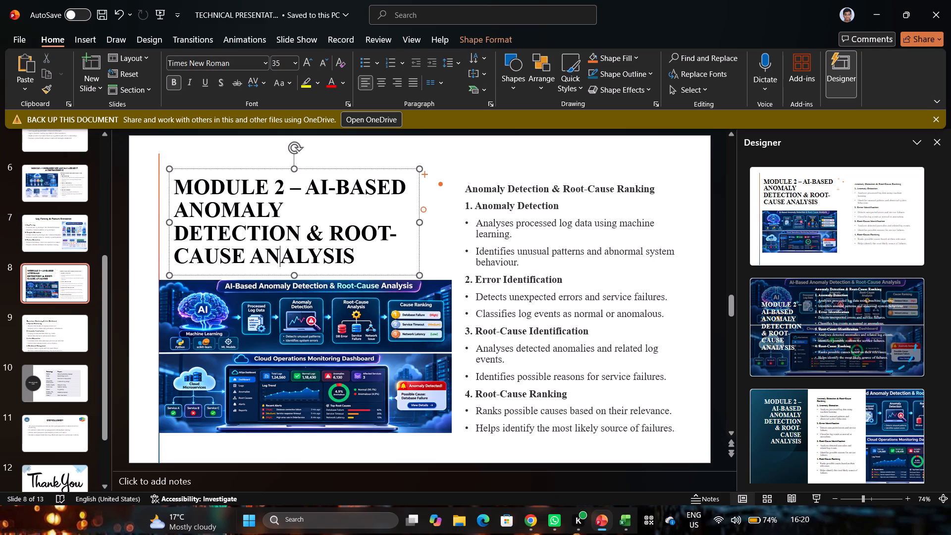
{"action": "key", "text": "ctrl+a"}
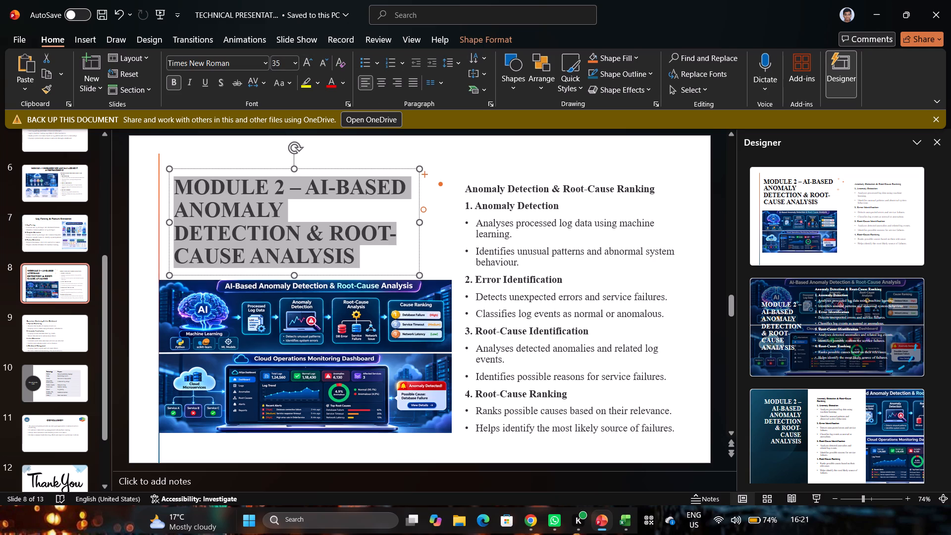
{"action": "left_click_drag", "start_coordinate": [311, 167], "coordinate": [330, 145]}
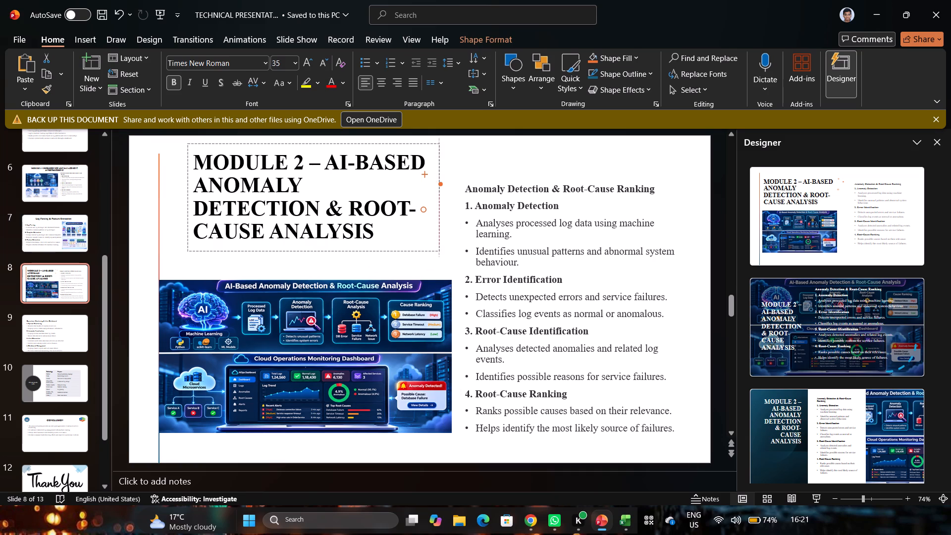
{"action": "left_click_drag", "start_coordinate": [330, 145], "coordinate": [321, 139]}
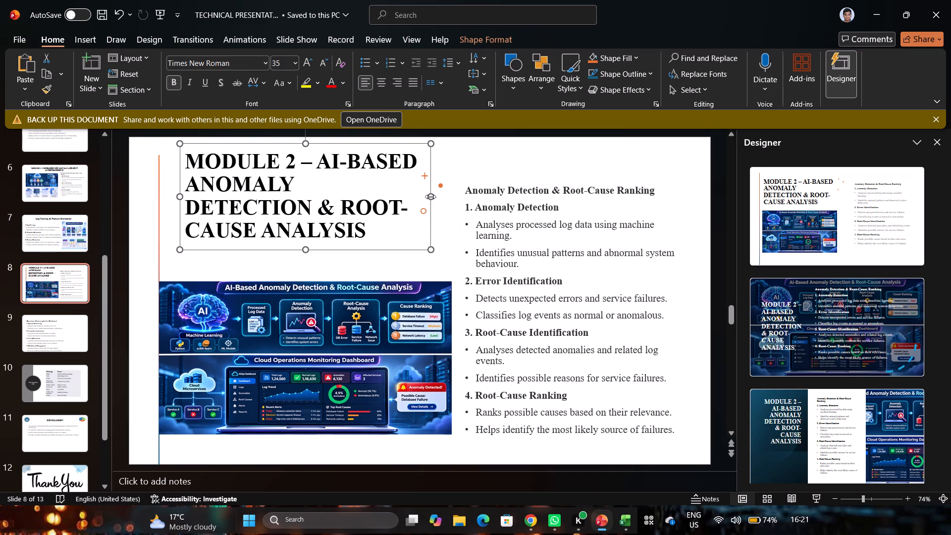
{"action": "left_click_drag", "start_coordinate": [430, 197], "coordinate": [611, 166]}
{"action": "left_click", "coordinate": [347, 207]}
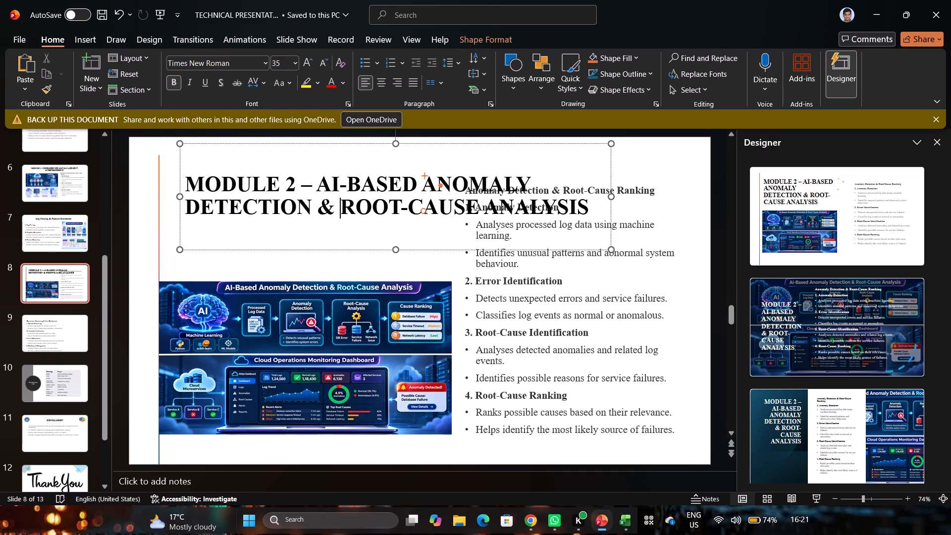
Match slide 8's title to slide 6's title by setting it to font size 28 and centring it.
{"action": "left_click", "coordinate": [53, 177]}
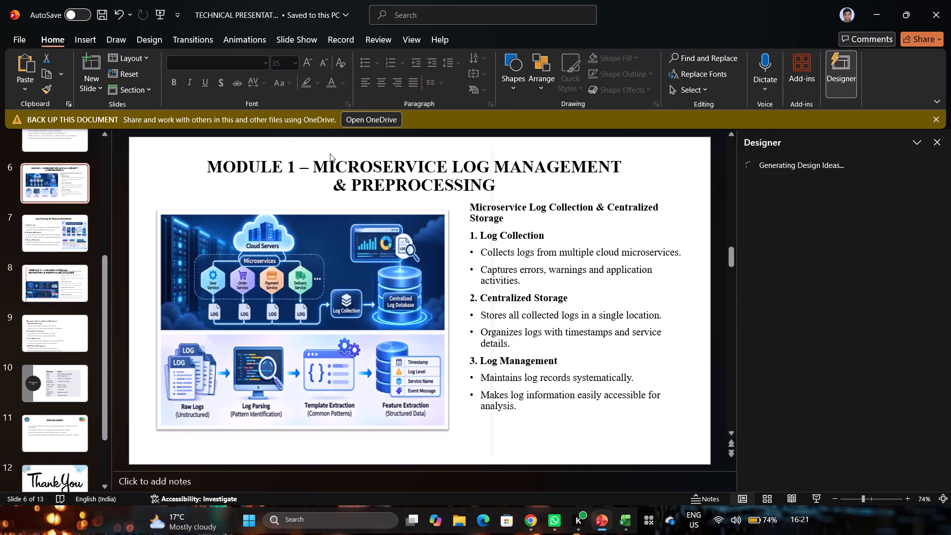
{"action": "left_click", "coordinate": [330, 154]}
{"action": "left_click", "coordinate": [332, 165]}
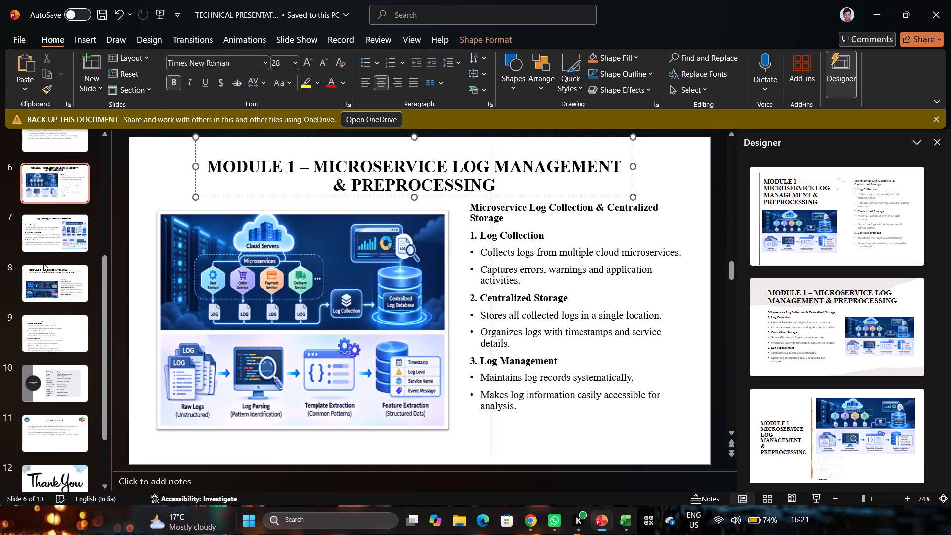
{"action": "left_click", "coordinate": [60, 270]}
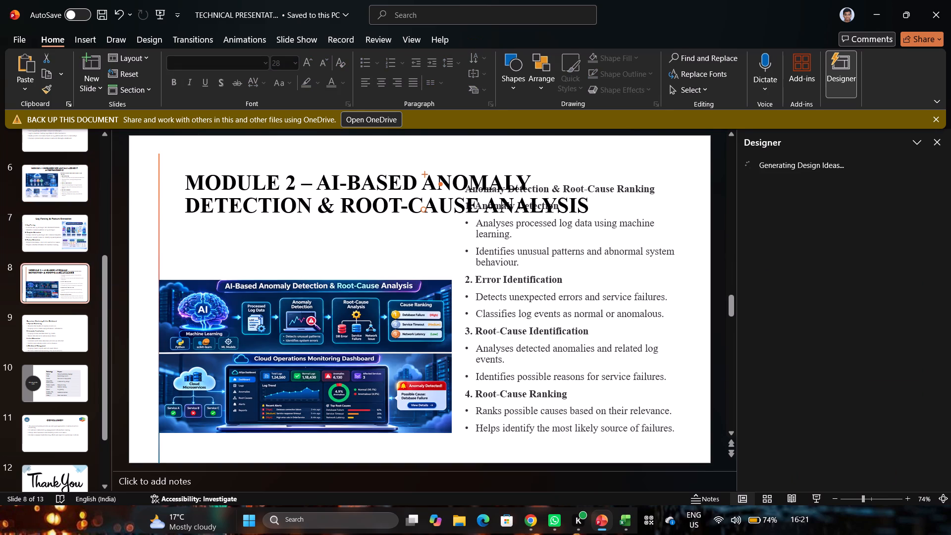
{"action": "left_click", "coordinate": [275, 206]}
{"action": "key", "text": "ctrl+a"}
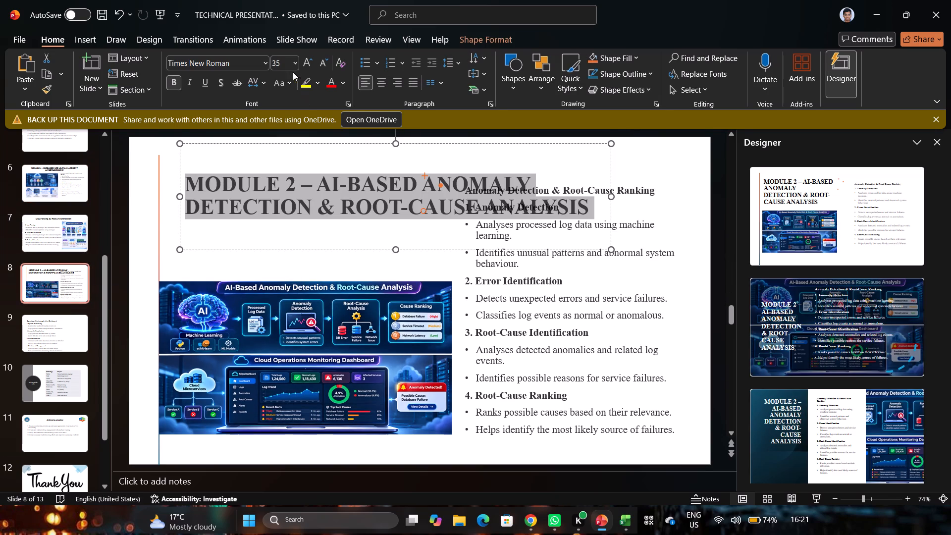
{"action": "left_click", "coordinate": [282, 63]}
{"action": "type", "text": "28"}
{"action": "key", "text": "Return"}
{"action": "left_click", "coordinate": [379, 83]}
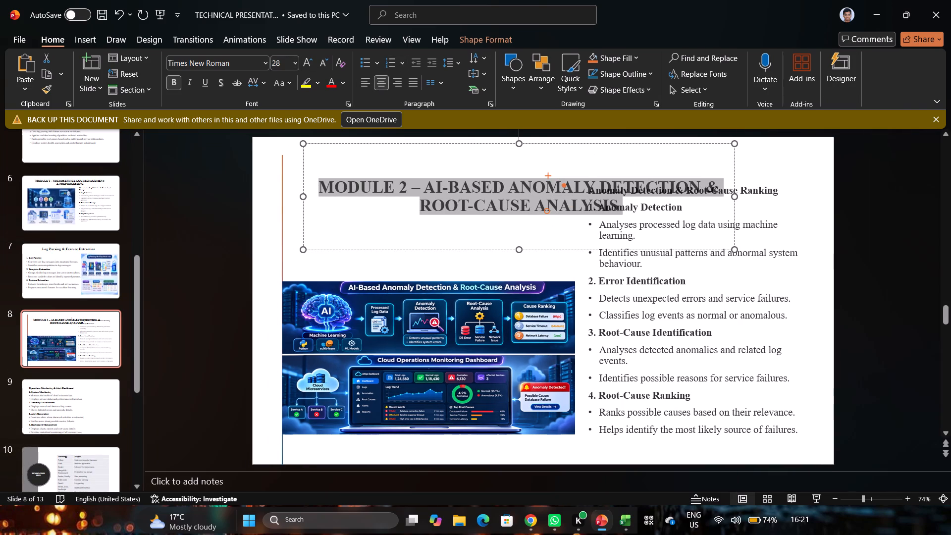
Move slide 8's body text box slightly further down and right, away from the title.
{"action": "left_click", "coordinate": [684, 352]}
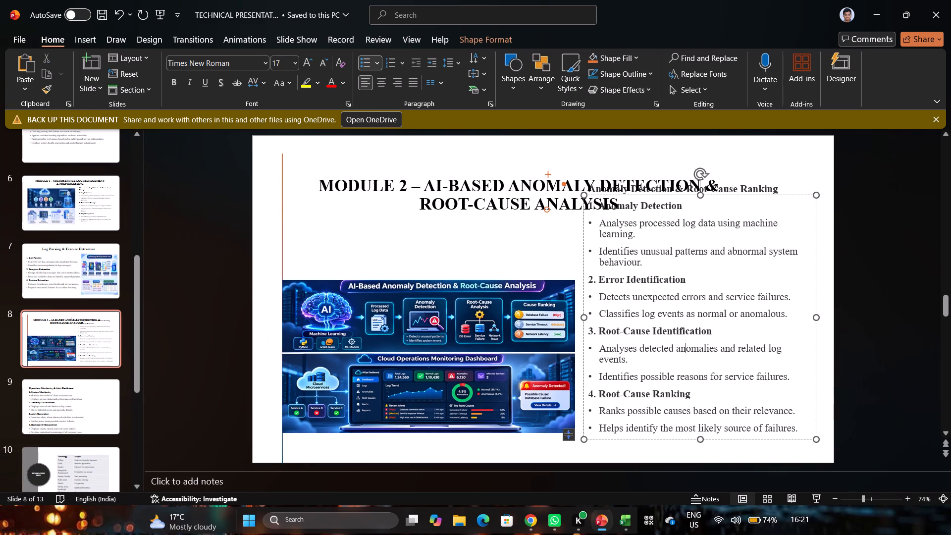
{"action": "left_click_drag", "start_coordinate": [791, 195], "coordinate": [797, 205]}
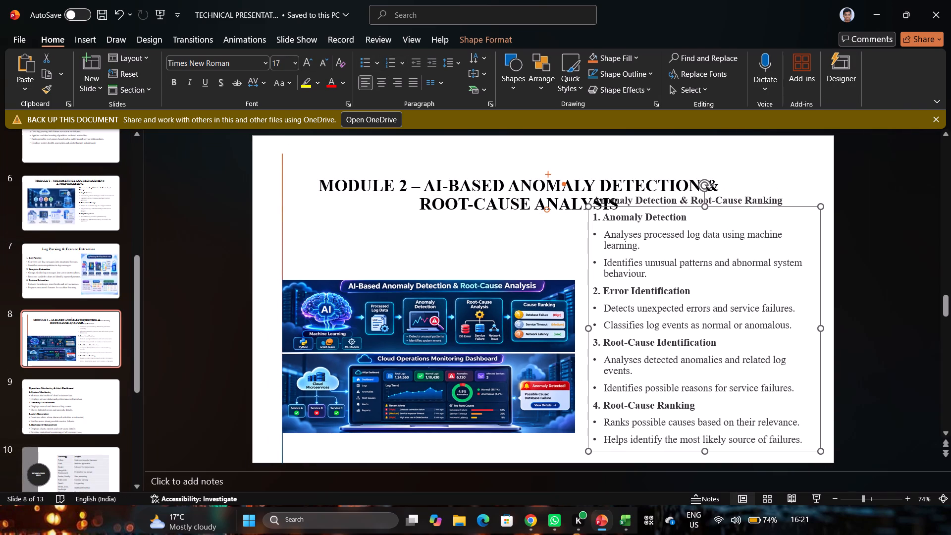
Shorten slide 8's title box from its bottom edge to fit the two-line title, and shift it right to centre it on the slide.
{"action": "left_click", "coordinate": [492, 196]}
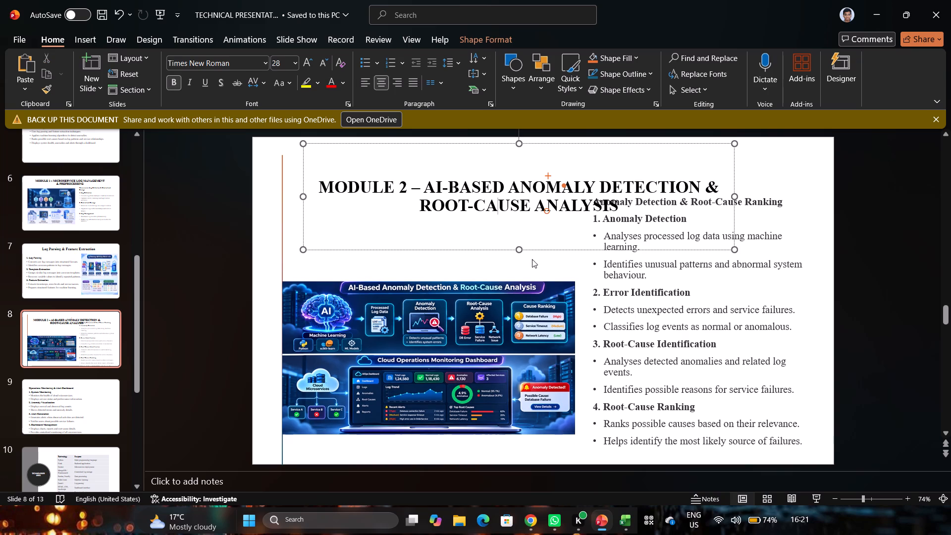
{"action": "left_click_drag", "start_coordinate": [520, 249], "coordinate": [523, 195]}
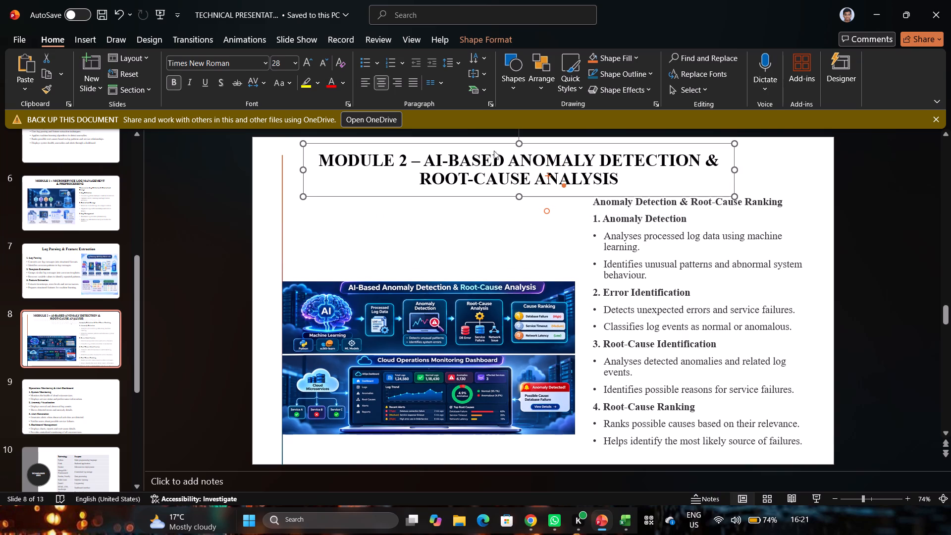
{"action": "left_click_drag", "start_coordinate": [492, 148], "coordinate": [518, 147]}
Stretch slide 8's image upward until its top edge sits just below the title.
{"action": "left_click", "coordinate": [456, 313]}
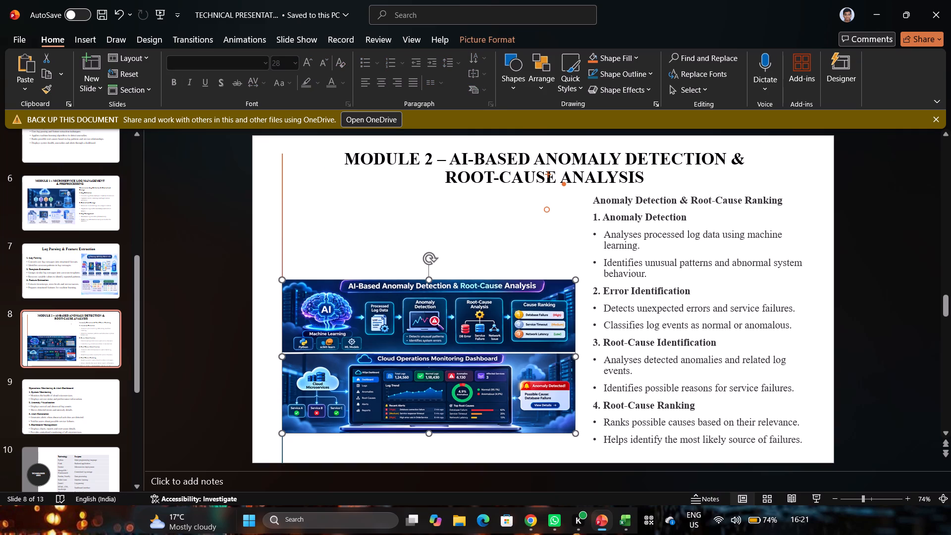
{"action": "left_click_drag", "start_coordinate": [428, 281], "coordinate": [432, 206]}
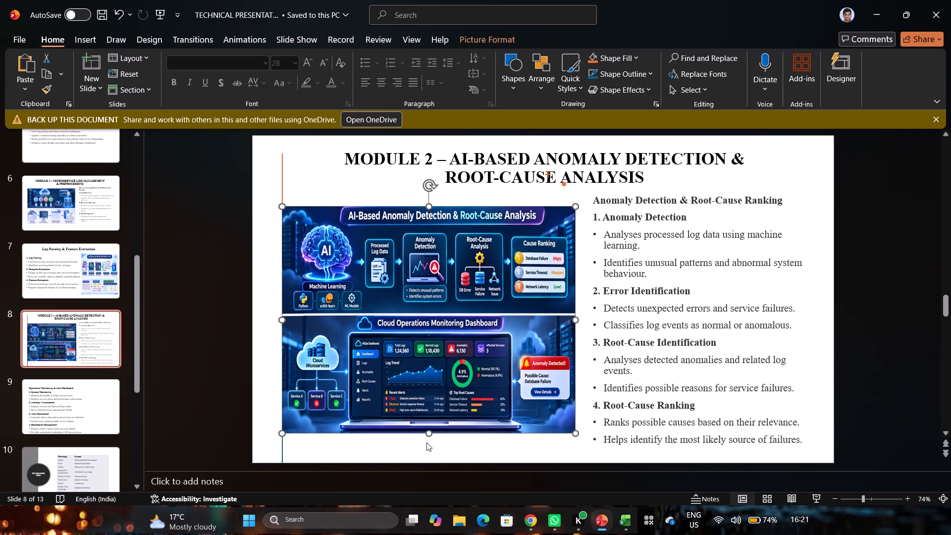
{"action": "left_click", "coordinate": [397, 455]}
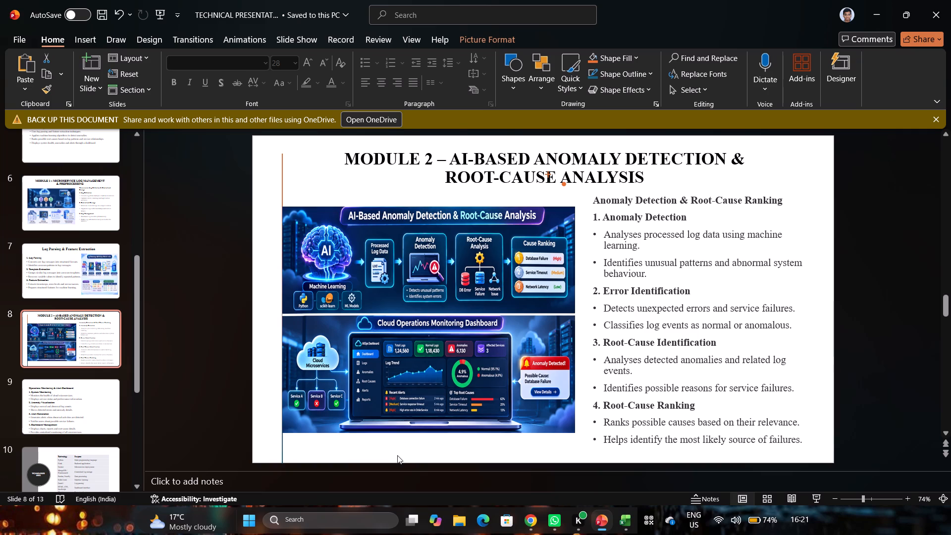
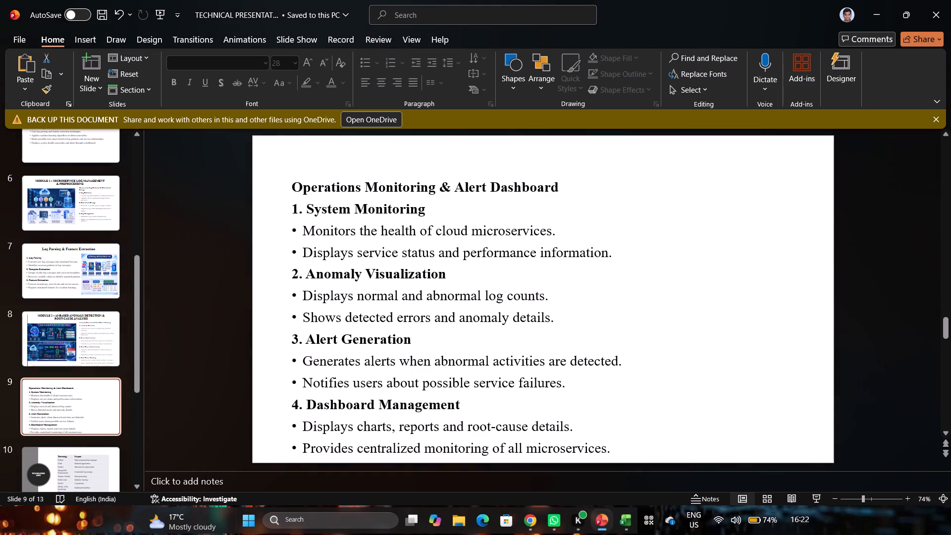
{"action": "left_click", "coordinate": [424, 292]}
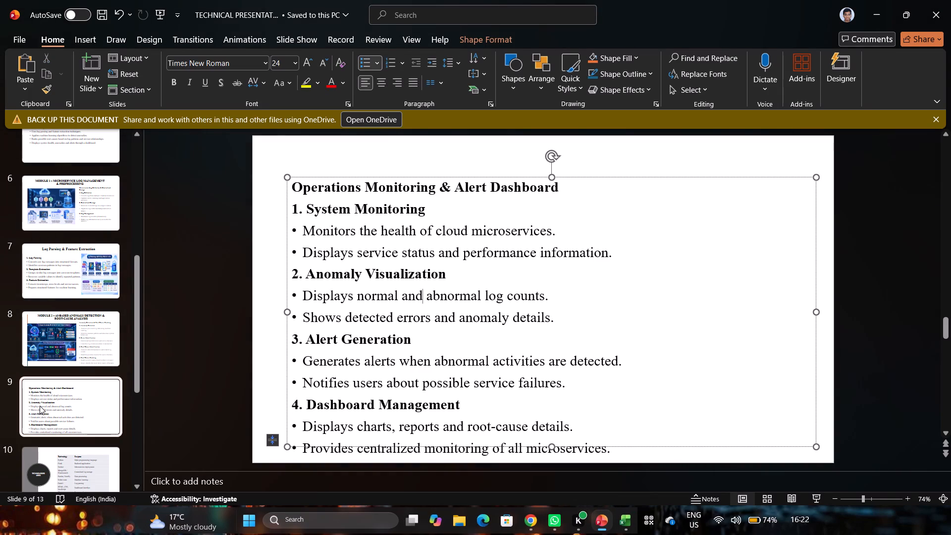
{"action": "scroll", "coordinate": [40, 406], "scroll_direction": "up", "scroll_amount": 2}
{"action": "scroll", "coordinate": [40, 406], "scroll_direction": "down", "scroll_amount": 1}
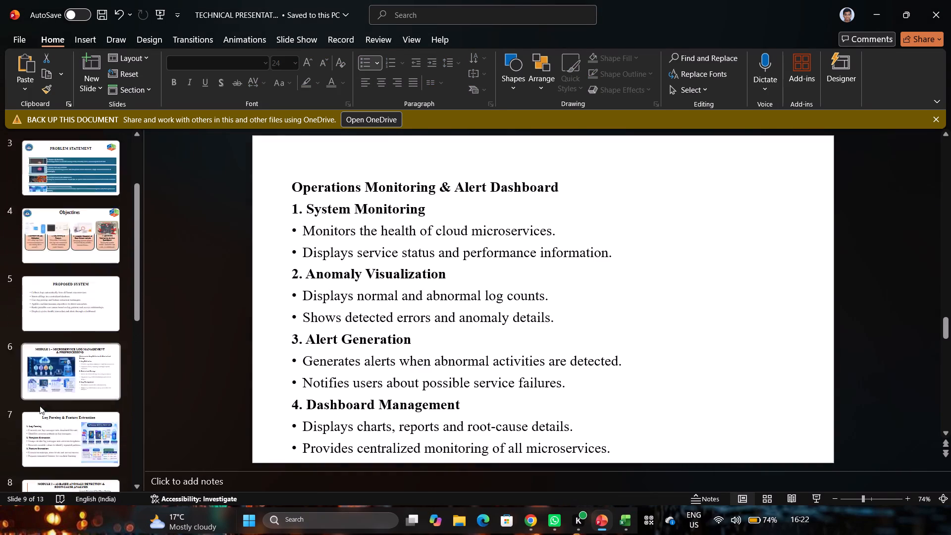
{"action": "scroll", "coordinate": [40, 406], "scroll_direction": "down", "scroll_amount": 1}
{"action": "scroll", "coordinate": [69, 223], "scroll_direction": "up", "scroll_amount": 3}
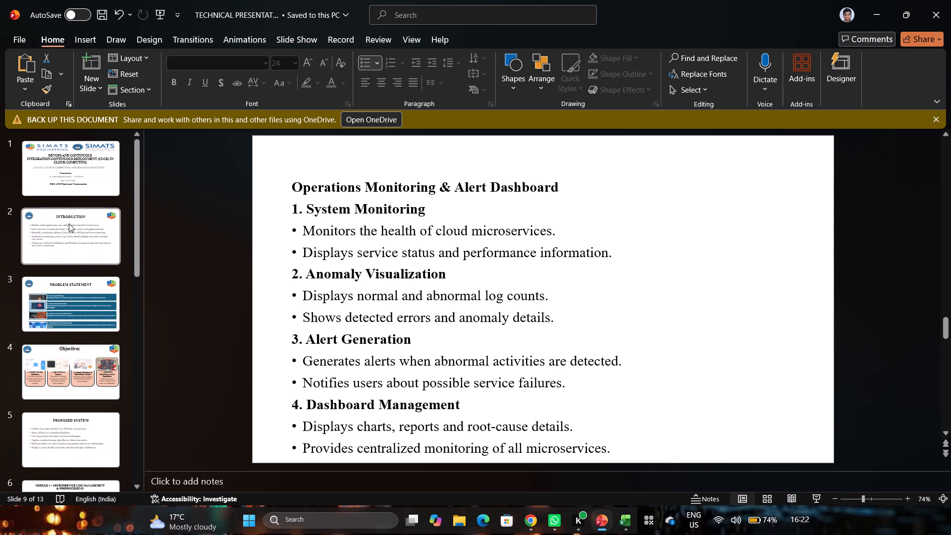
{"action": "left_click", "coordinate": [69, 223]}
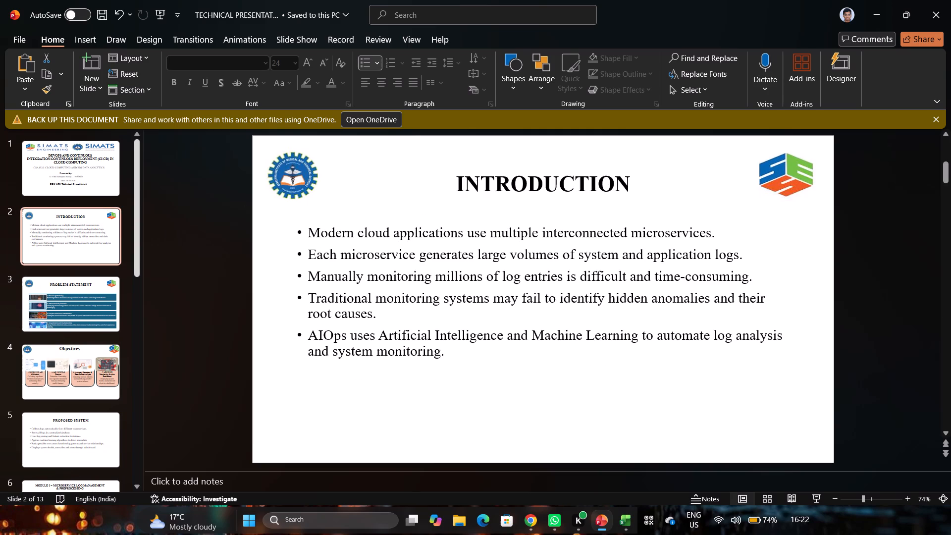
{"action": "left_click", "coordinate": [287, 189]}
{"action": "key", "text": "ctrl+c"}
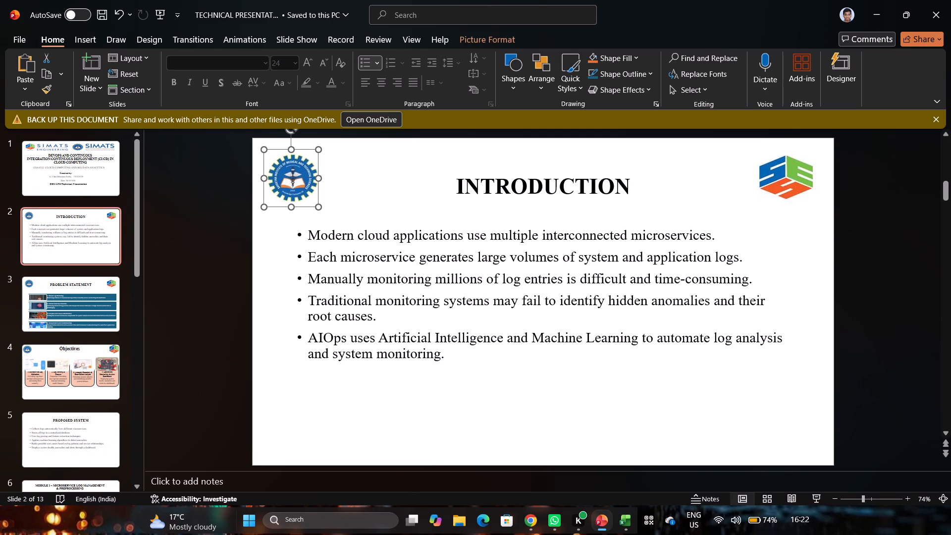
{"action": "left_click", "coordinate": [60, 438]}
{"action": "key", "text": "ctrl+v"}
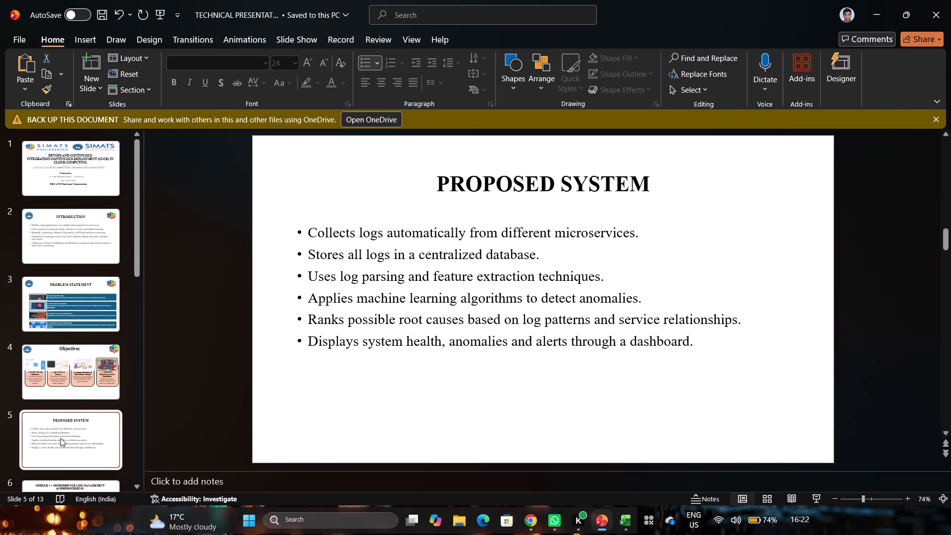
Paste the copied emblem onto slide 6 (Module 1) and slide 7 (Log Parsing & Feature Extraction).
{"action": "scroll", "coordinate": [74, 435], "scroll_direction": "down", "scroll_amount": 1}
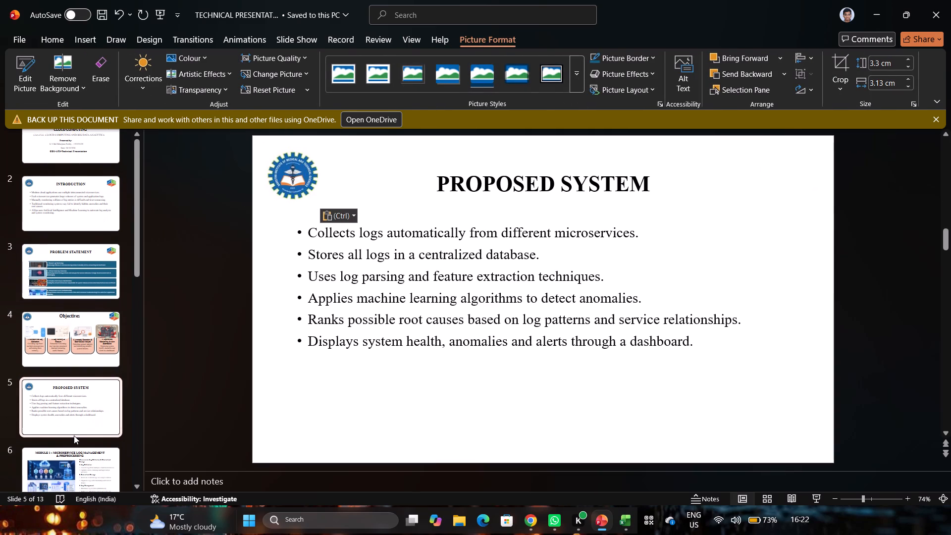
{"action": "scroll", "coordinate": [74, 435], "scroll_direction": "down", "scroll_amount": 1}
{"action": "left_click", "coordinate": [74, 435]}
{"action": "key", "text": "ctrl+v"}
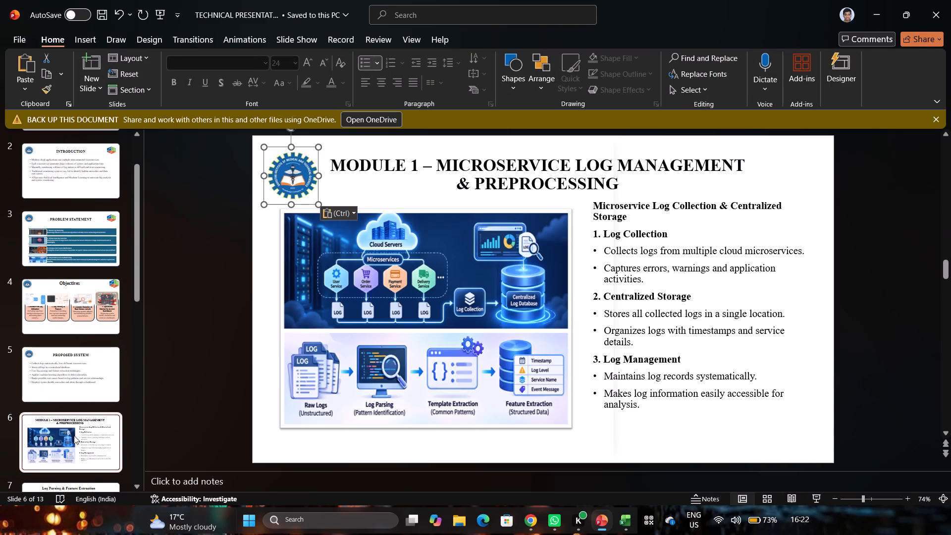
{"action": "scroll", "coordinate": [74, 435], "scroll_direction": "down", "scroll_amount": 1}
{"action": "left_click", "coordinate": [67, 464]}
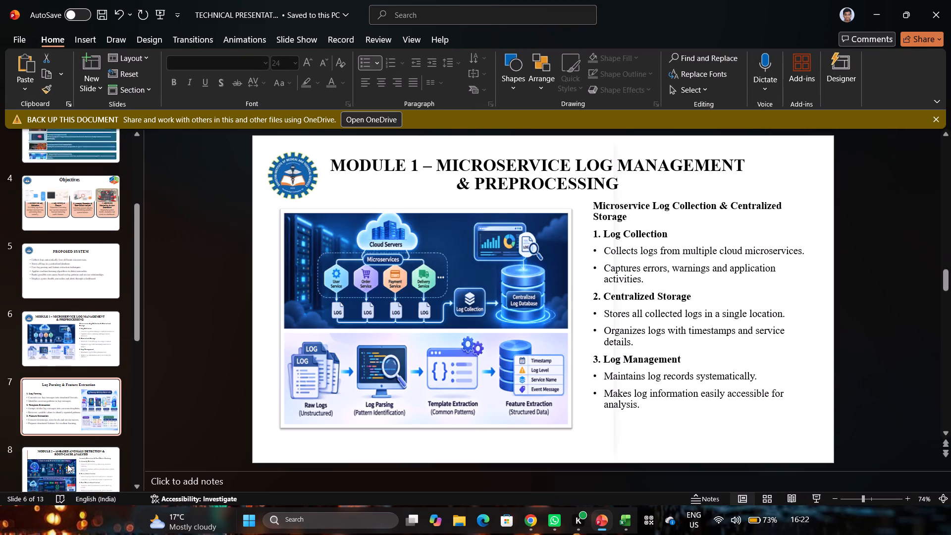
{"action": "key", "text": "ctrl+v"}
Paste the emblem onto slide 8 (Module 2), slide 9 (Operations Monitoring & Alert Dashboard) and slide 10 (Technologies Used).
{"action": "scroll", "coordinate": [67, 464], "scroll_direction": "down", "scroll_amount": 1}
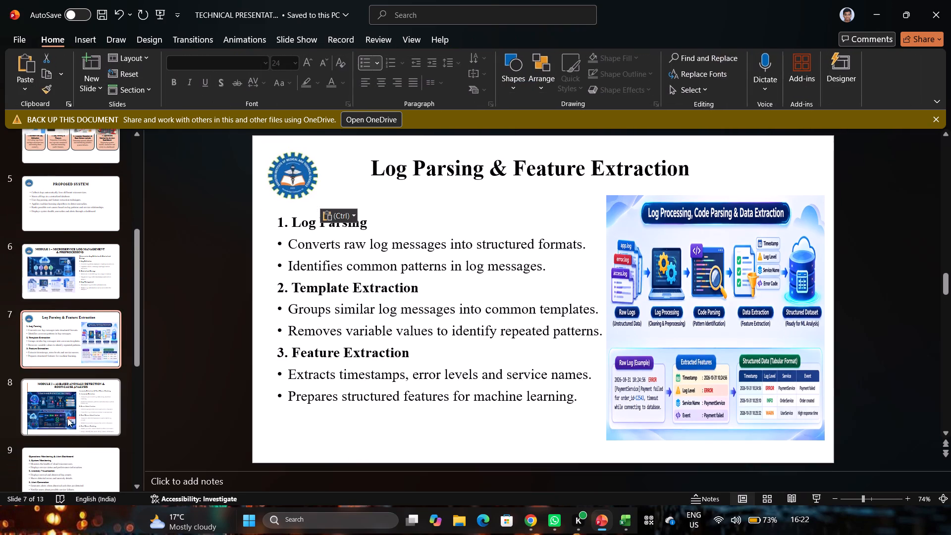
{"action": "left_click", "coordinate": [67, 418]}
{"action": "left_click", "coordinate": [66, 339]}
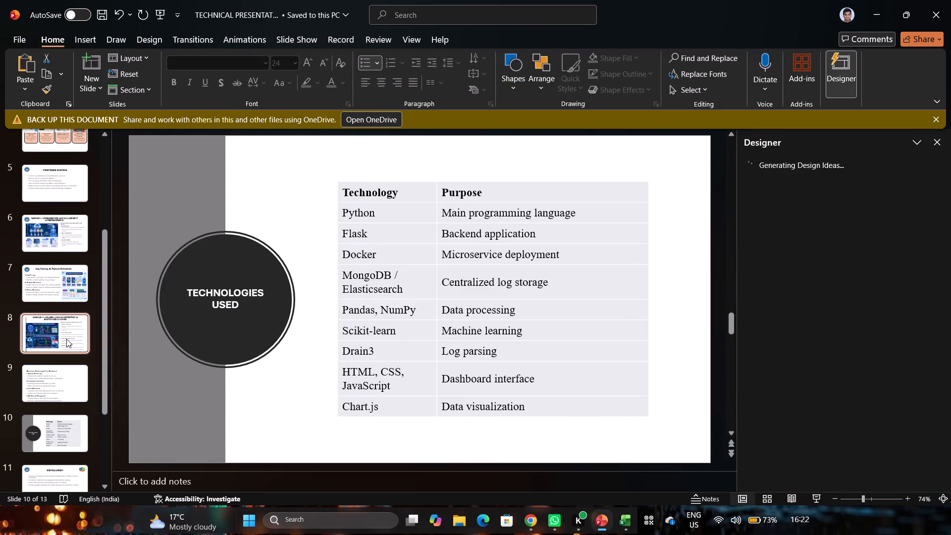
{"action": "key", "text": "ctrl+v"}
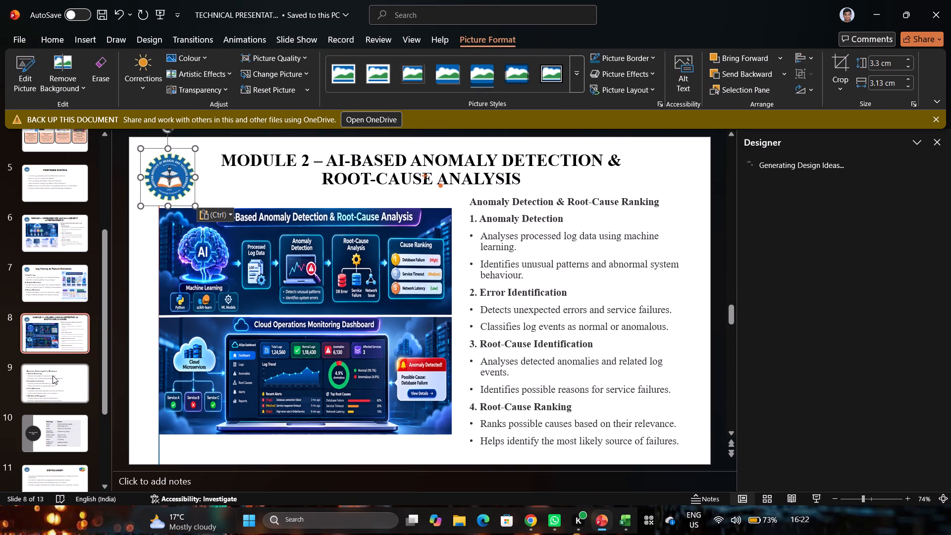
{"action": "left_click", "coordinate": [53, 375]}
{"action": "key", "text": "ctrl+v"}
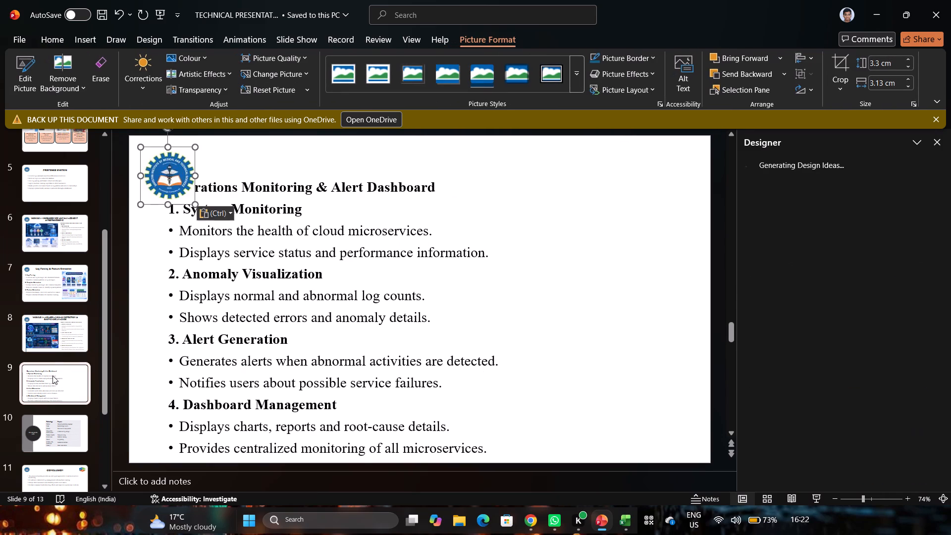
{"action": "left_click", "coordinate": [40, 434]}
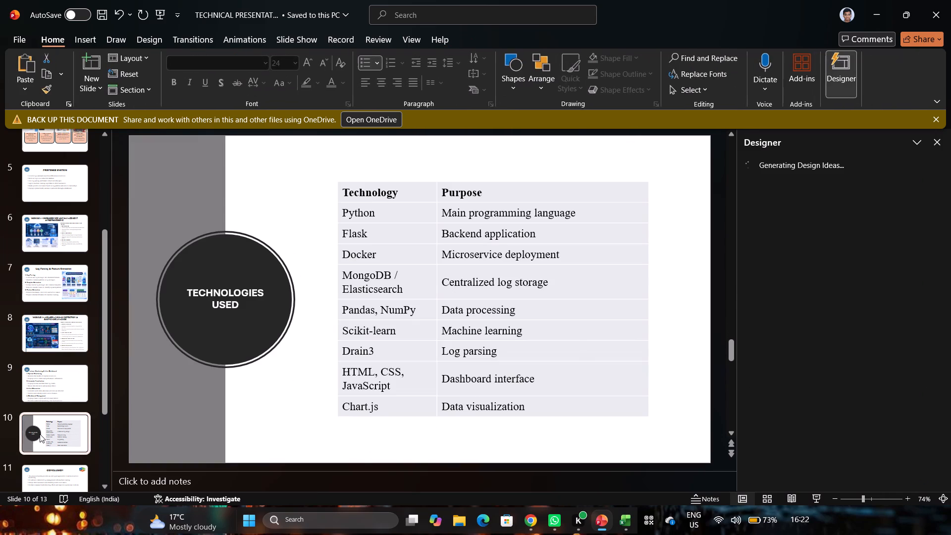
{"action": "key", "text": "ctrl+v"}
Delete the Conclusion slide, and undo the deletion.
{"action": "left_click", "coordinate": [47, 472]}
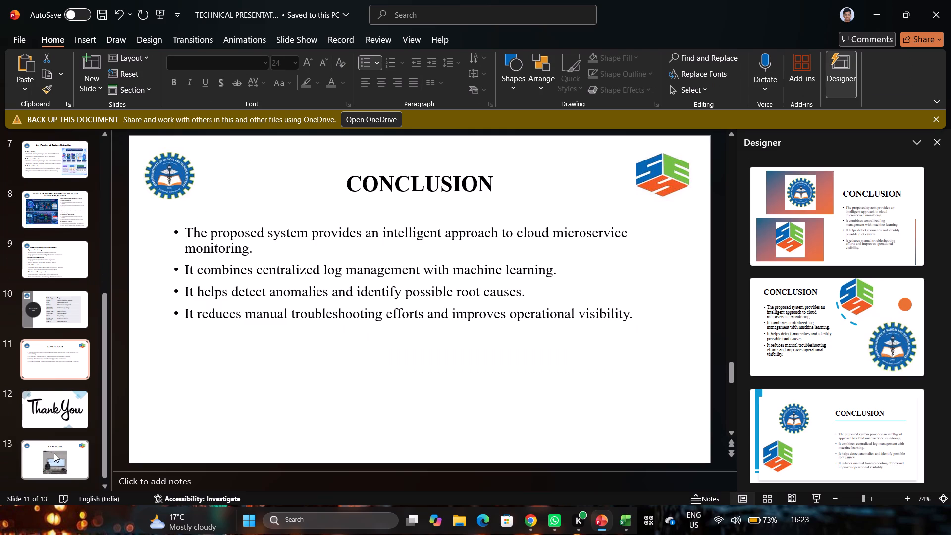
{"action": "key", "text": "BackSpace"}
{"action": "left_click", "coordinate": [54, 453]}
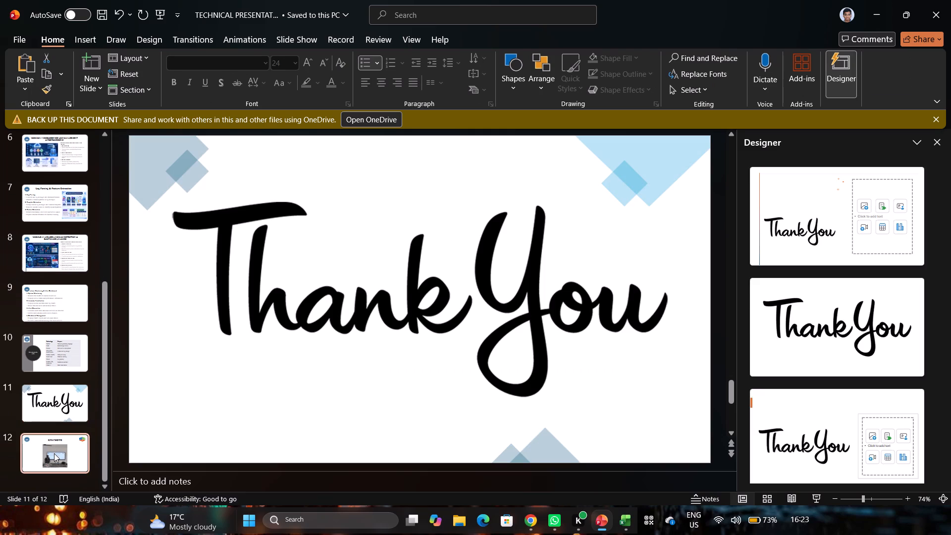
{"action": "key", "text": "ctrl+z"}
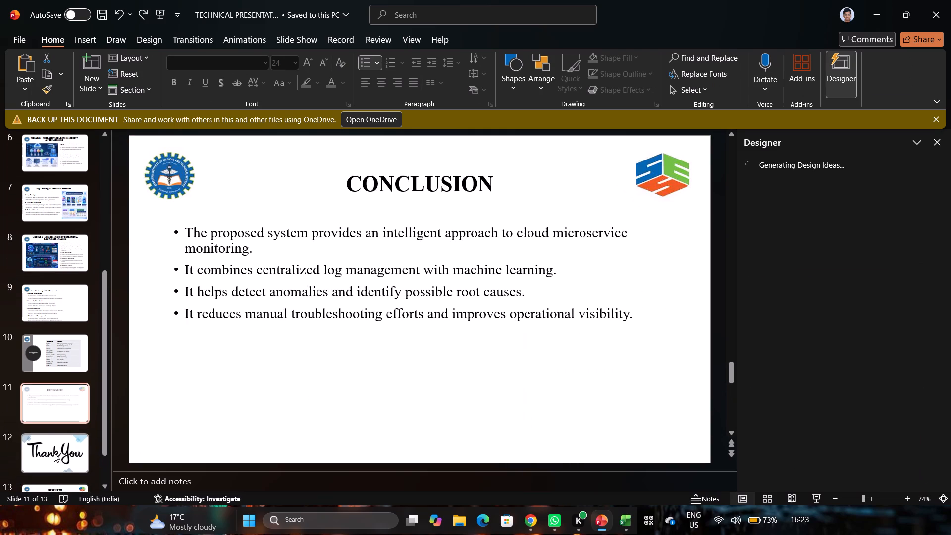
Delete the GPS Photo slide at the end of the presentation.
{"action": "scroll", "coordinate": [54, 453], "scroll_direction": "down", "scroll_amount": 1}
{"action": "left_click", "coordinate": [54, 453]}
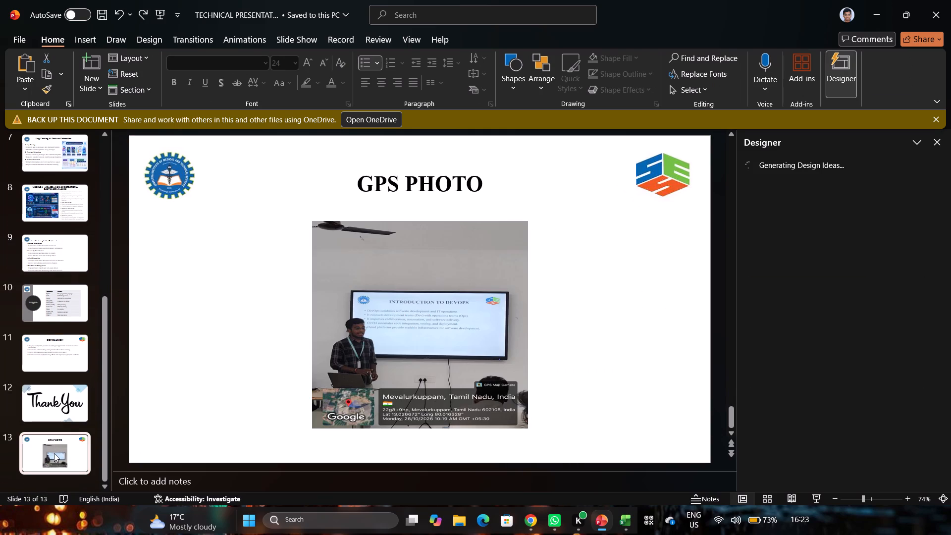
{"action": "key", "text": "BackSpace"}
{"action": "left_click", "coordinate": [54, 453]}
Copy the multicoloured SES cube logo from the Introduction slide onto slides 5, 6 and 7.
{"action": "scroll", "coordinate": [54, 453], "scroll_direction": "up", "scroll_amount": 1}
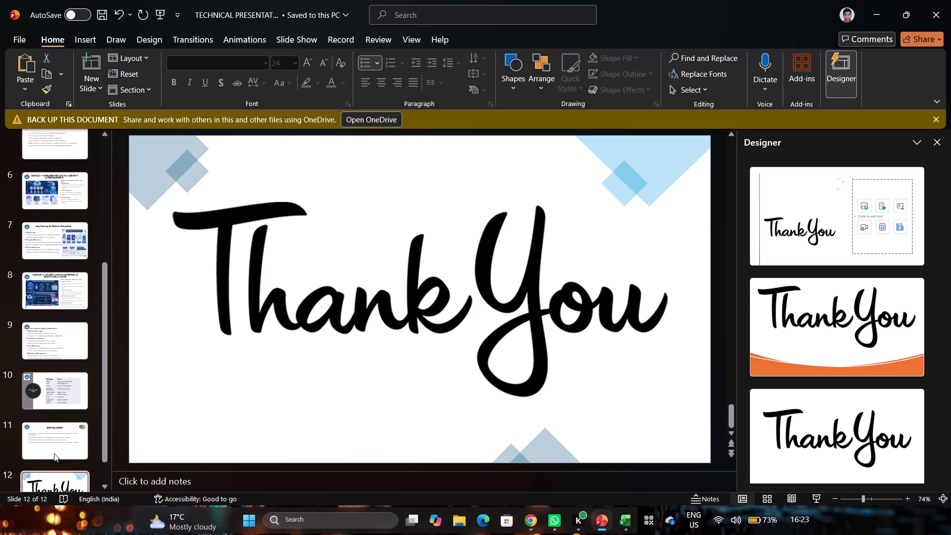
{"action": "scroll", "coordinate": [54, 453], "scroll_direction": "up", "scroll_amount": 6}
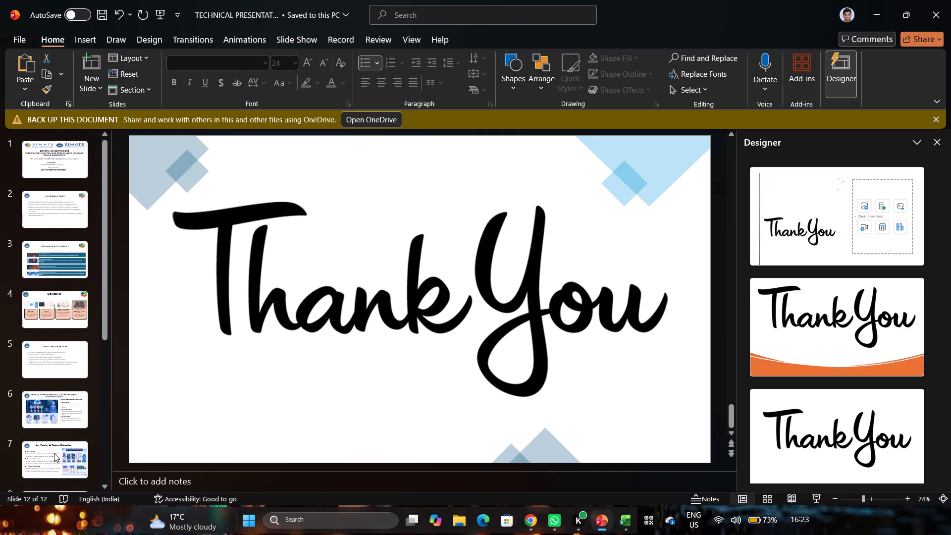
{"action": "left_click", "coordinate": [82, 220]}
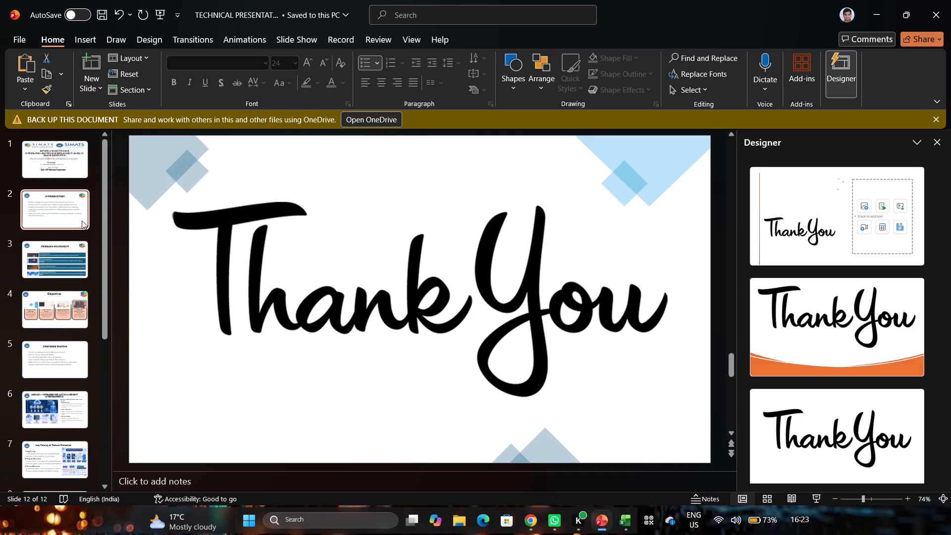
{"action": "left_click", "coordinate": [649, 176]}
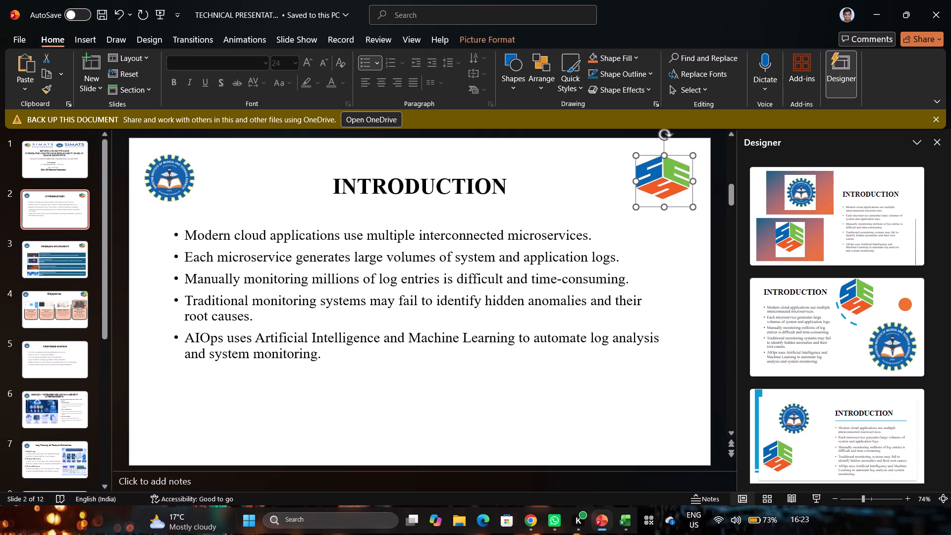
{"action": "key", "text": "ctrl+c"}
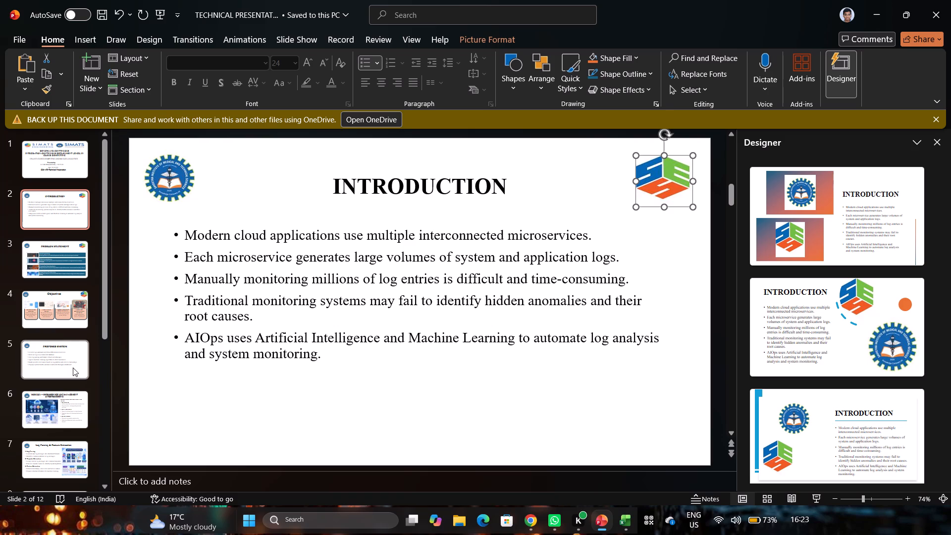
{"action": "left_click", "coordinate": [73, 368]}
{"action": "key", "text": "ctrl+v"}
{"action": "left_click", "coordinate": [72, 398]}
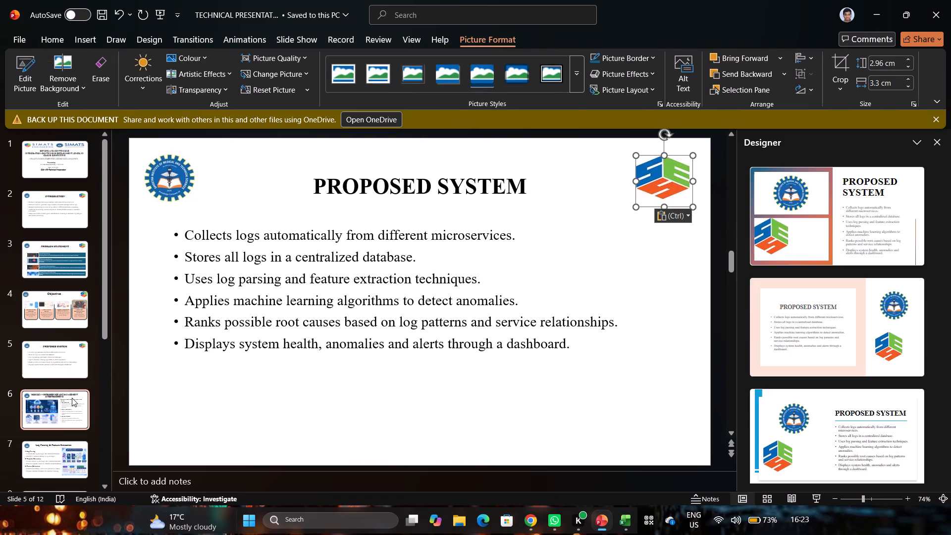
{"action": "key", "text": "ctrl+v"}
{"action": "left_click", "coordinate": [61, 451]}
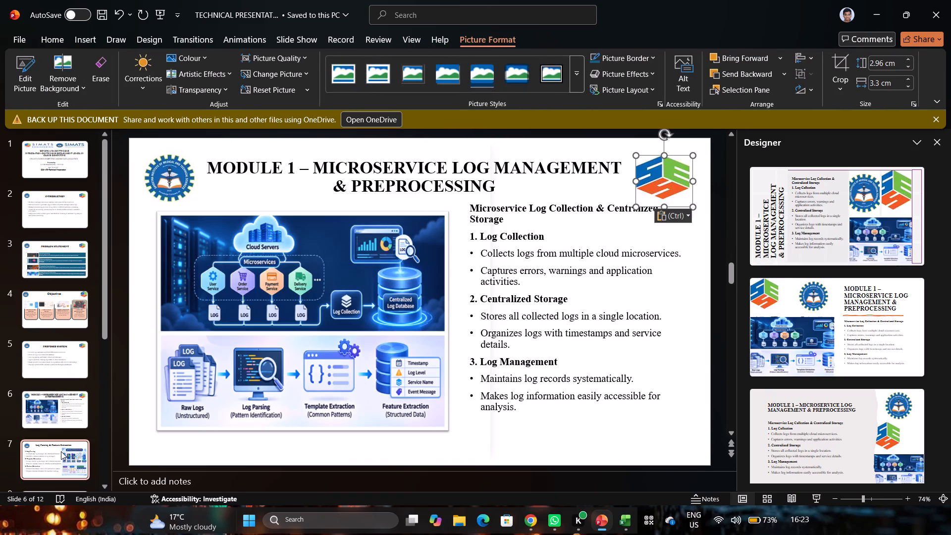
{"action": "key", "text": "ctrl+v"}
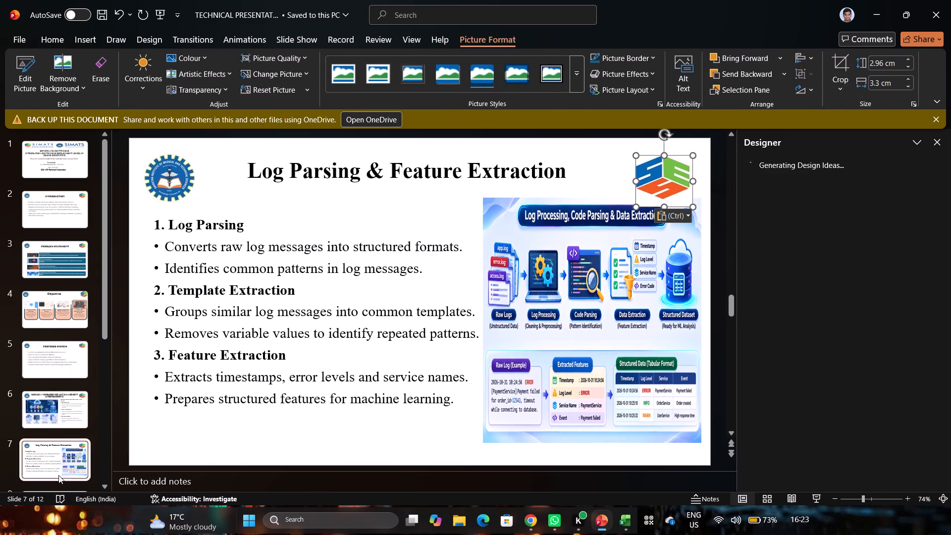
Paste the SES cube logo onto slide 8 (Module 2), slide 9 (Operations Monitoring) and slide 10 (Technologies Used).
{"action": "scroll", "coordinate": [69, 464], "scroll_direction": "down", "scroll_amount": 1}
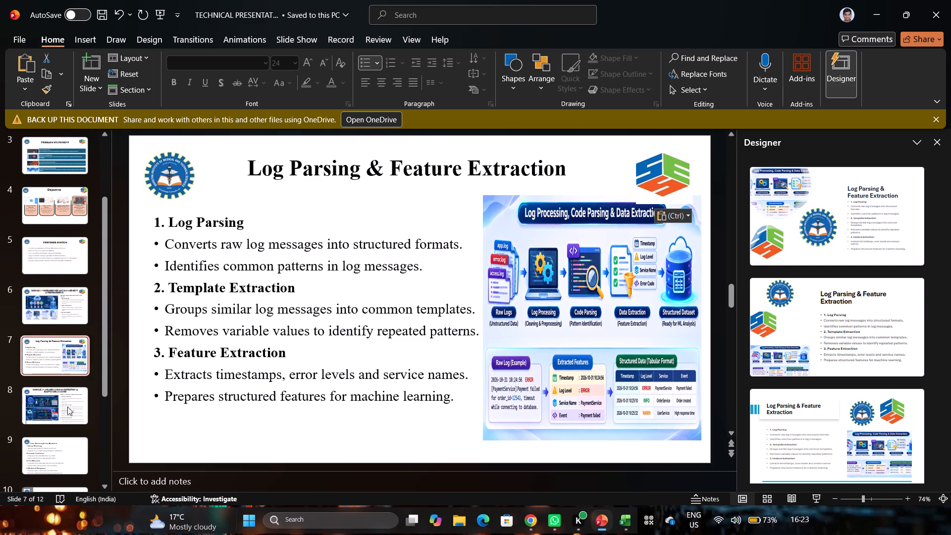
{"action": "left_click", "coordinate": [67, 407]}
{"action": "key", "text": "ctrl+v"}
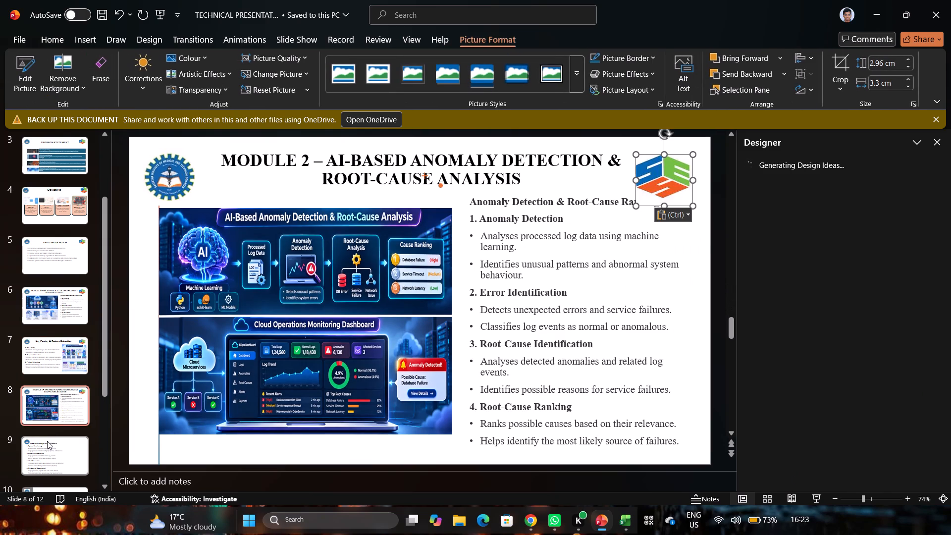
{"action": "left_click", "coordinate": [47, 442]}
{"action": "key", "text": "ctrl+v"}
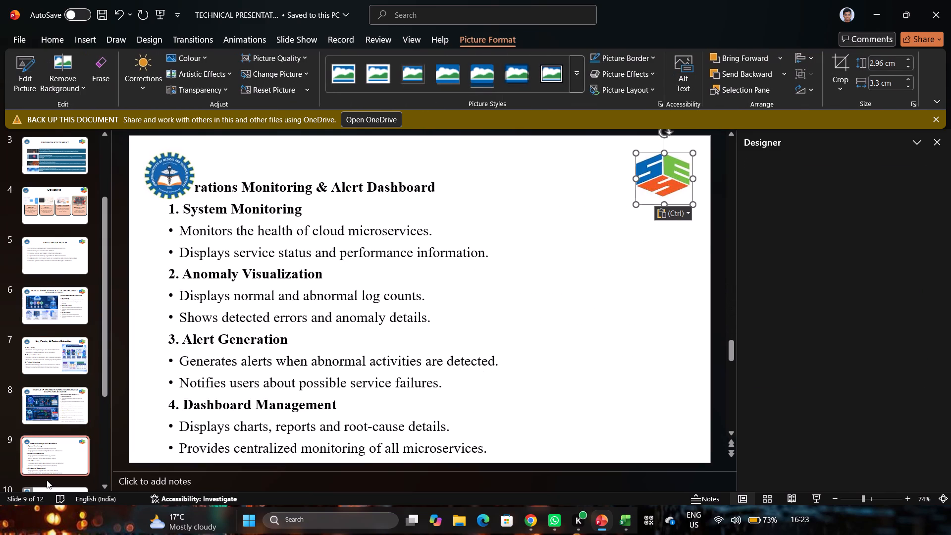
{"action": "scroll", "coordinate": [64, 457], "scroll_direction": "down", "scroll_amount": 1}
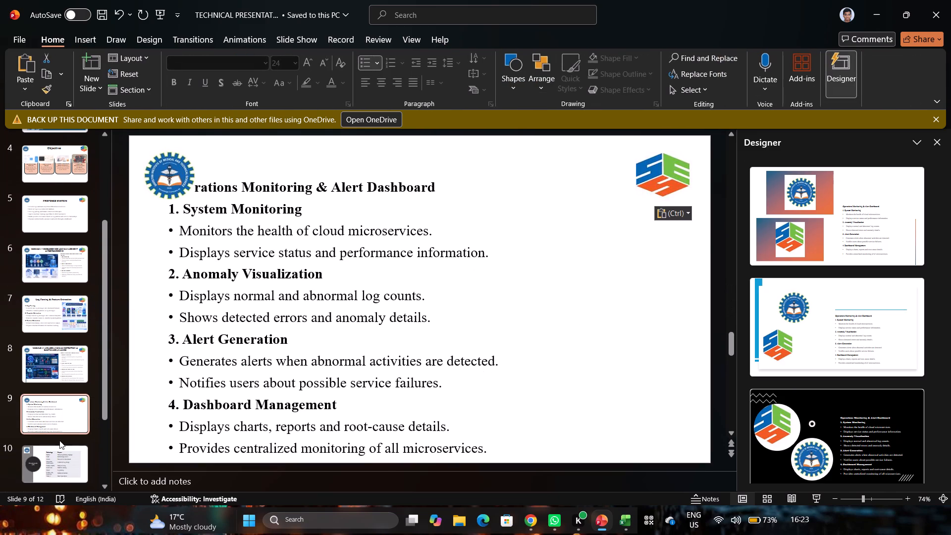
{"action": "left_click", "coordinate": [56, 454]}
{"action": "key", "text": "ctrl+v"}
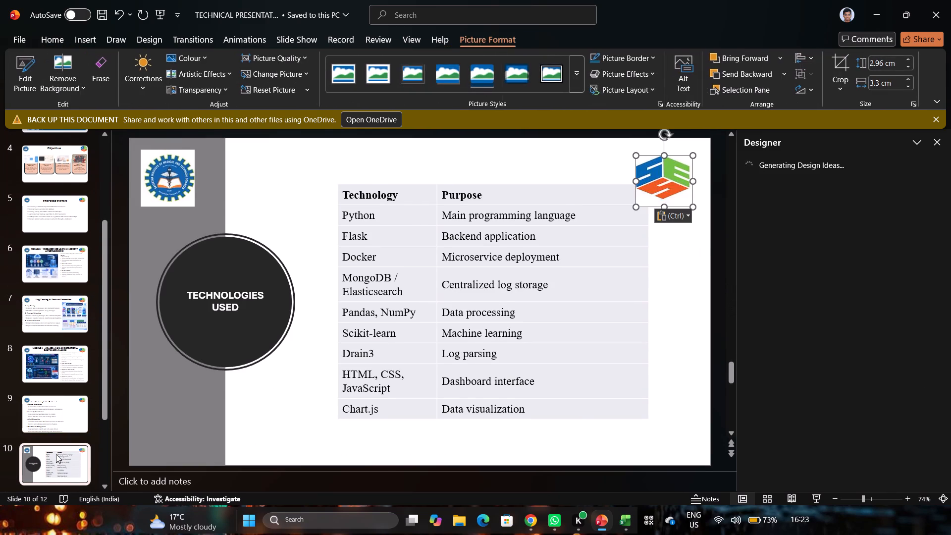
Paste the SES cube logo onto the Conclusion slide.
{"action": "scroll", "coordinate": [56, 454], "scroll_direction": "down", "scroll_amount": 1}
{"action": "left_click", "coordinate": [56, 458]}
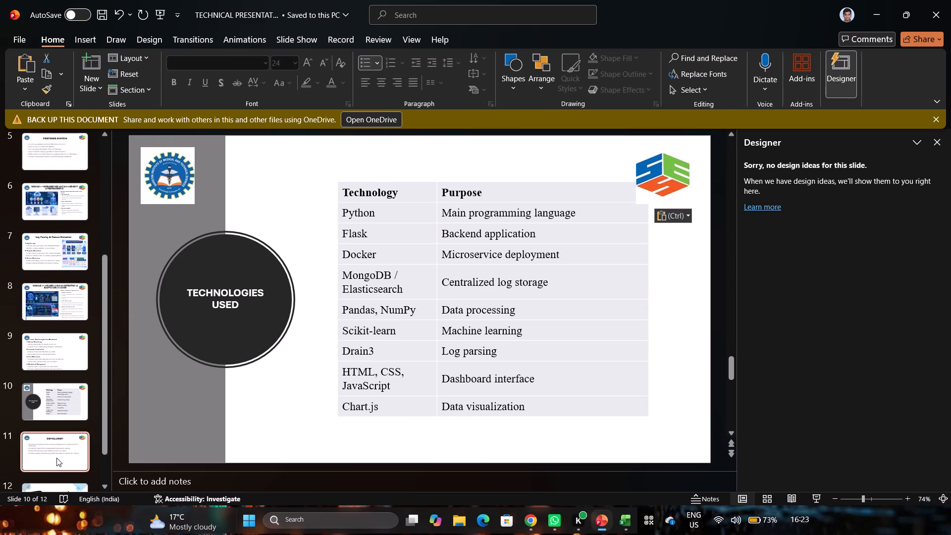
{"action": "key", "text": "ctrl+v"}
{"action": "scroll", "coordinate": [56, 458], "scroll_direction": "down", "scroll_amount": 2}
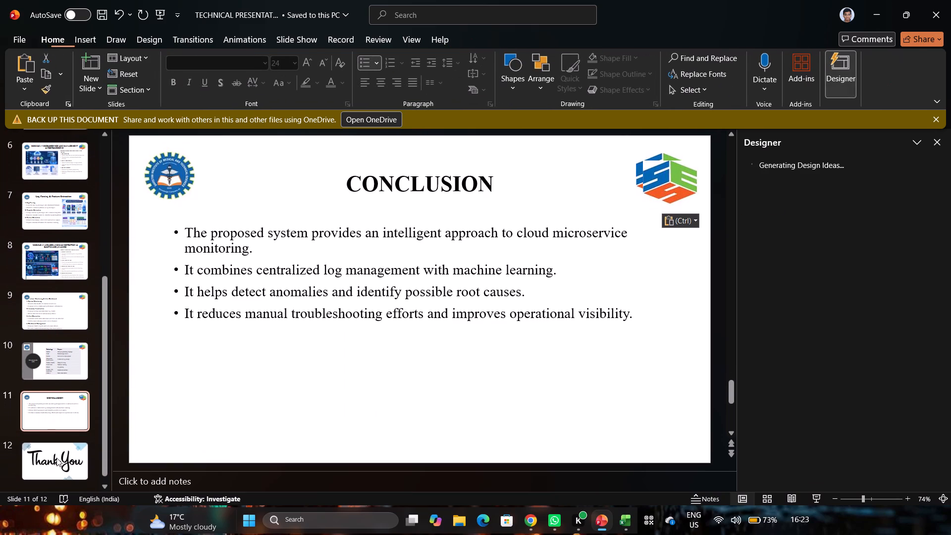
On the Technologies Used slide, shrink the SES cube logo and move it into the slide's upper corner, clear of the table.
{"action": "left_click", "coordinate": [54, 367]}
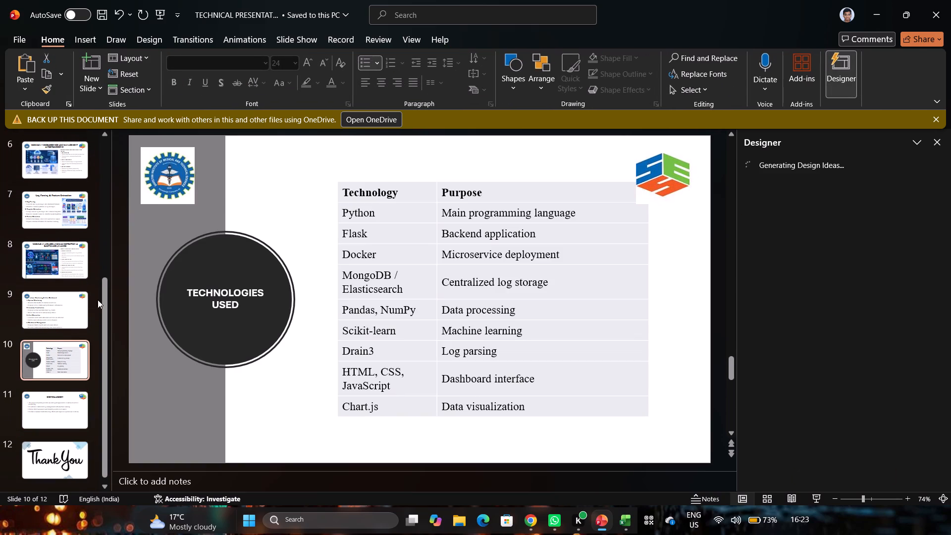
{"action": "left_click", "coordinate": [672, 177]}
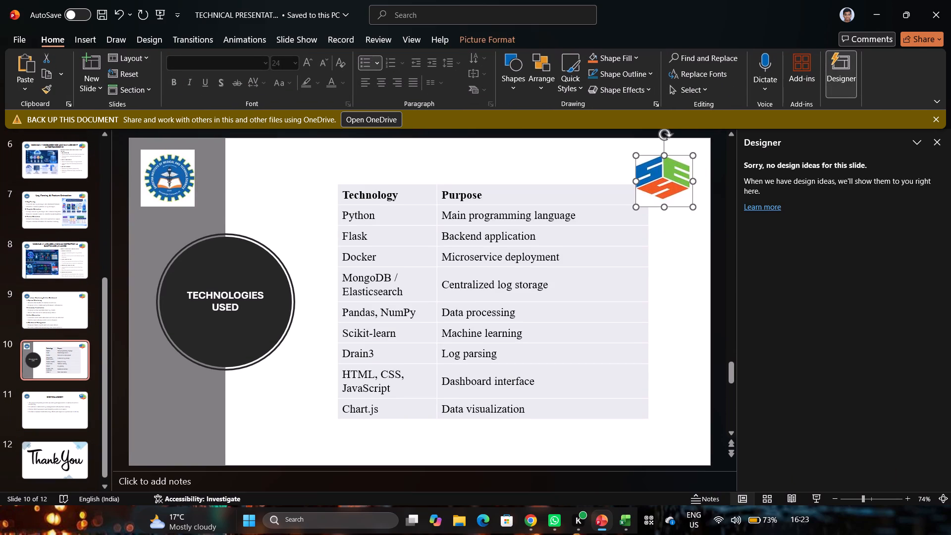
{"action": "left_click_drag", "start_coordinate": [639, 205], "coordinate": [668, 186]}
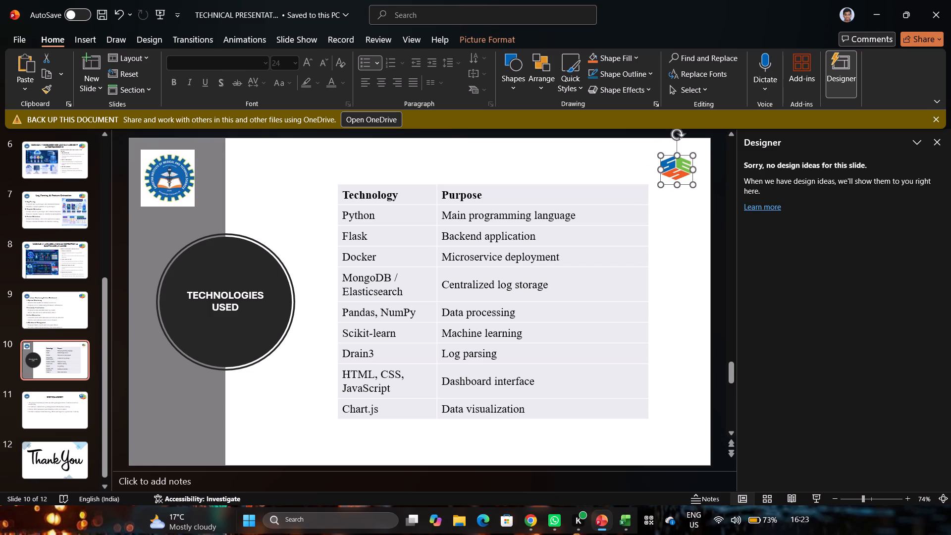
{"action": "left_click_drag", "start_coordinate": [680, 166], "coordinate": [686, 160]}
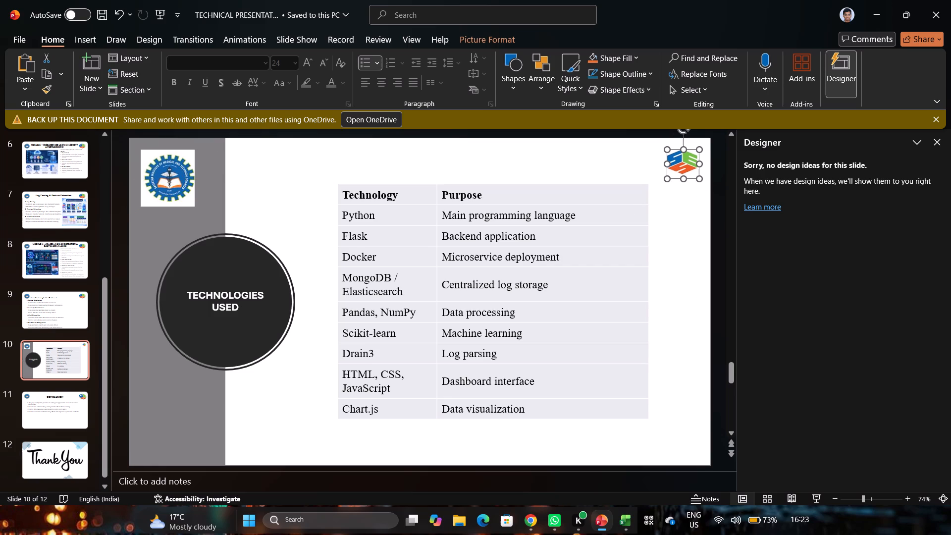
{"action": "left_click_drag", "start_coordinate": [668, 178], "coordinate": [661, 185]}
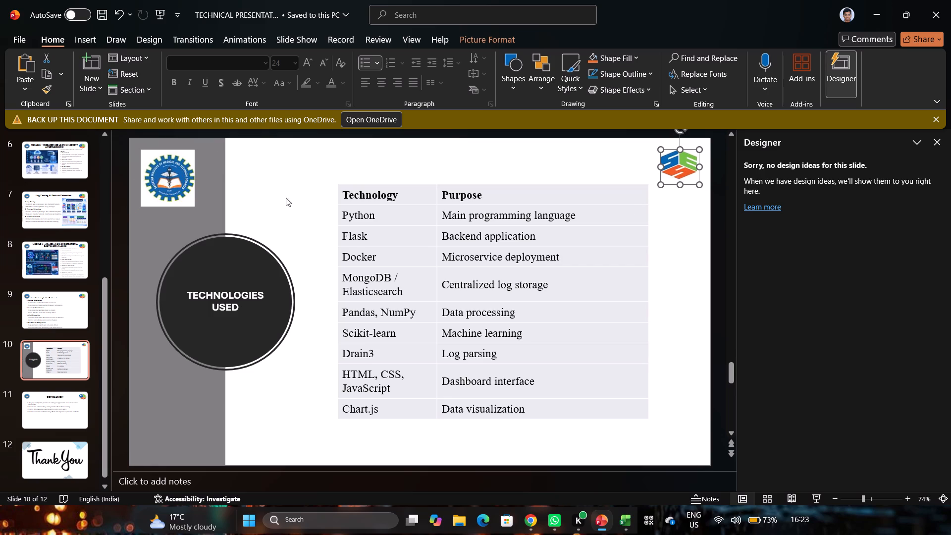
Shrink the round blue institute logo on the Technologies Used slide.
{"action": "left_click", "coordinate": [182, 185]}
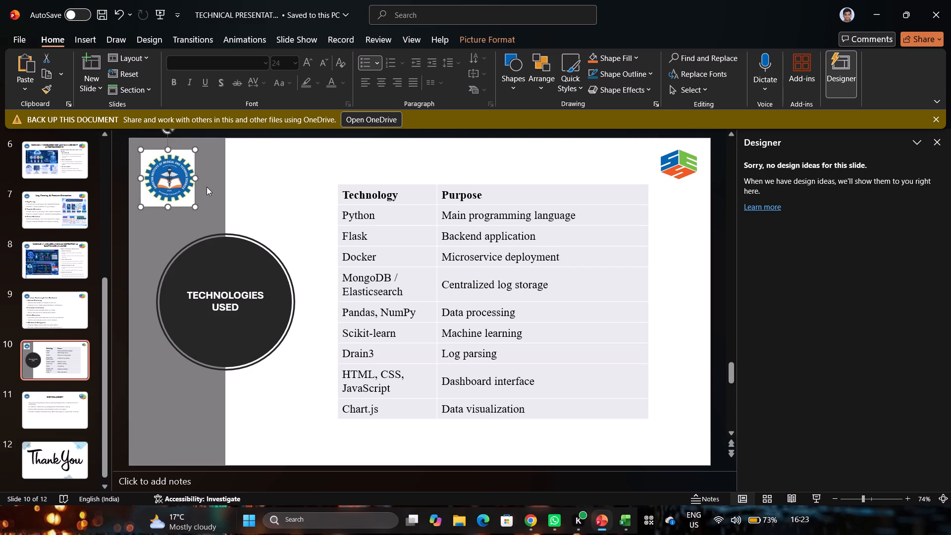
{"action": "left_click", "coordinate": [207, 187]}
{"action": "left_click", "coordinate": [158, 183]}
{"action": "left_click_drag", "start_coordinate": [140, 205], "coordinate": [151, 190]}
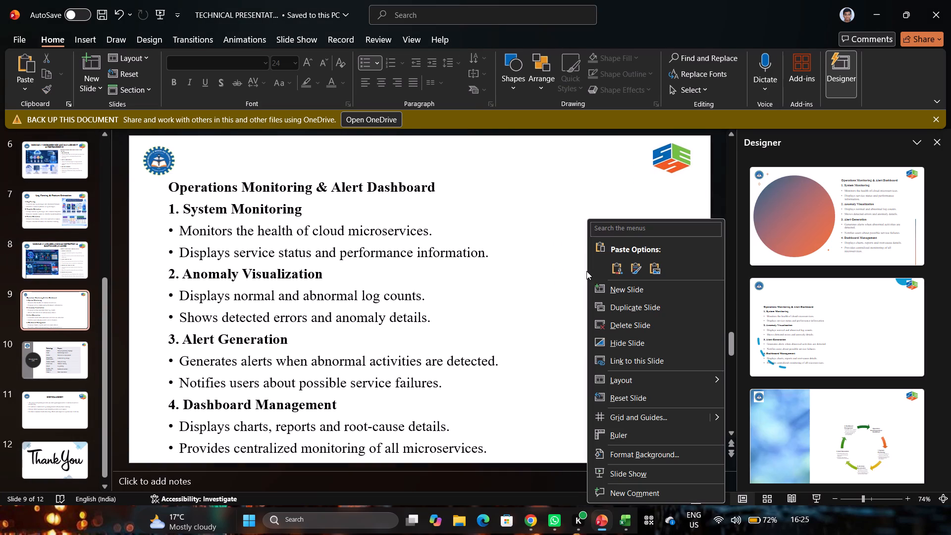
{"action": "left_click", "coordinate": [654, 273]}
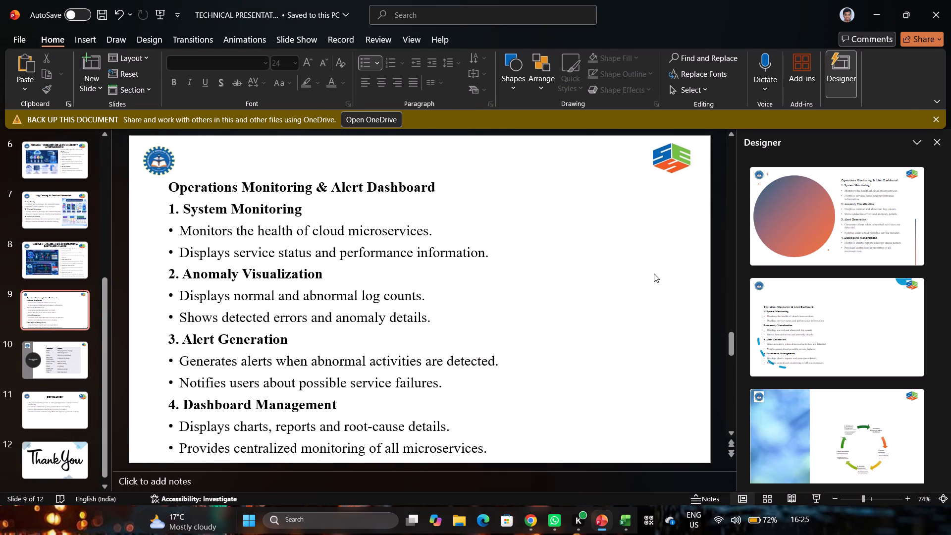
{"action": "left_click_drag", "start_coordinate": [125, 466], "coordinate": [470, 416]}
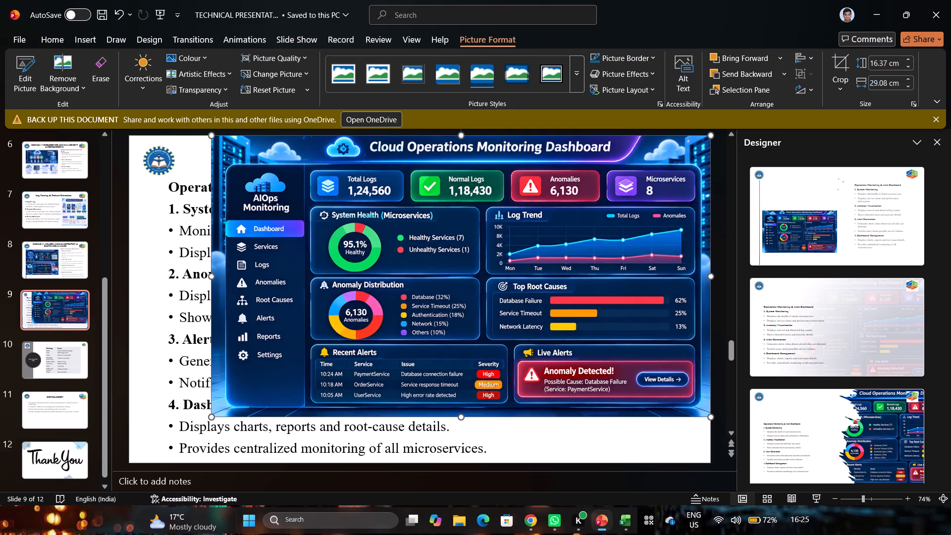
{"action": "left_click_drag", "start_coordinate": [211, 418], "coordinate": [409, 282]}
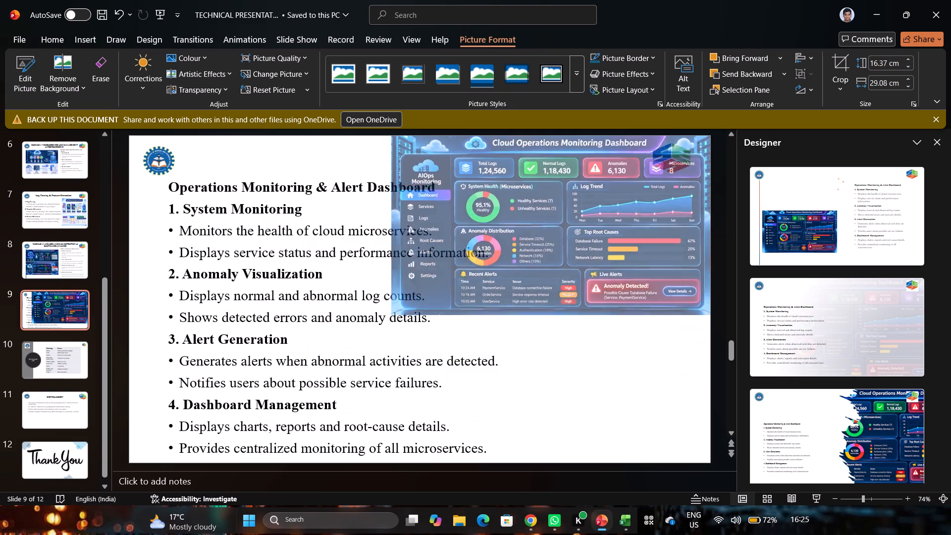
{"action": "left_click_drag", "start_coordinate": [409, 282], "coordinate": [481, 240]}
{"action": "left_click_drag", "start_coordinate": [590, 191], "coordinate": [593, 242]}
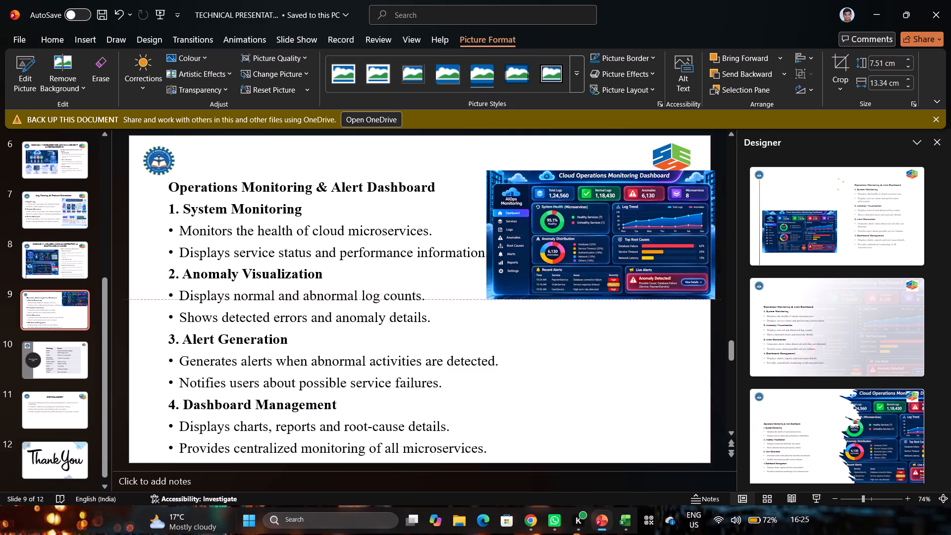
{"action": "left_click_drag", "start_coordinate": [593, 242], "coordinate": [592, 293]}
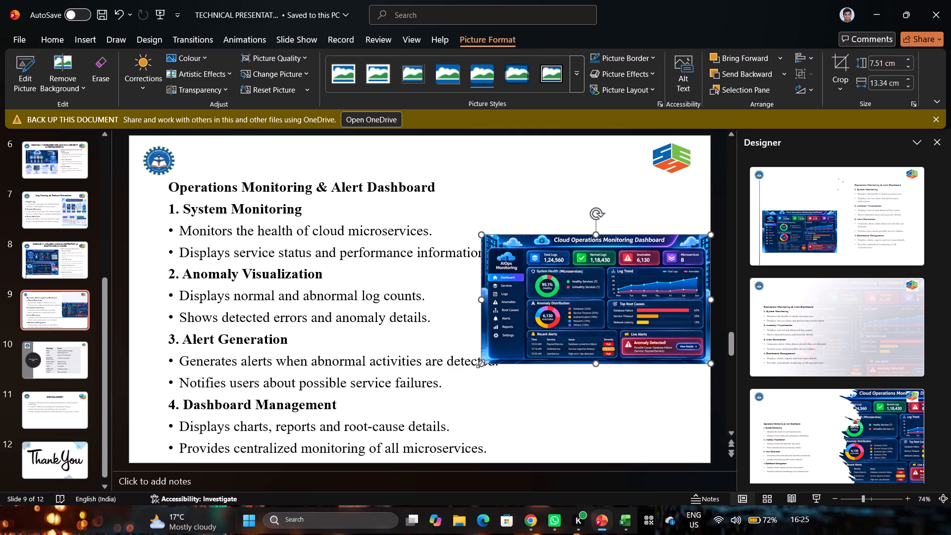
{"action": "left_click_drag", "start_coordinate": [480, 364], "coordinate": [530, 339]}
{"action": "left_click_drag", "start_coordinate": [597, 293], "coordinate": [577, 296]}
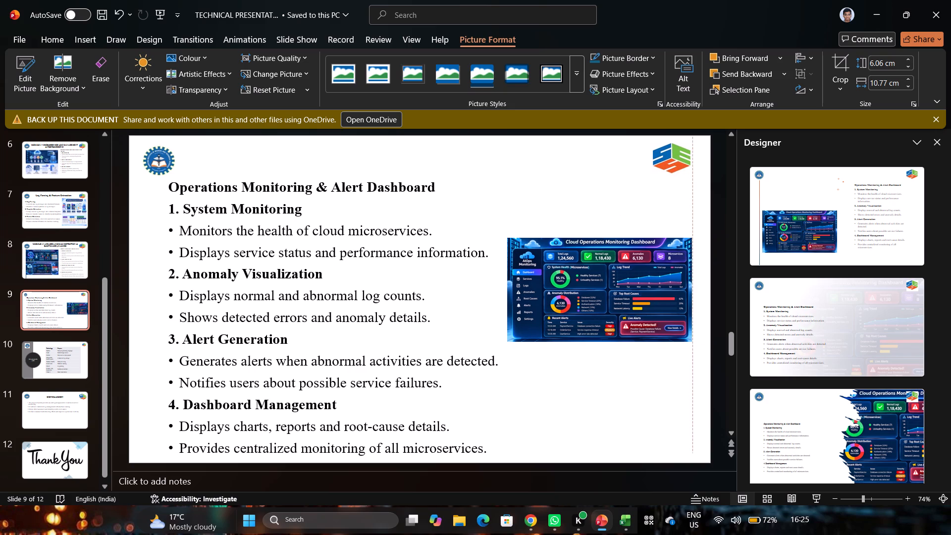
{"action": "left_click_drag", "start_coordinate": [577, 296], "coordinate": [576, 296]}
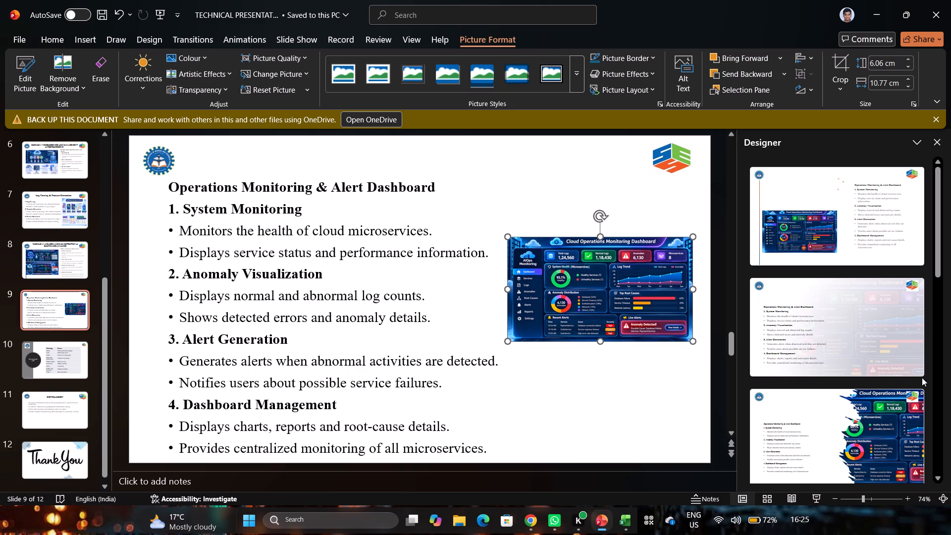
Look through the Designer layout ideas offered for slide 9.
{"action": "scroll", "coordinate": [898, 378], "scroll_direction": "down", "scroll_amount": 4}
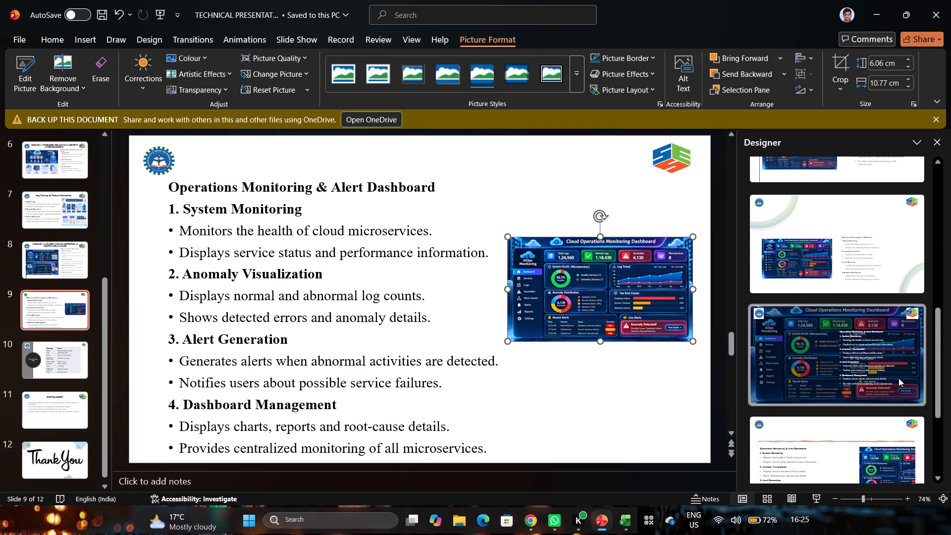
{"action": "scroll", "coordinate": [898, 378], "scroll_direction": "down", "scroll_amount": 3}
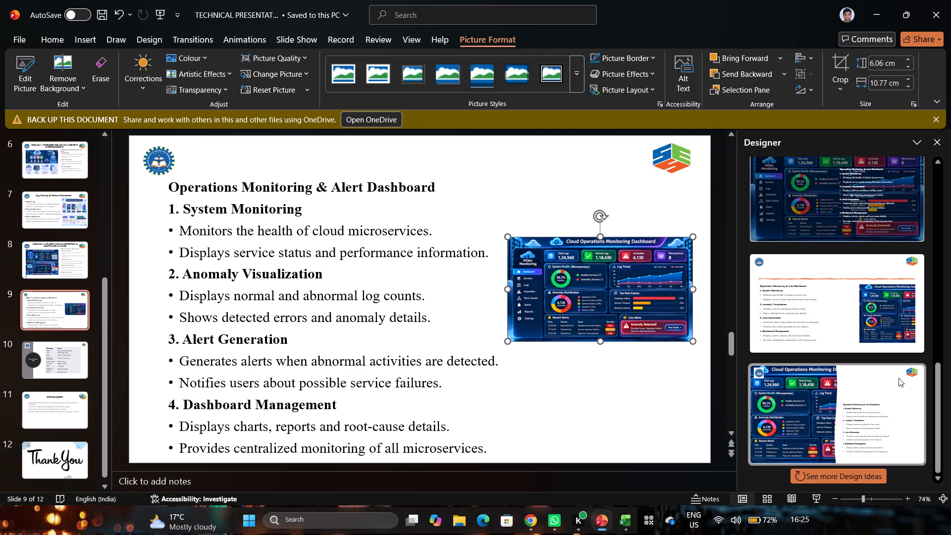
{"action": "scroll", "coordinate": [898, 378], "scroll_direction": "down", "scroll_amount": 1}
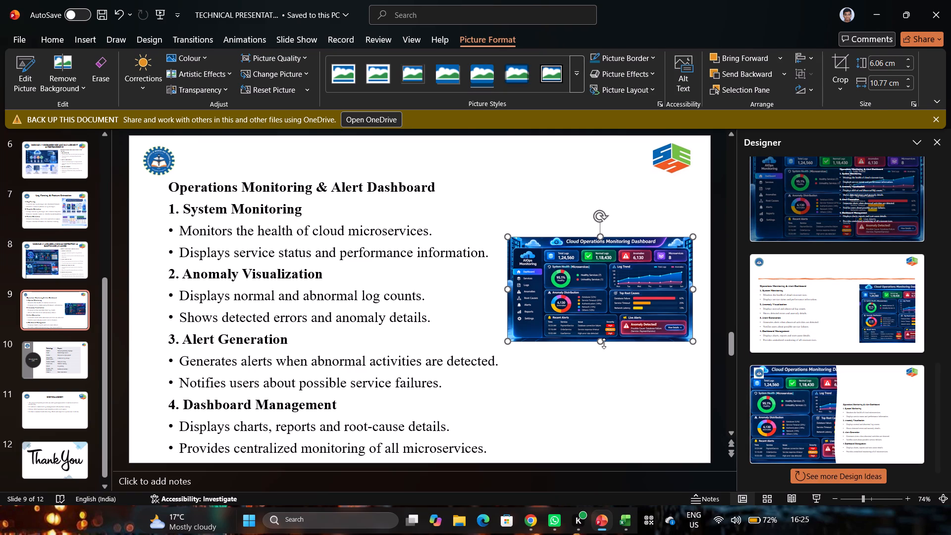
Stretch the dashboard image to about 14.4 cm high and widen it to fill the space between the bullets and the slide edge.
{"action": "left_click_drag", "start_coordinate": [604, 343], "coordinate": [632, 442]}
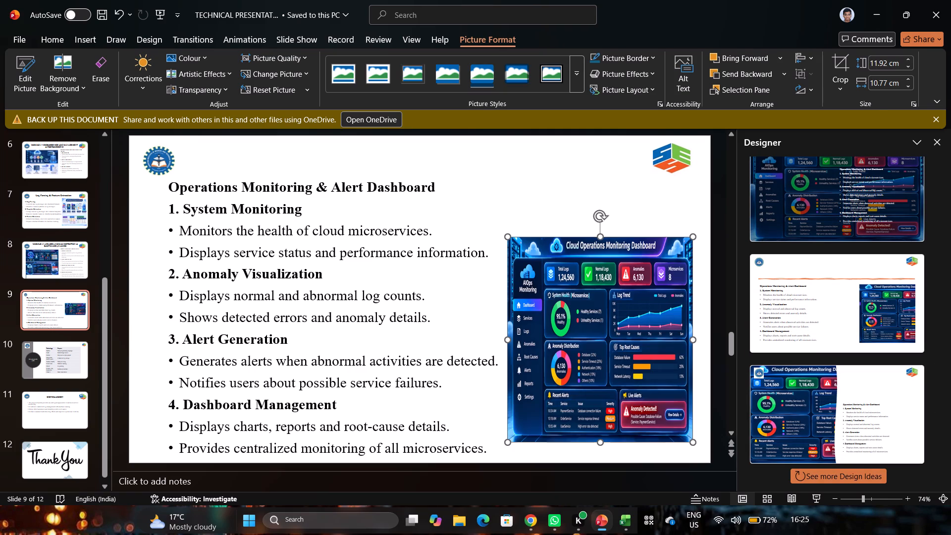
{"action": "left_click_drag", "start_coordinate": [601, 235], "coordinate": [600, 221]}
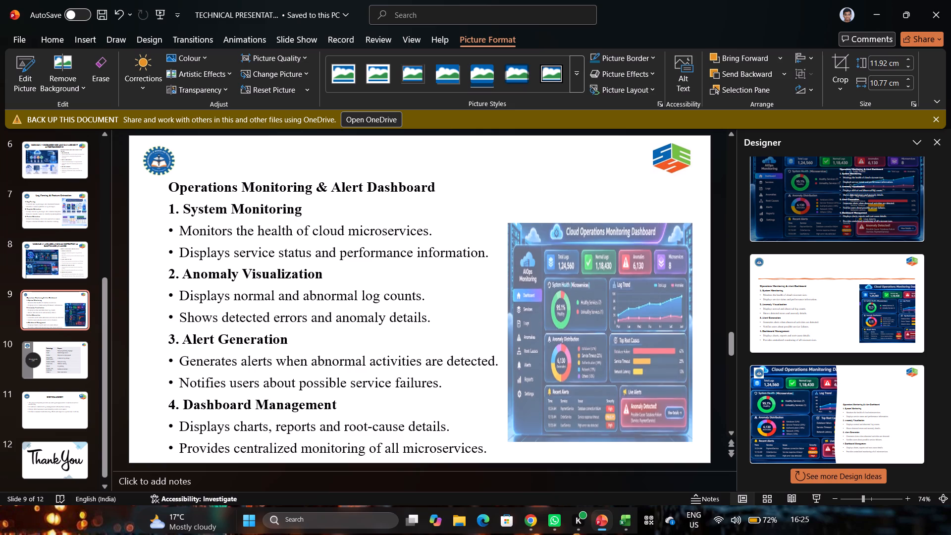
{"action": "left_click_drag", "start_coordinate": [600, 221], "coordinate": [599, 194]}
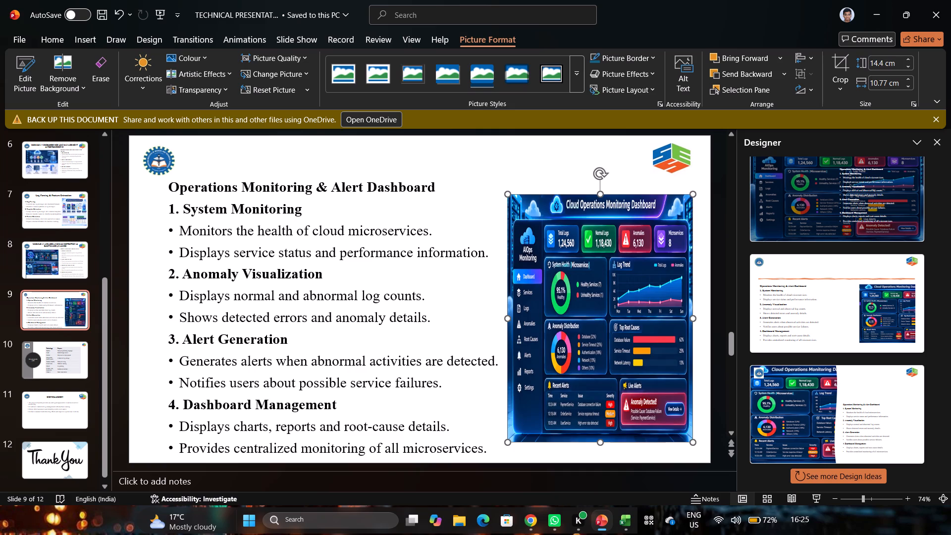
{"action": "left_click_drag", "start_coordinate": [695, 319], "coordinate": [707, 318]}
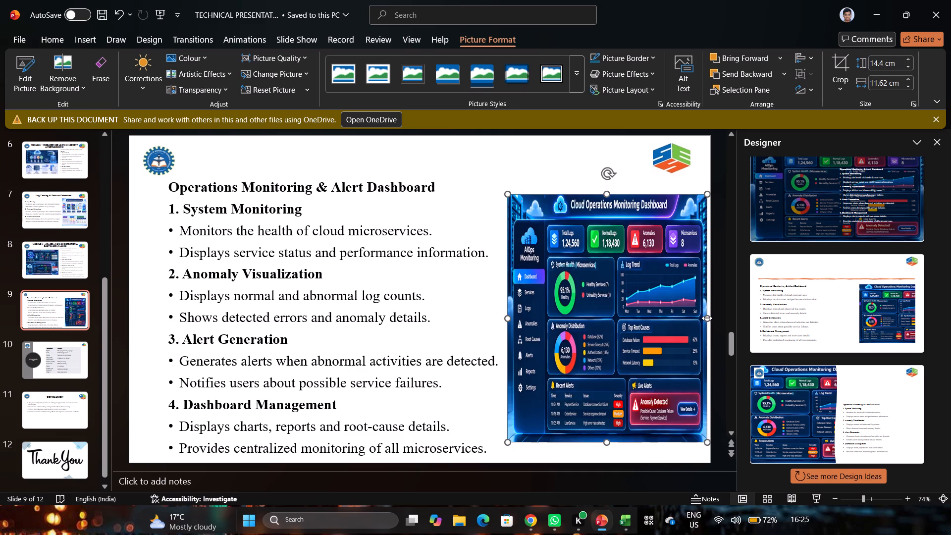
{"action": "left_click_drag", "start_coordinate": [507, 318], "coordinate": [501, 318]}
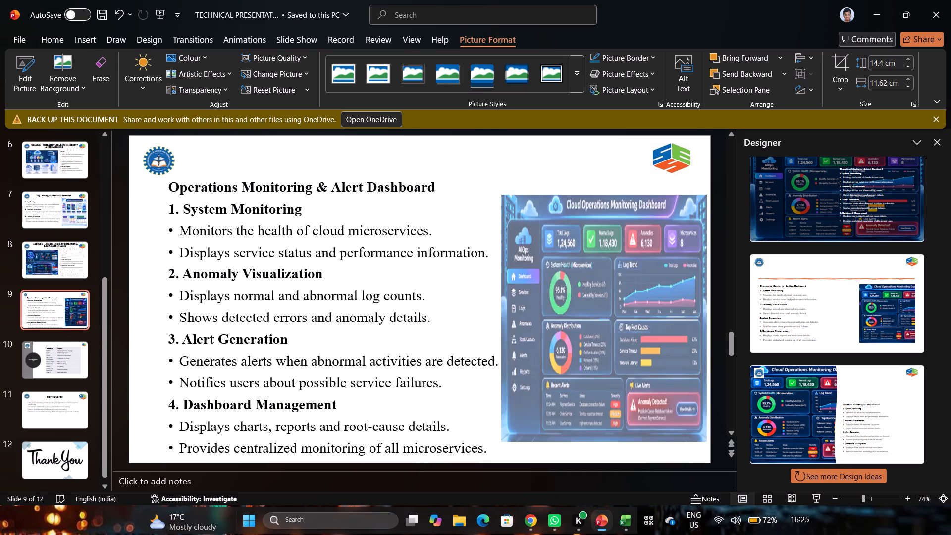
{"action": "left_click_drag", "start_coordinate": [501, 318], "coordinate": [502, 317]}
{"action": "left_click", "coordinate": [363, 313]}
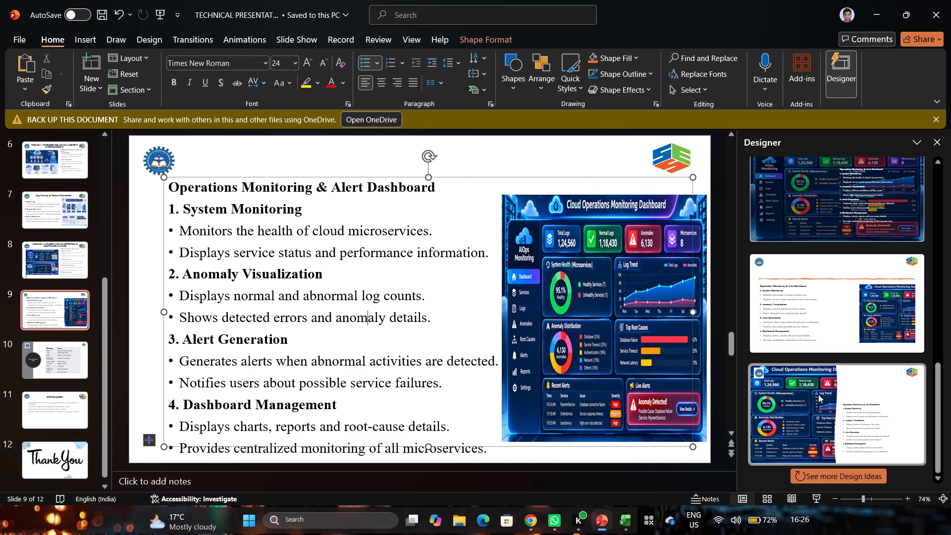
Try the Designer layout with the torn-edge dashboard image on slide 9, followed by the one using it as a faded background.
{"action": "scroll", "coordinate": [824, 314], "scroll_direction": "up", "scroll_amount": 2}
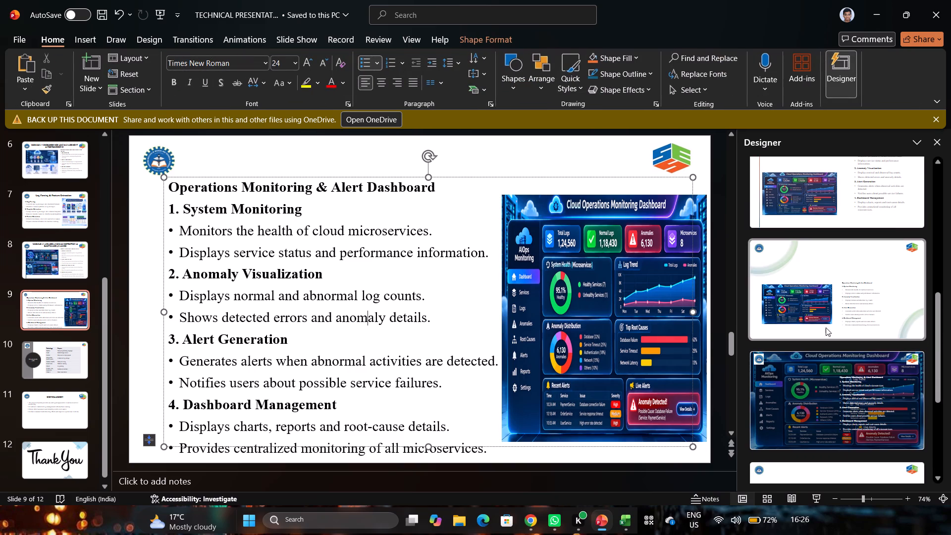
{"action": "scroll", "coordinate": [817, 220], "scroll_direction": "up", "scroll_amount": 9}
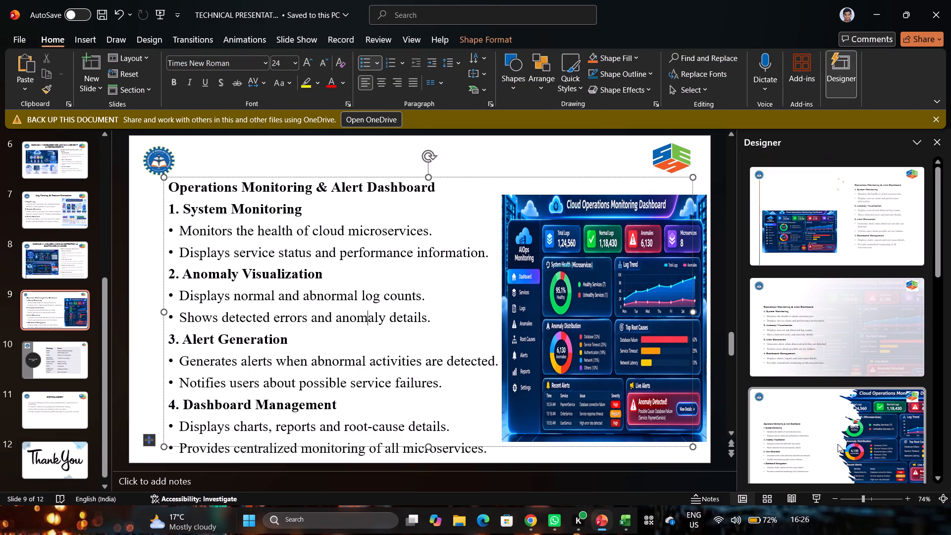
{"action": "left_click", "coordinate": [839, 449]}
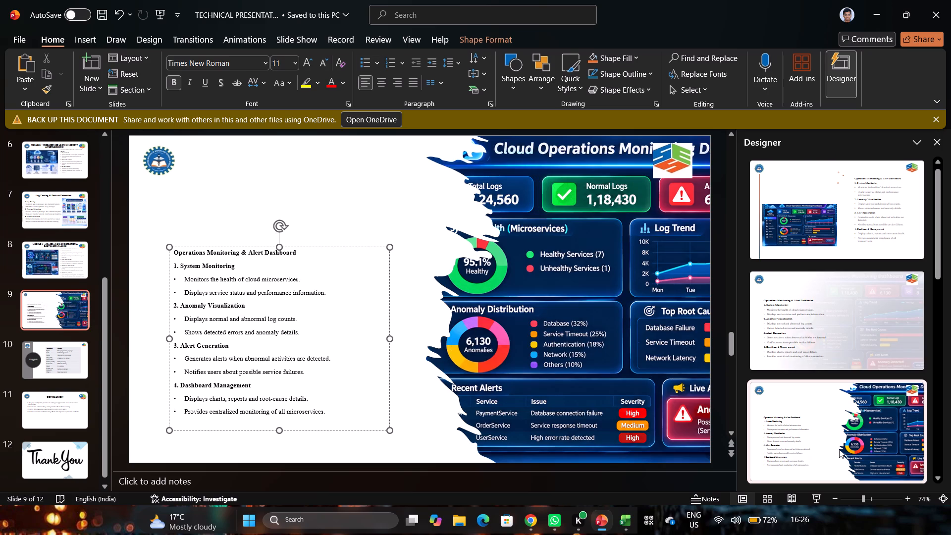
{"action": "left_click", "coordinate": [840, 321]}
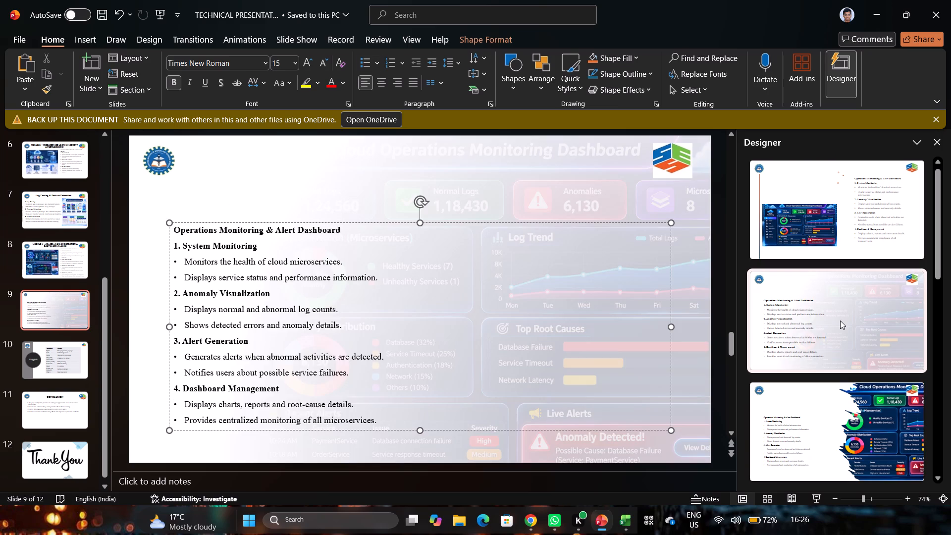
Load more design ideas and apply the layout with the dashboard picture left of the text, a blue corner circle and a dashed arc.
{"action": "scroll", "coordinate": [862, 257], "scroll_direction": "down", "scroll_amount": 3}
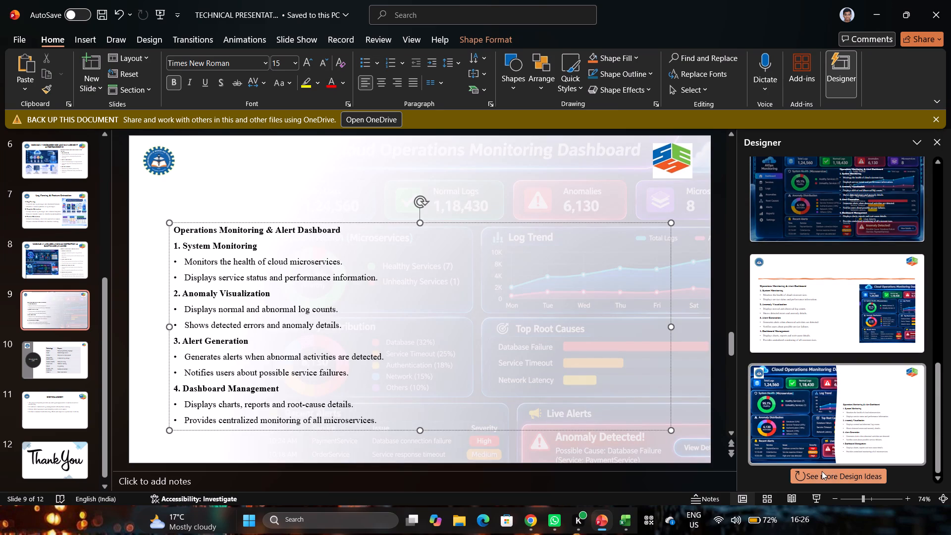
{"action": "left_click", "coordinate": [822, 471]}
{"action": "scroll", "coordinate": [869, 325], "scroll_direction": "down", "scroll_amount": 20}
{"action": "scroll", "coordinate": [869, 325], "scroll_direction": "down", "scroll_amount": 2}
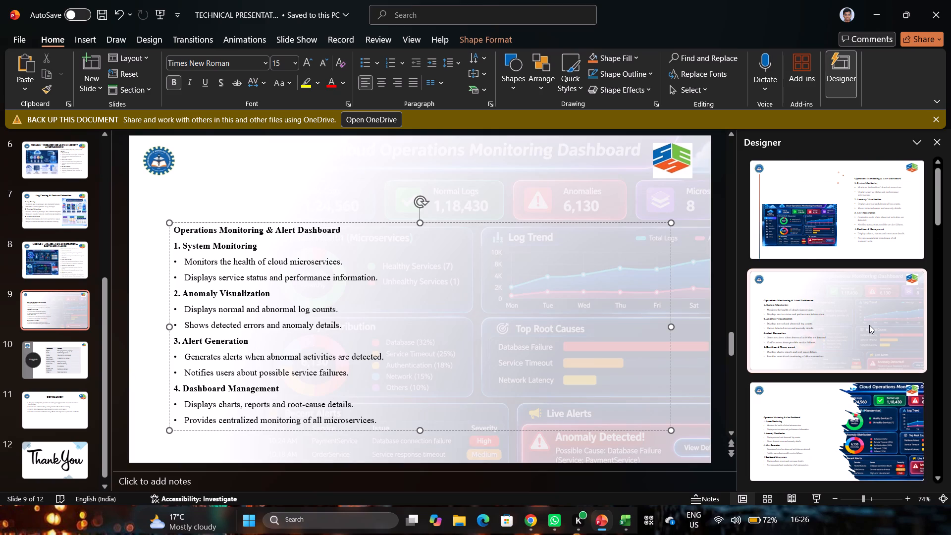
{"action": "scroll", "coordinate": [869, 325], "scroll_direction": "down", "scroll_amount": 6}
{"action": "scroll", "coordinate": [869, 325], "scroll_direction": "up", "scroll_amount": 3}
{"action": "scroll", "coordinate": [869, 325], "scroll_direction": "down", "scroll_amount": 8}
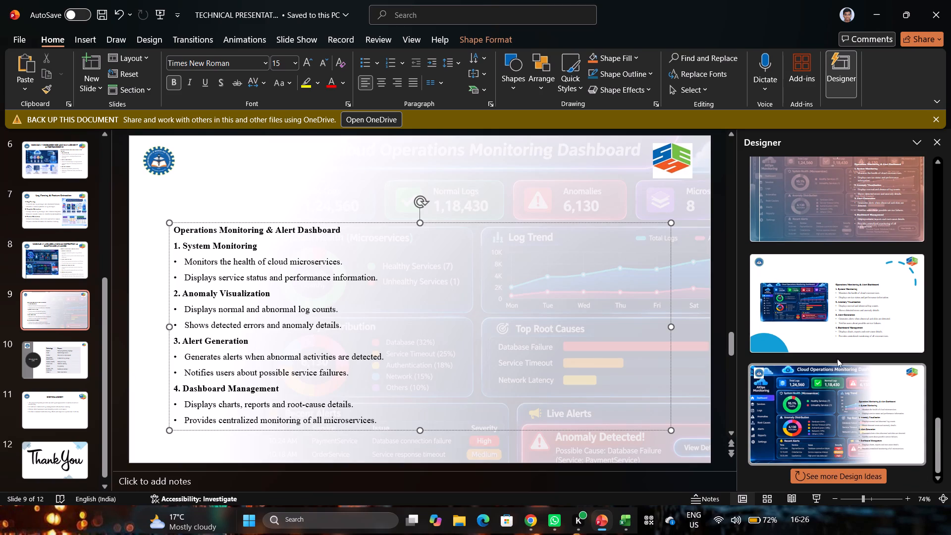
{"action": "scroll", "coordinate": [826, 335], "scroll_direction": "up", "scroll_amount": 1}
{"action": "left_click", "coordinate": [826, 335]}
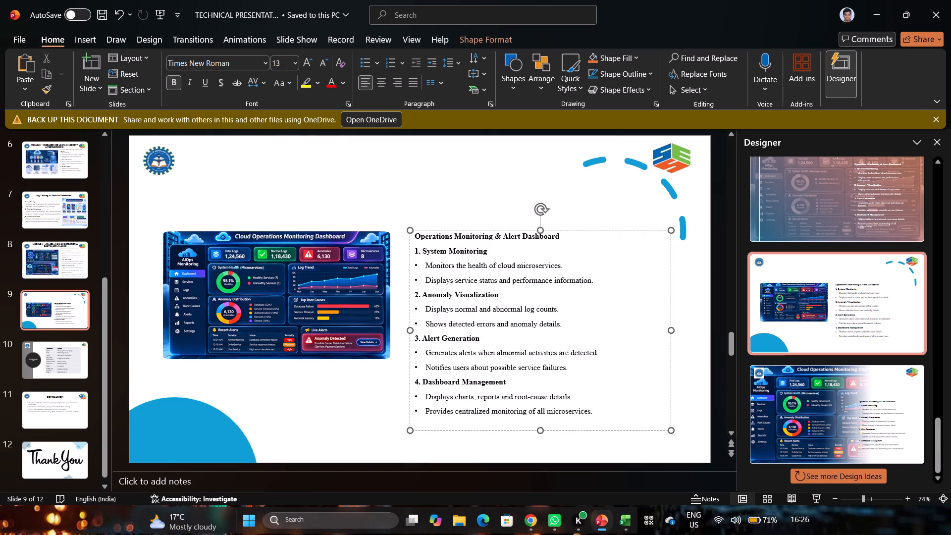
Stretch the dashboard picture taller, from just below the institute logo to near the slide's bottom edge, and widen it slightly toward the text.
{"action": "left_click", "coordinate": [280, 340]}
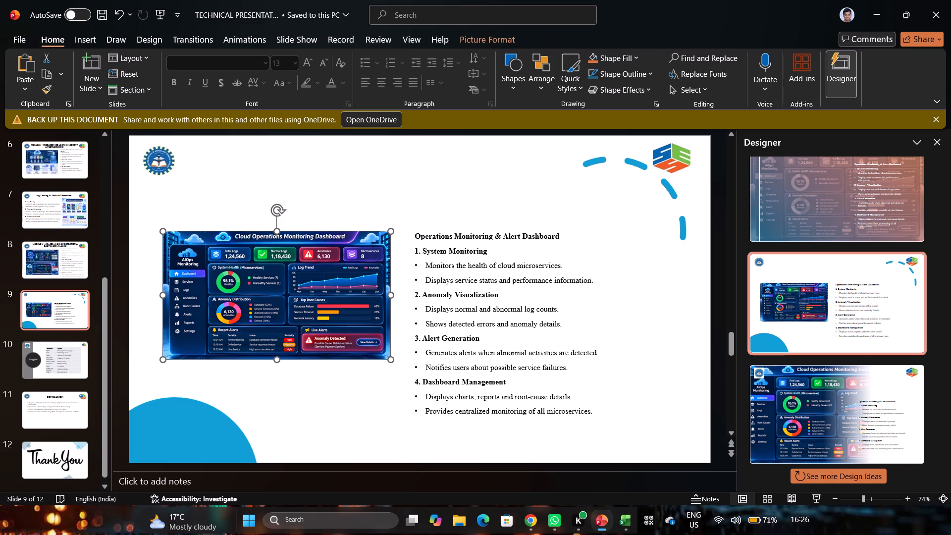
{"action": "left_click_drag", "start_coordinate": [276, 362], "coordinate": [274, 433]}
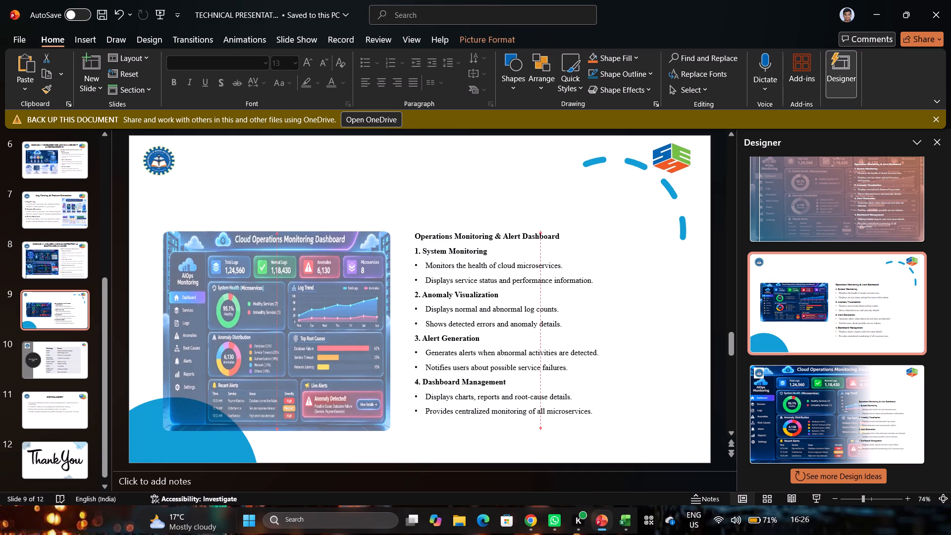
{"action": "left_click_drag", "start_coordinate": [274, 433], "coordinate": [273, 444]}
{"action": "left_click_drag", "start_coordinate": [280, 232], "coordinate": [275, 241]}
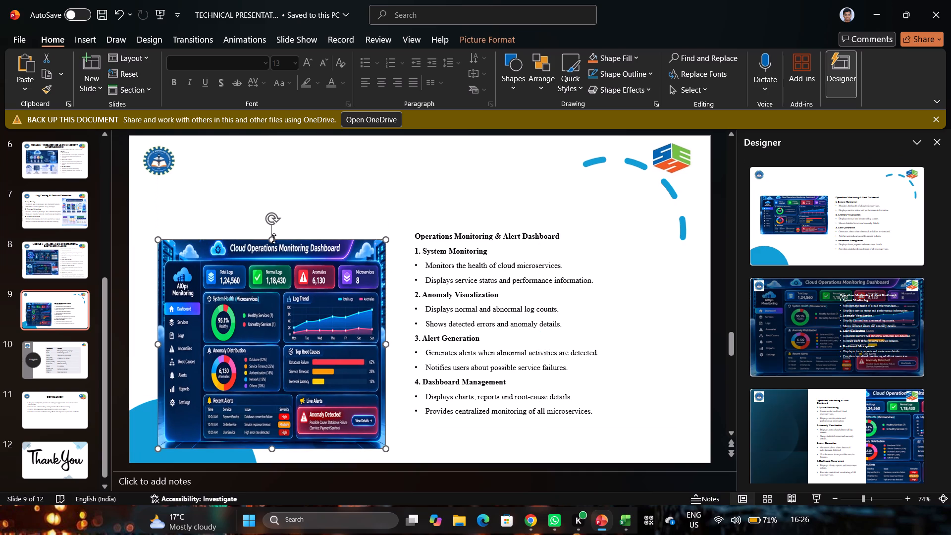
{"action": "left_click", "coordinate": [268, 241]}
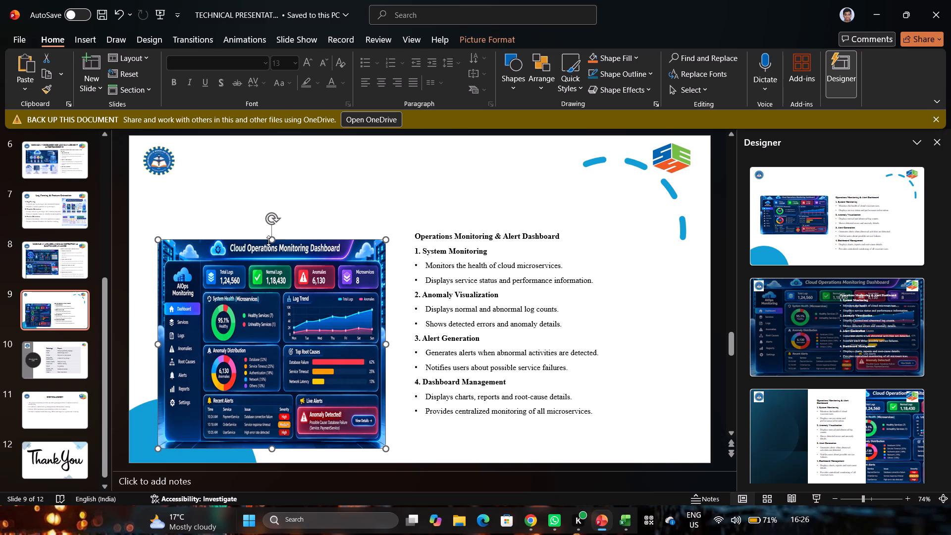
{"action": "left_click_drag", "start_coordinate": [271, 241], "coordinate": [289, 181]}
{"action": "left_click_drag", "start_coordinate": [386, 314], "coordinate": [397, 310]}
Set all the text in slide 9's Operations Monitoring & Alert Dashboard text box to font size 23.
{"action": "left_click", "coordinate": [476, 313]}
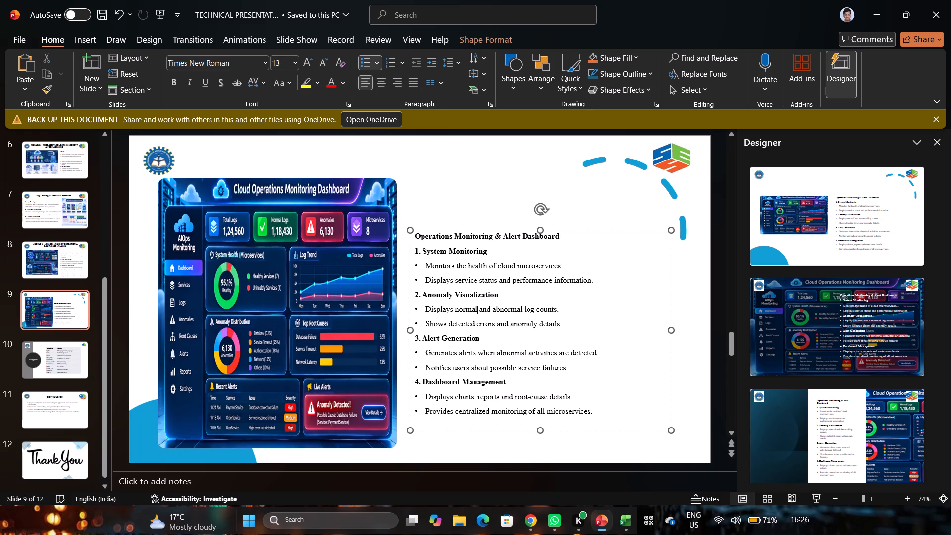
{"action": "key", "text": "ctrl+a"}
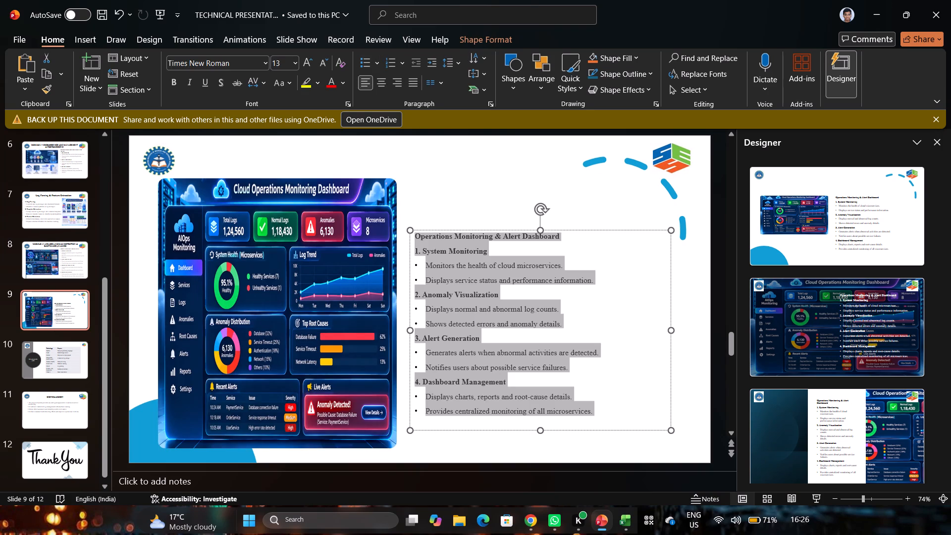
{"action": "left_click", "coordinate": [277, 64]}
{"action": "type", "text": "23"}
{"action": "key", "text": "Return"}
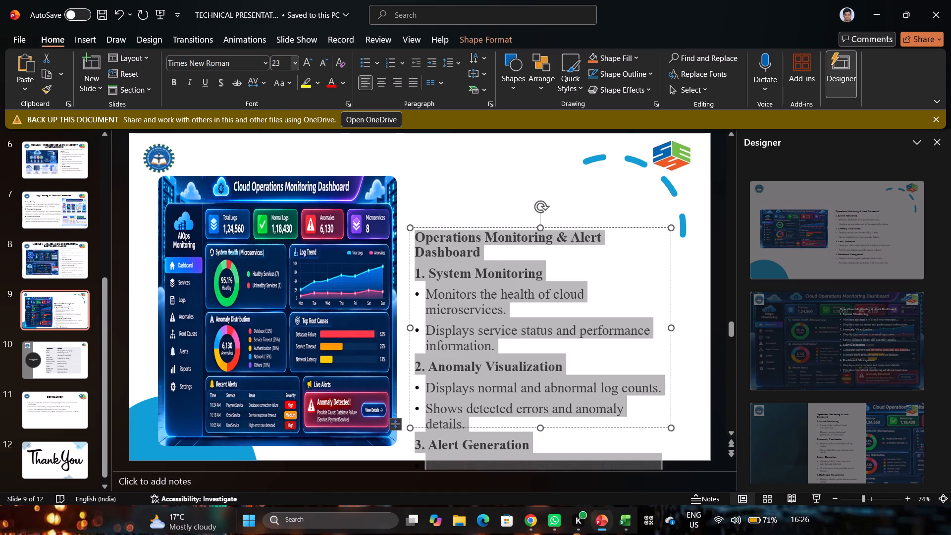
Move slide 9's Operations Monitoring & Alert Dashboard text box up to near the slide's top edge, beside the dashboard picture.
{"action": "left_click_drag", "start_coordinate": [554, 227], "coordinate": [556, 151]}
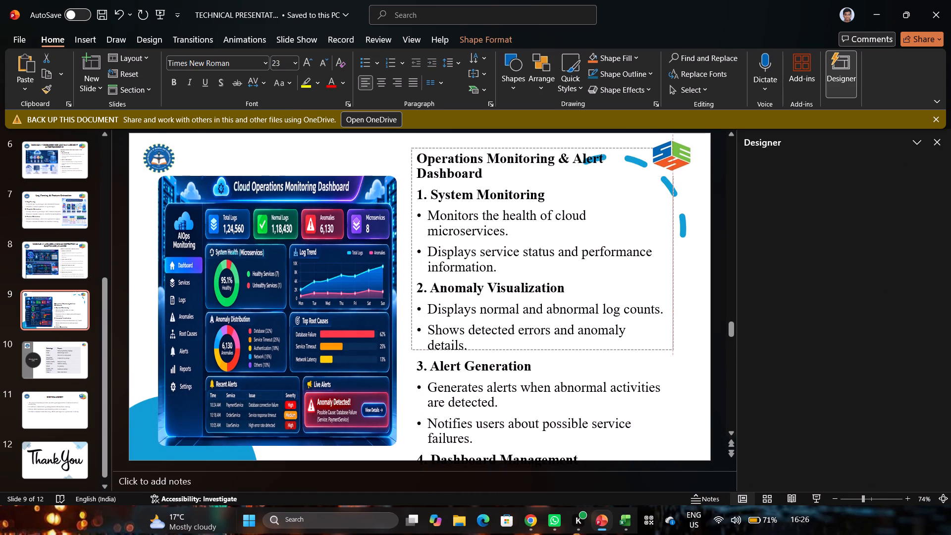
{"action": "left_click_drag", "start_coordinate": [556, 151], "coordinate": [559, 153]}
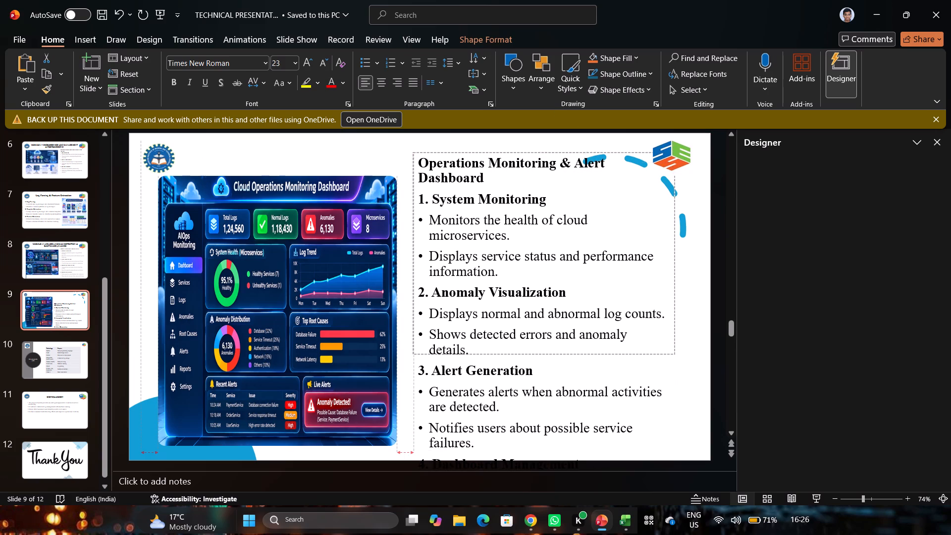
Reduce all the text in the Operations Monitoring & Alert Dashboard text box to font size 20.
{"action": "left_click", "coordinate": [526, 251]}
{"action": "key", "text": "ctrl+a"}
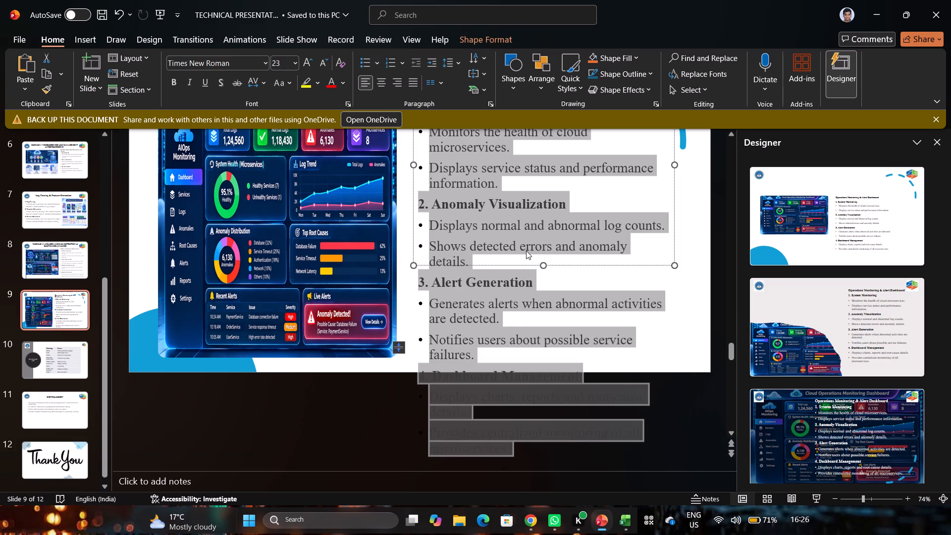
{"action": "left_click", "coordinate": [281, 59]}
{"action": "type", "text": "20"}
{"action": "key", "text": "Return"}
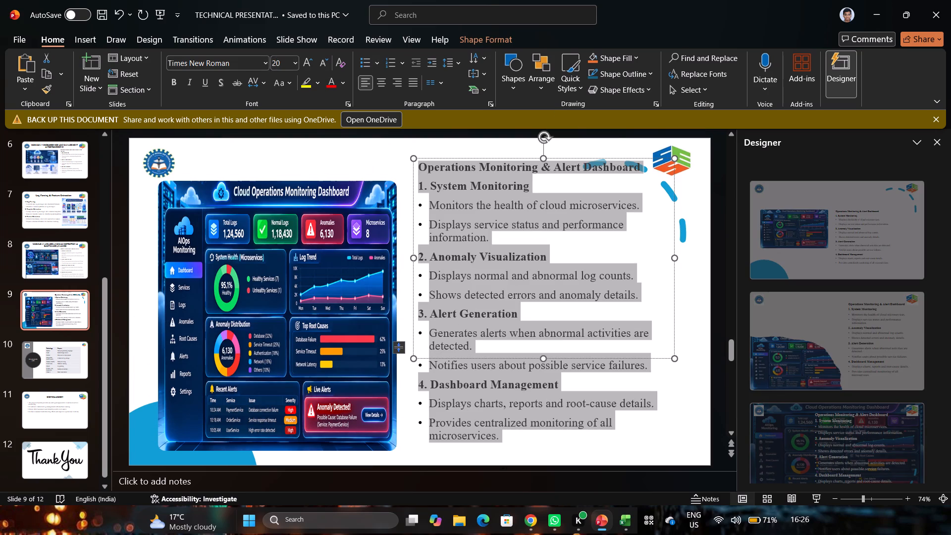
{"action": "left_click", "coordinate": [537, 447]}
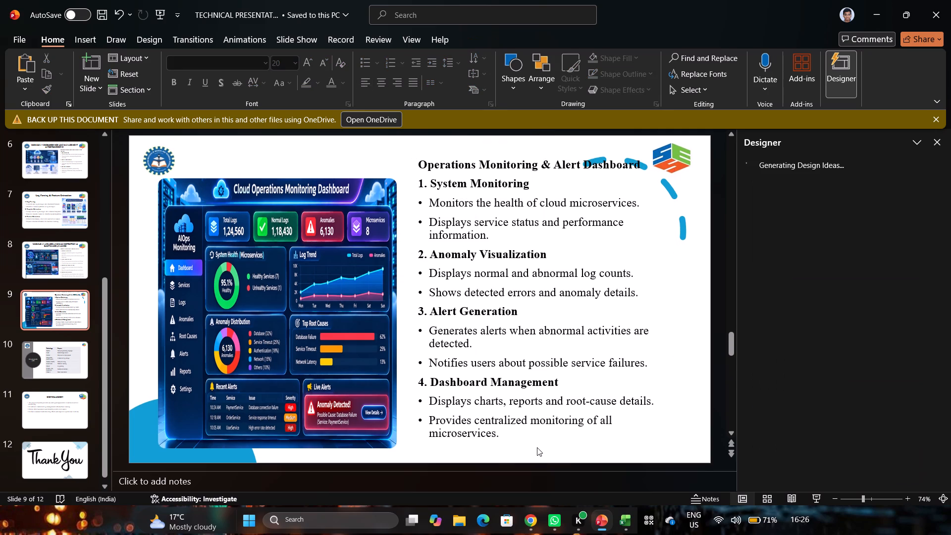
Widen the text box toward the slide's right edge so each bullet fits one line, and position it just below the colored logo.
{"action": "left_click", "coordinate": [602, 265]}
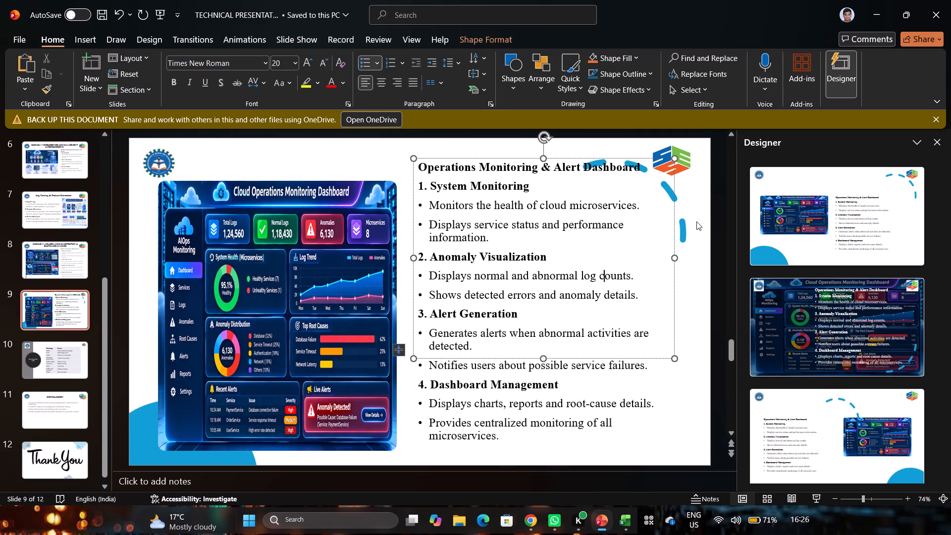
{"action": "left_click", "coordinate": [681, 234]}
{"action": "left_click", "coordinate": [601, 257]}
{"action": "left_click_drag", "start_coordinate": [571, 156], "coordinate": [578, 158]}
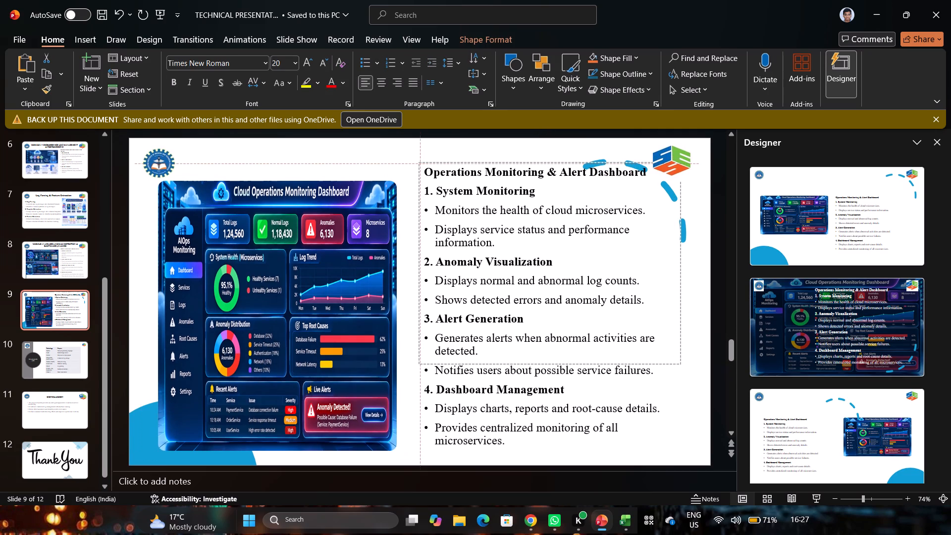
{"action": "left_click_drag", "start_coordinate": [578, 158], "coordinate": [565, 164]}
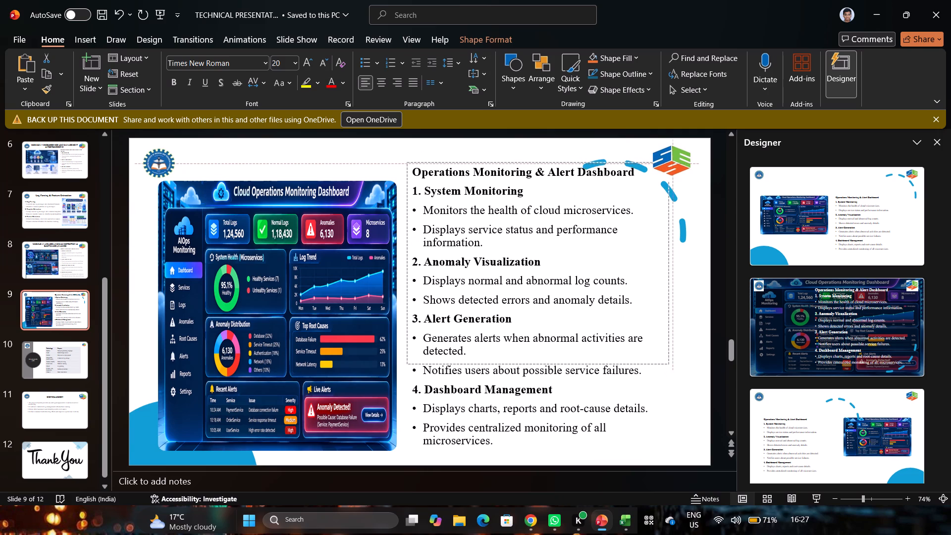
{"action": "left_click_drag", "start_coordinate": [565, 164], "coordinate": [563, 164]}
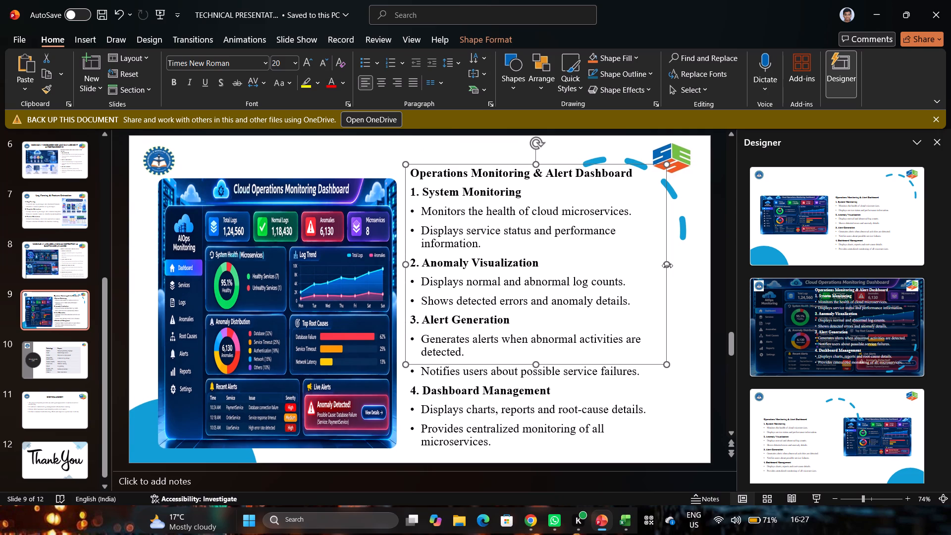
{"action": "left_click_drag", "start_coordinate": [667, 266], "coordinate": [690, 266]}
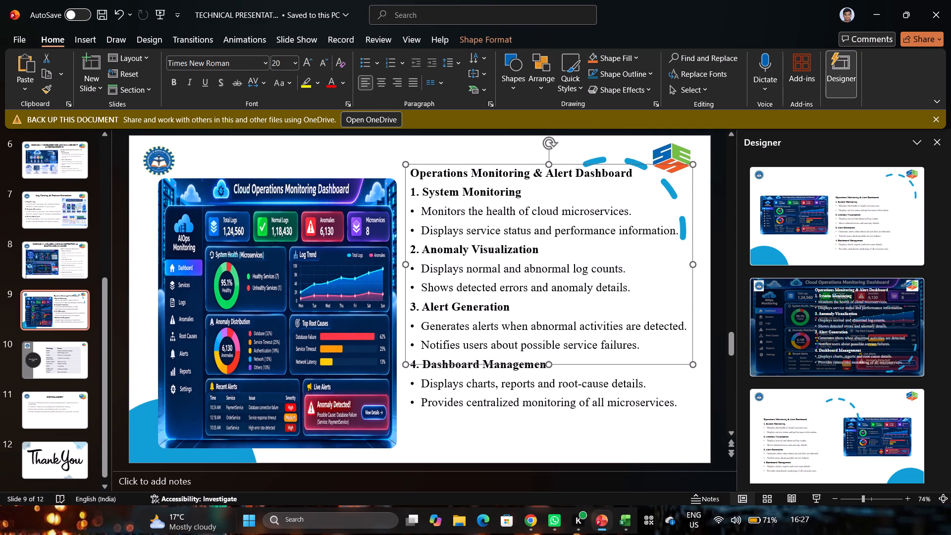
{"action": "left_click_drag", "start_coordinate": [578, 163], "coordinate": [581, 192]}
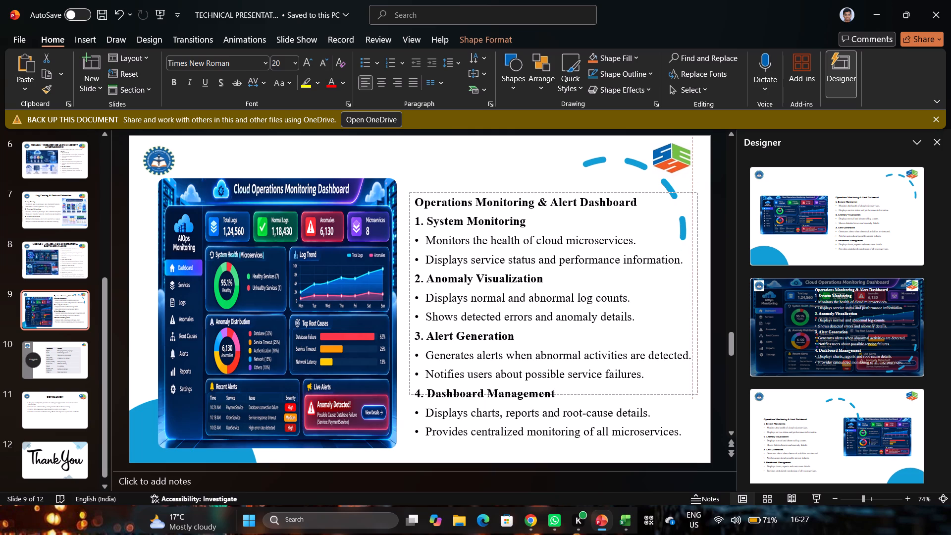
{"action": "left_click_drag", "start_coordinate": [581, 192], "coordinate": [581, 185]}
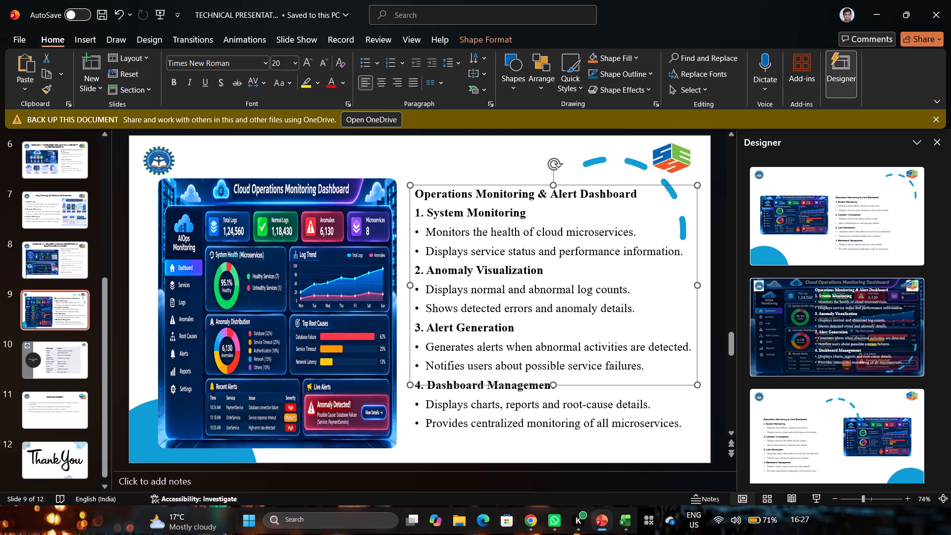
{"action": "left_click", "coordinate": [442, 165]}
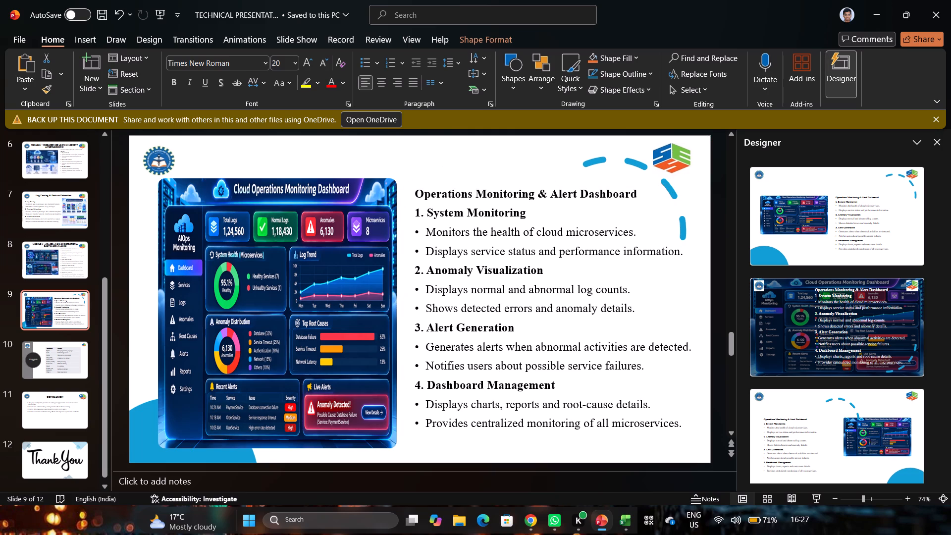
Shift the dashboard picture left to align under the institute logo, and widen it slightly toward the text.
{"action": "left_click_drag", "start_coordinate": [227, 282], "coordinate": [211, 287]}
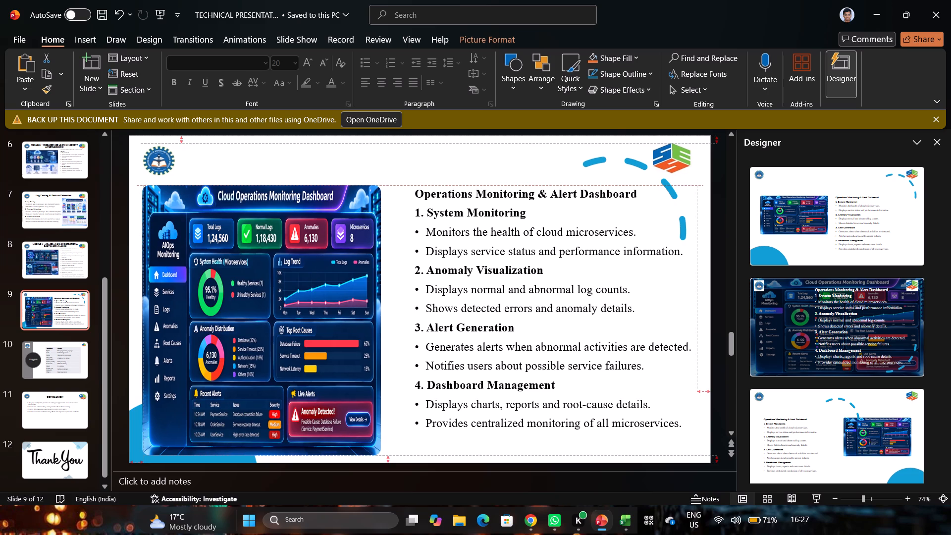
{"action": "left_click_drag", "start_coordinate": [211, 287], "coordinate": [210, 286]}
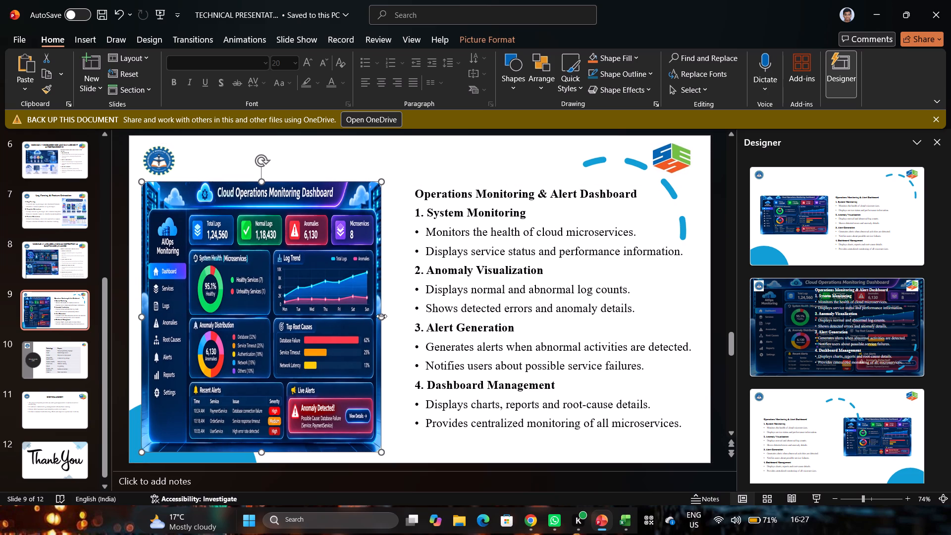
{"action": "left_click_drag", "start_coordinate": [381, 316], "coordinate": [392, 321]}
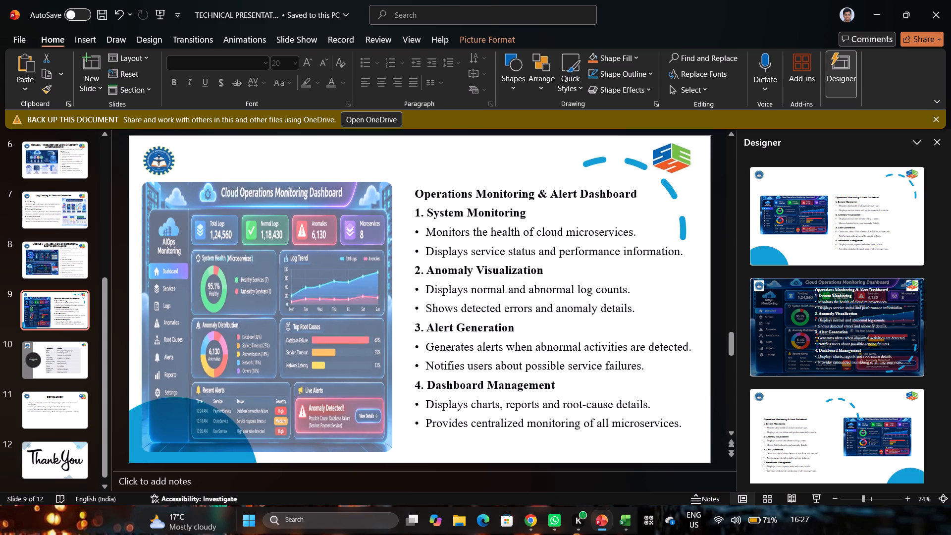
{"action": "left_click_drag", "start_coordinate": [392, 321], "coordinate": [393, 320]}
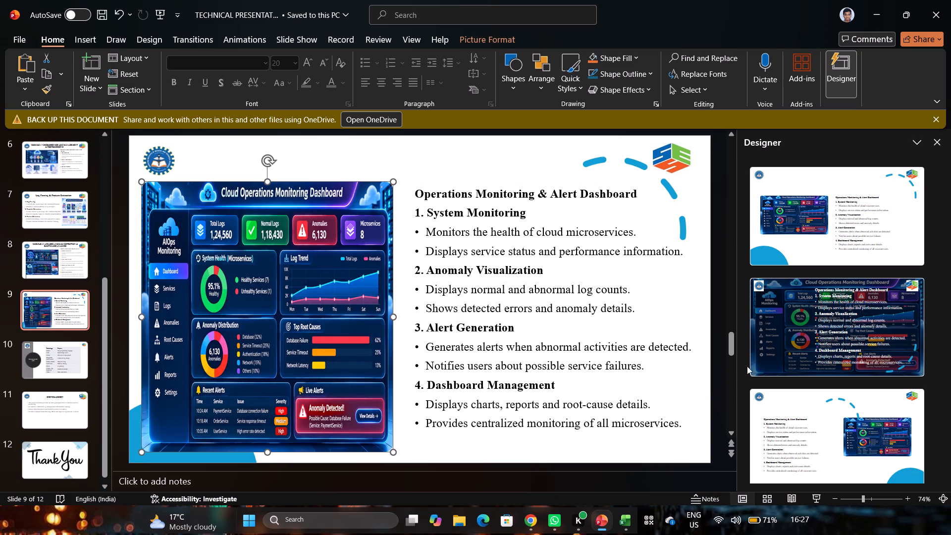
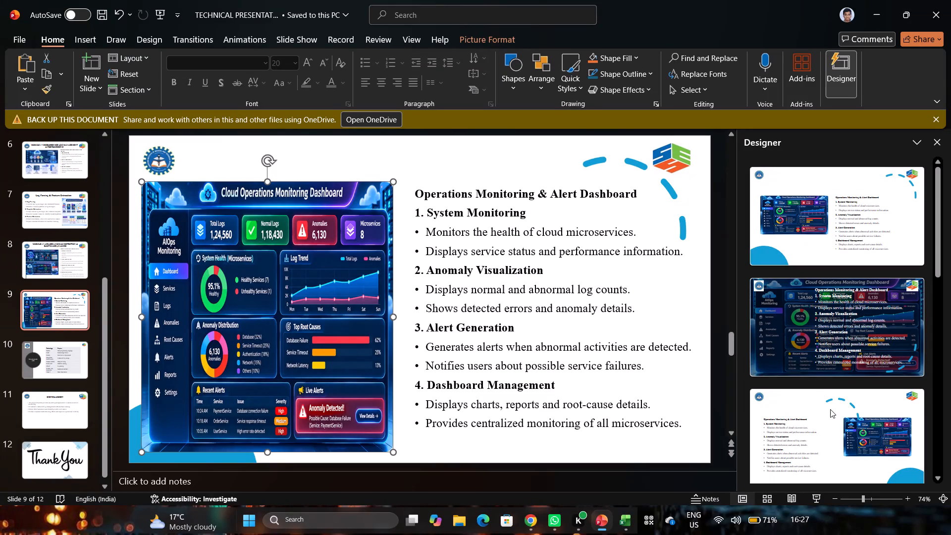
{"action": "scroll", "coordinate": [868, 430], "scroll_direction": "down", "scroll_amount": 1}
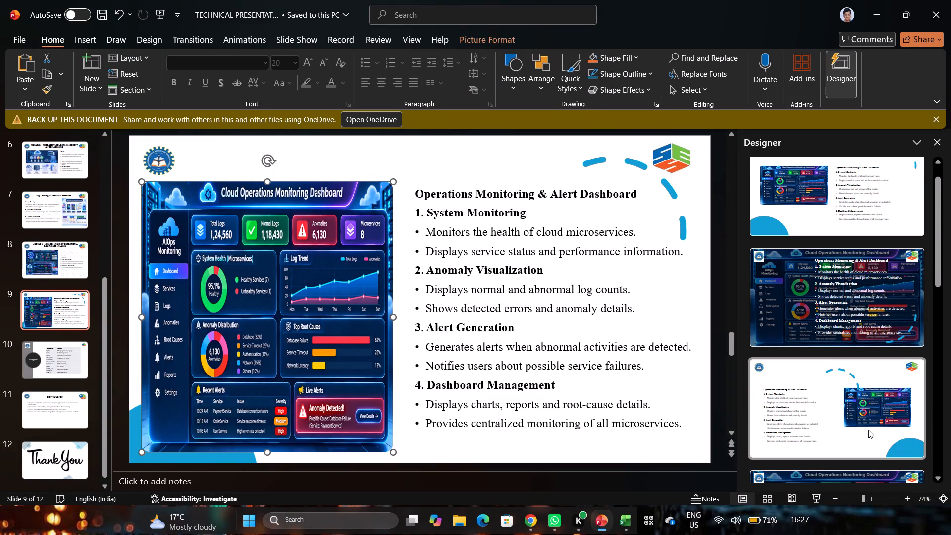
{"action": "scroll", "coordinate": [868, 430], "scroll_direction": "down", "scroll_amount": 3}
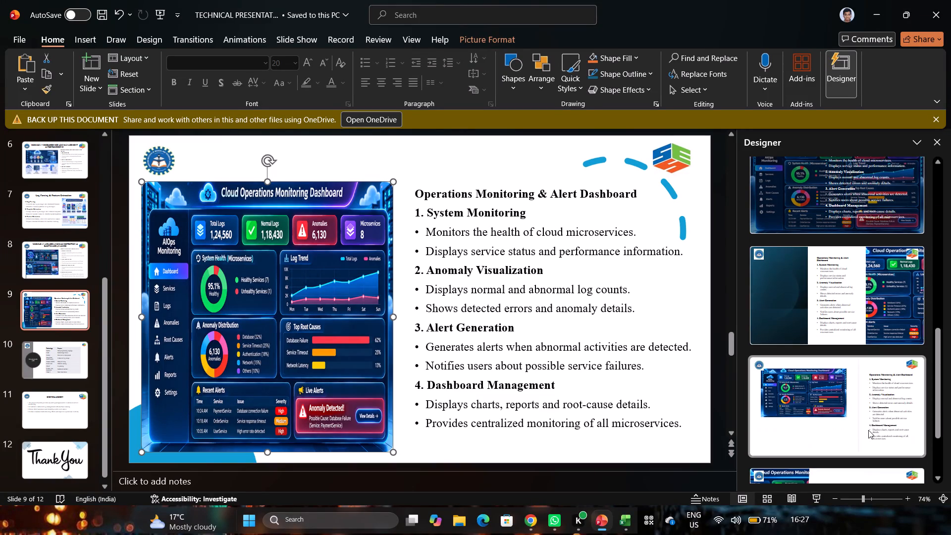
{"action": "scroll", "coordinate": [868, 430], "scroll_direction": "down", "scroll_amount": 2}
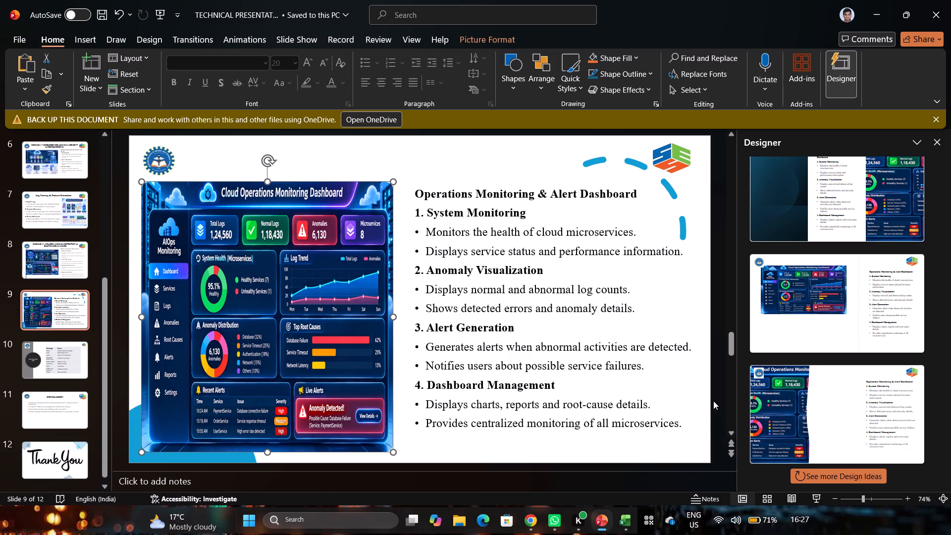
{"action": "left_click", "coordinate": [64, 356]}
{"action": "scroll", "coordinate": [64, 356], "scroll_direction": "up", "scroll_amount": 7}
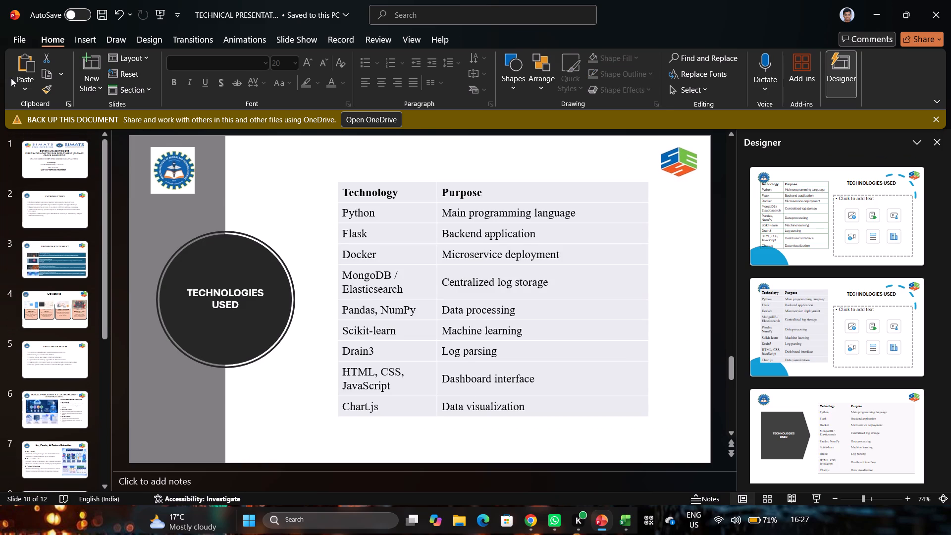
Save a copy of the presentation as "capstone ppt" in the CSA1522-CLOUD COMPUTING folder, in PowerPoint Presentation format.
{"action": "left_click", "coordinate": [25, 39]}
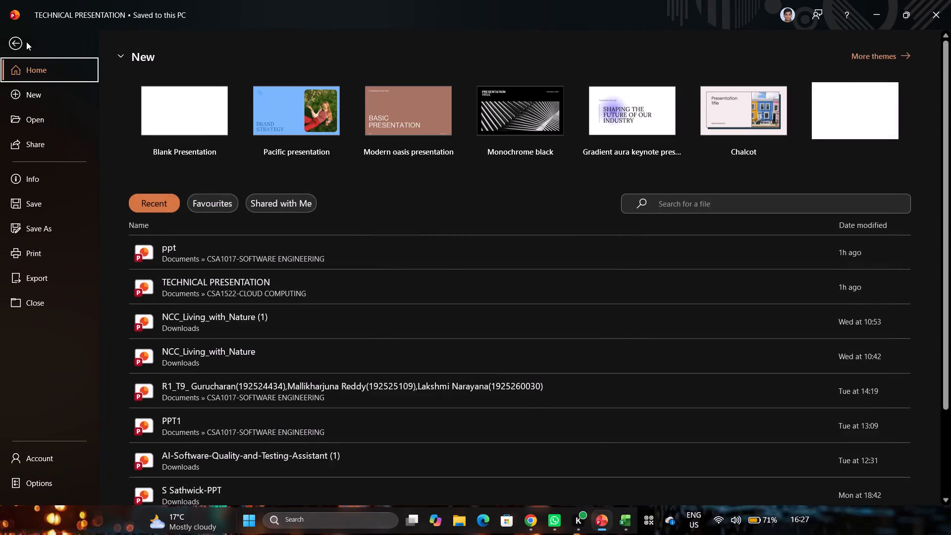
{"action": "left_click", "coordinate": [37, 226]}
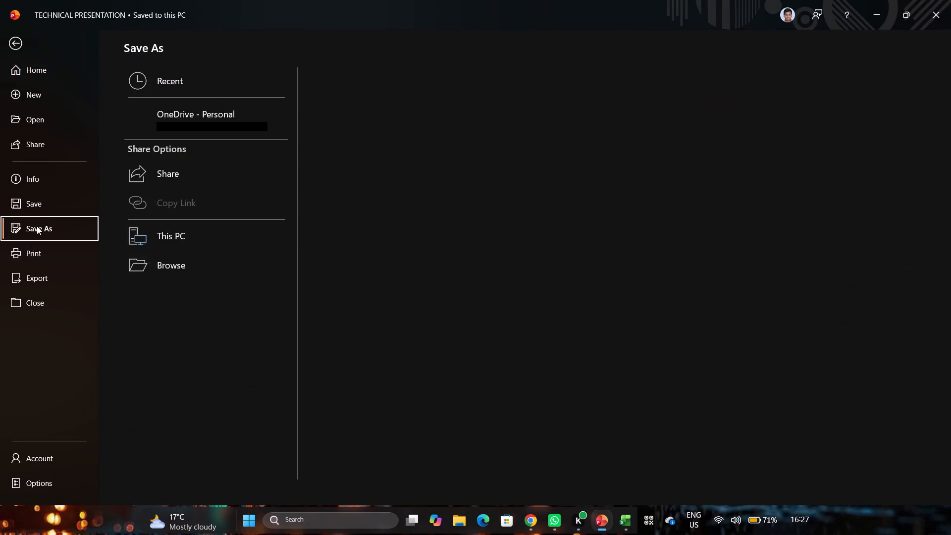
{"action": "left_click", "coordinate": [171, 291]}
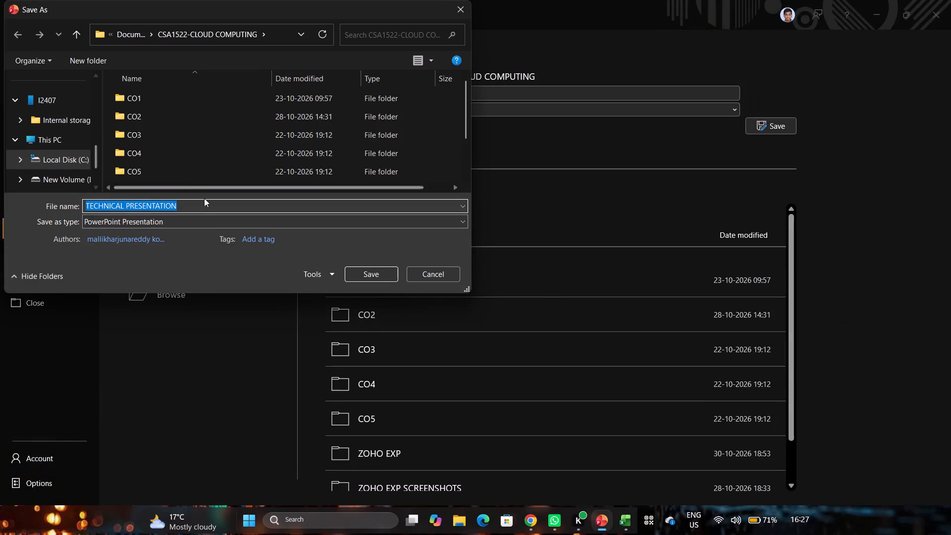
{"action": "key", "text": "BackSpace"}
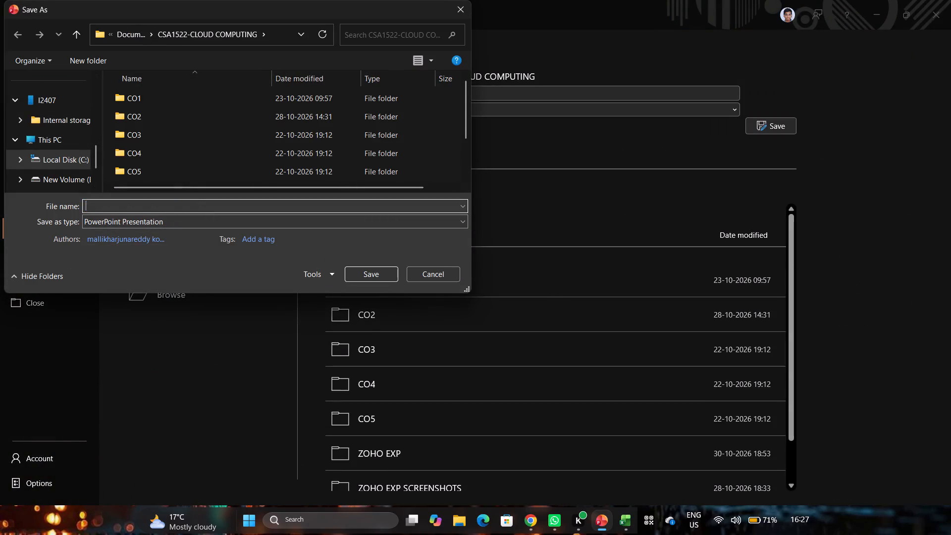
{"action": "key", "text": "c"}
{"action": "type", "text": "ap"}
{"action": "type", "text": "stone"}
{"action": "key", "text": "space"}
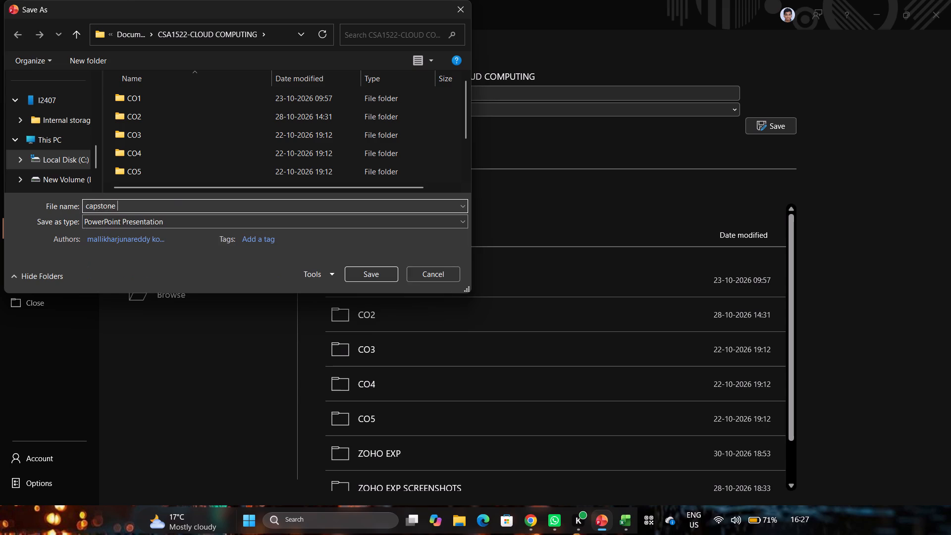
{"action": "type", "text": "ppt"}
{"action": "scroll", "coordinate": [239, 153], "scroll_direction": "down", "scroll_amount": 2}
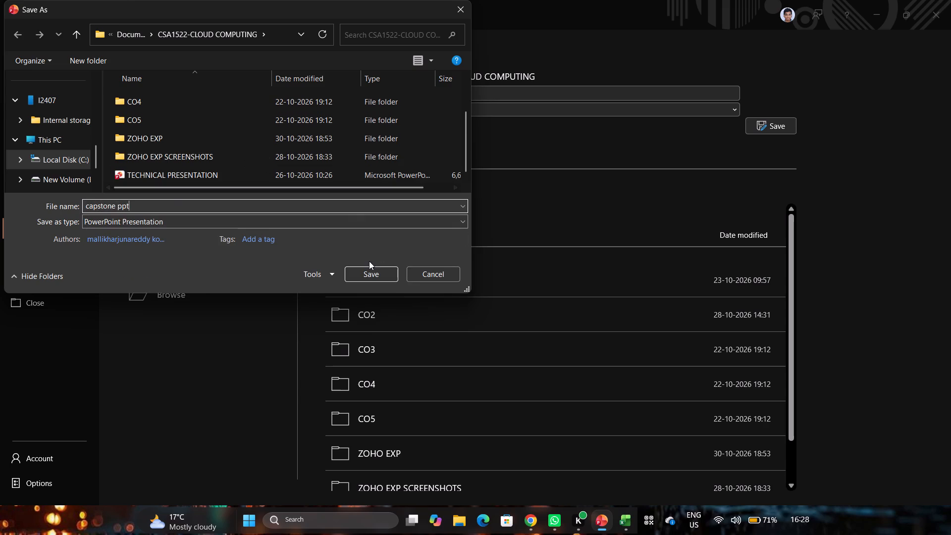
{"action": "left_click", "coordinate": [366, 272]}
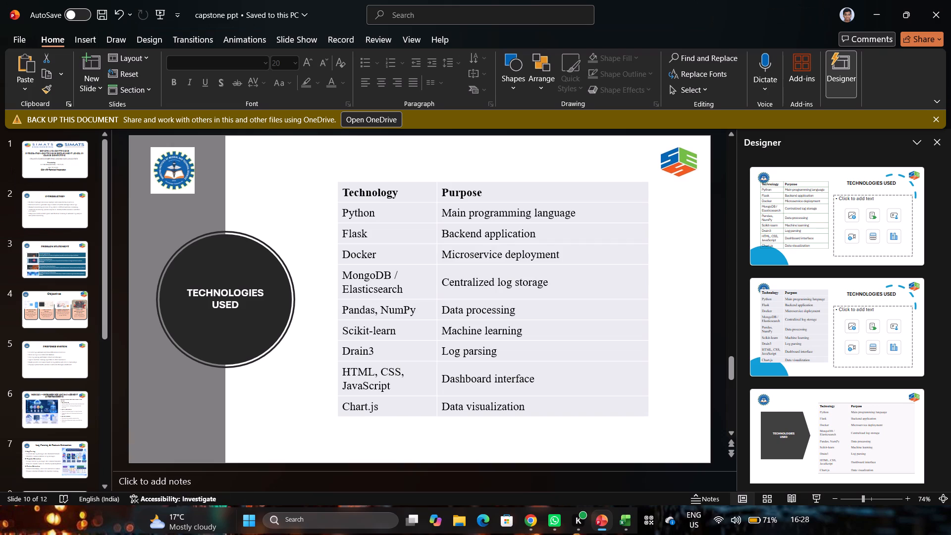
Close the saved capstone presentation and return to the ChatGPT page in Chrome.
{"action": "left_click", "coordinate": [950, 0]}
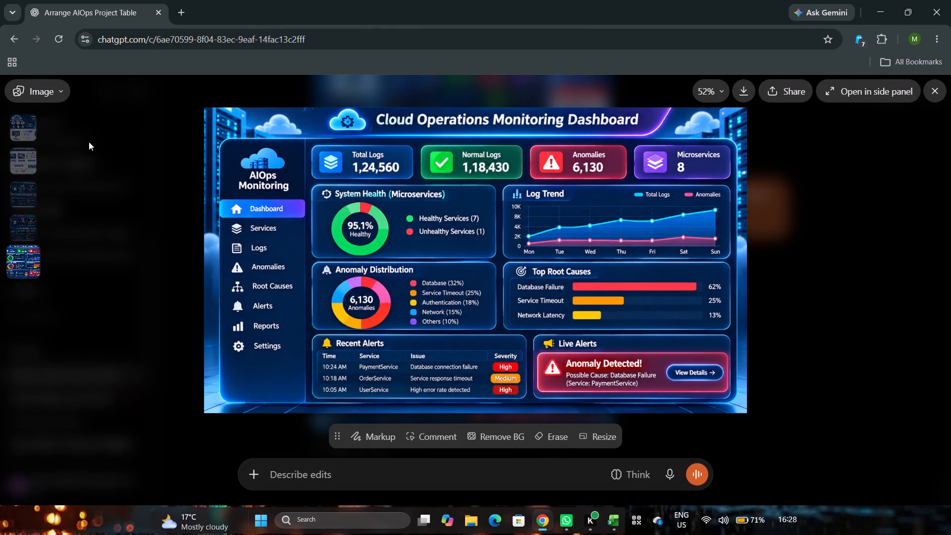
Go back from the enlarged dashboard image to the previous page of the ChatGPT conversation.
{"action": "left_click", "coordinate": [16, 31]}
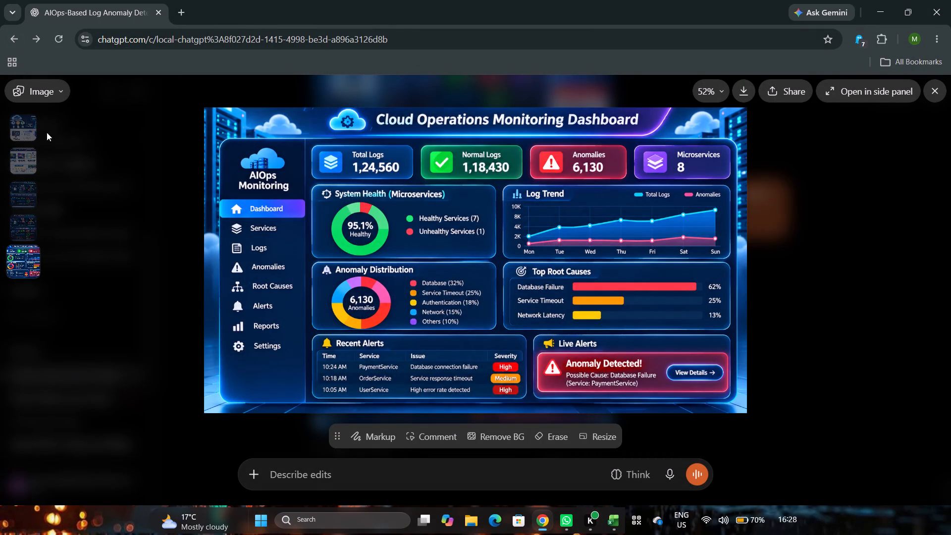